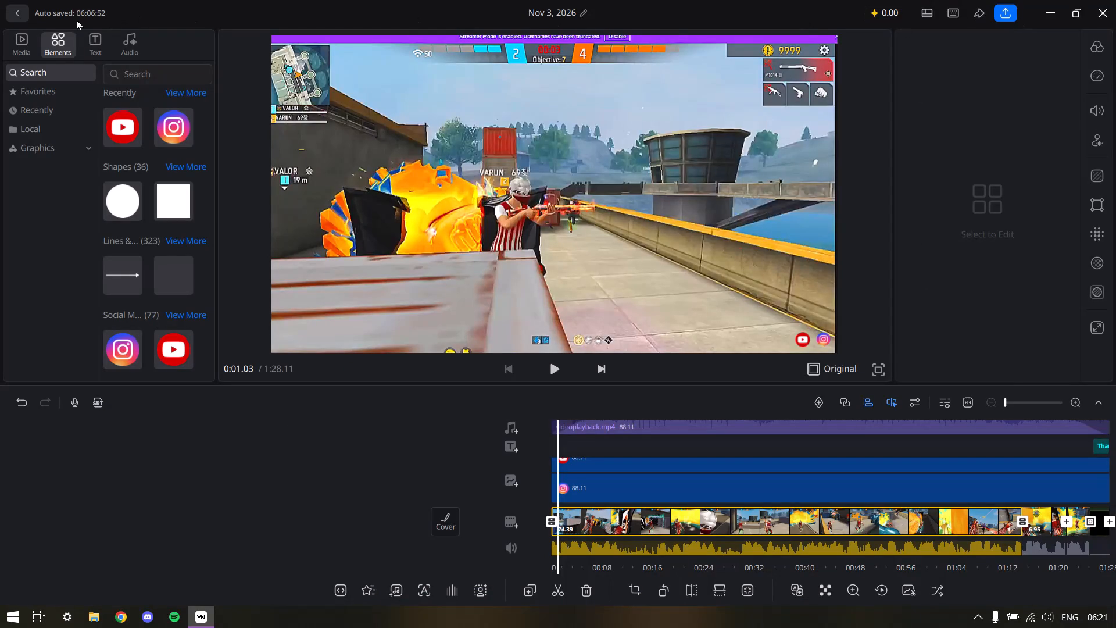
# Close the VN editor with the open project and refresh the desktop.
pyautogui.click(1115, 10)
pyautogui.rightClick(352, 285)
pyautogui.click(398, 326)
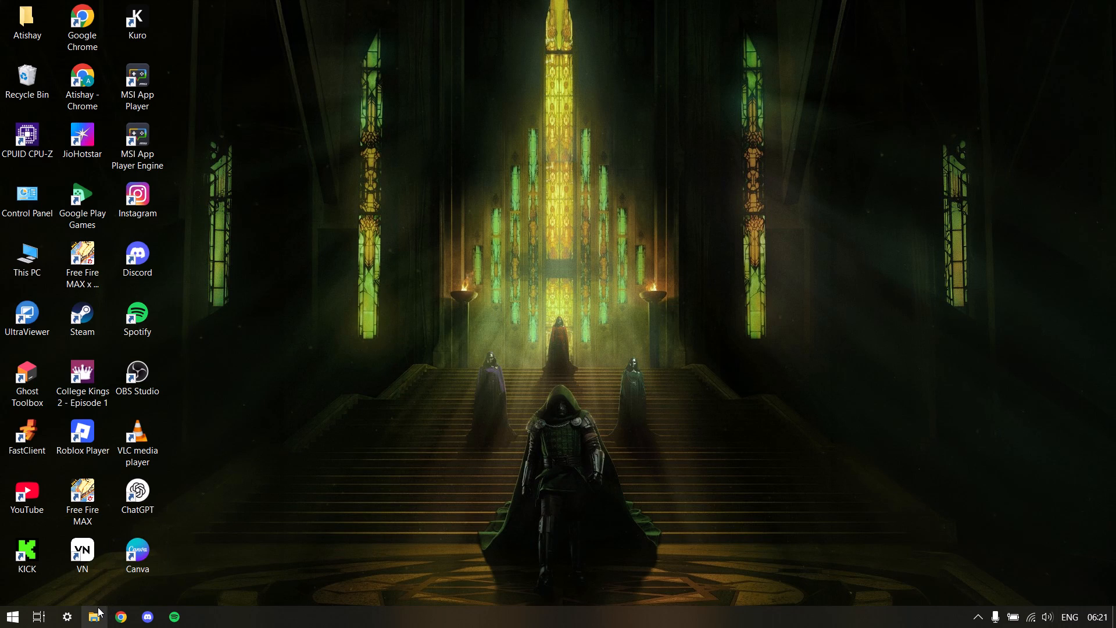
# Relaunch VN from the desktop and minimise its window.
pyautogui.doubleClick(96, 547)
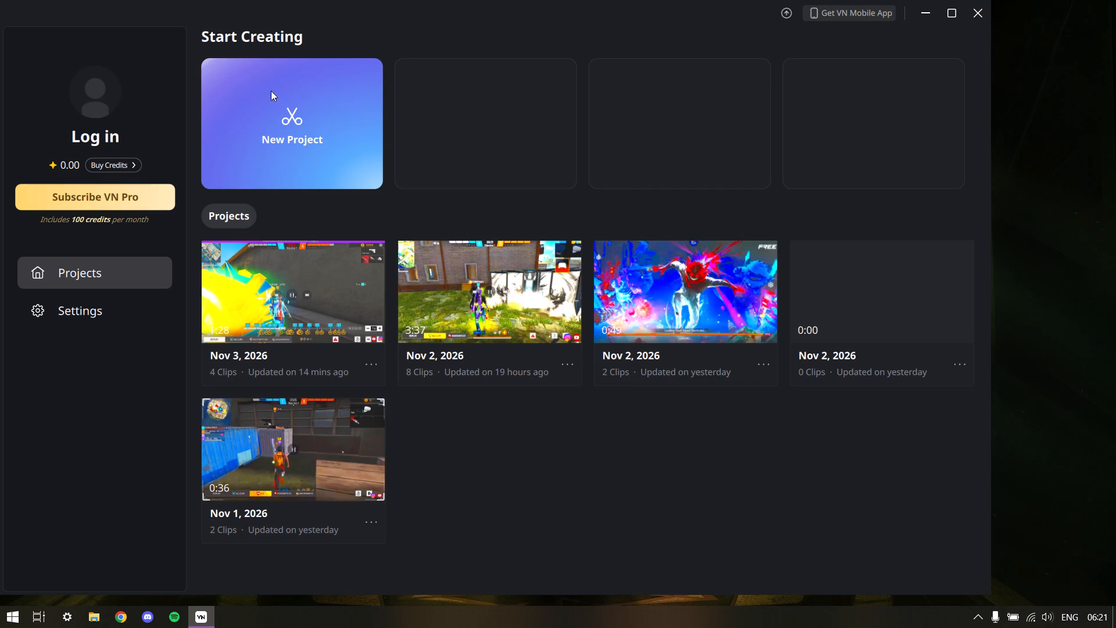
pyautogui.click(922, 10)
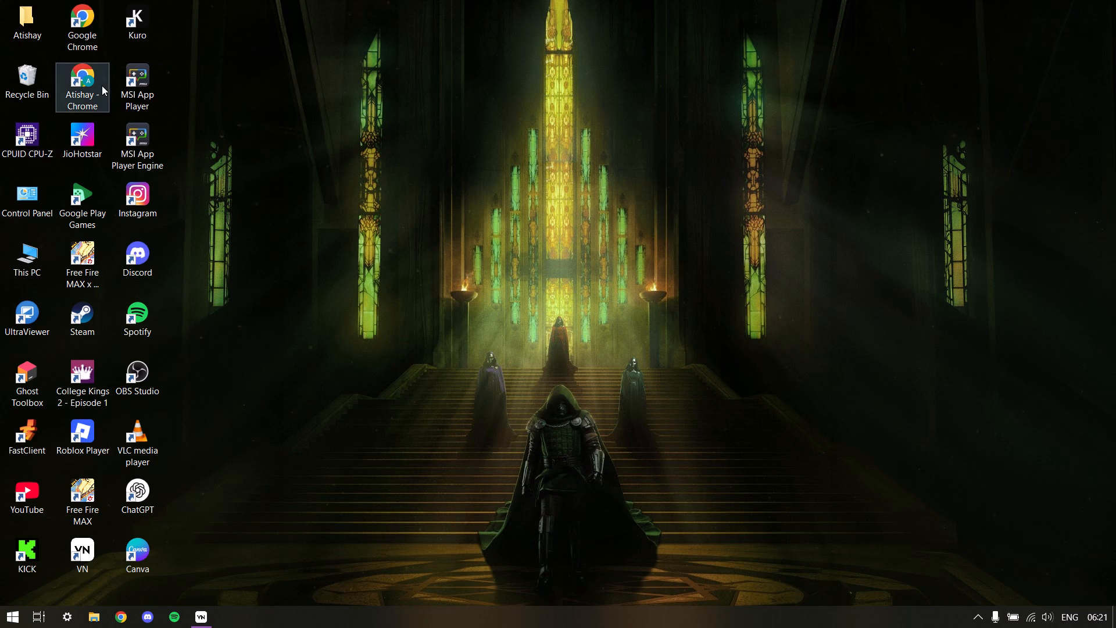
# Switch to Chrome, go to YouTube and open the MONTAGEM ZORA (Slowed) video from the home feed.
pyautogui.doubleClick(102, 85)
pyautogui.click(555, 302)
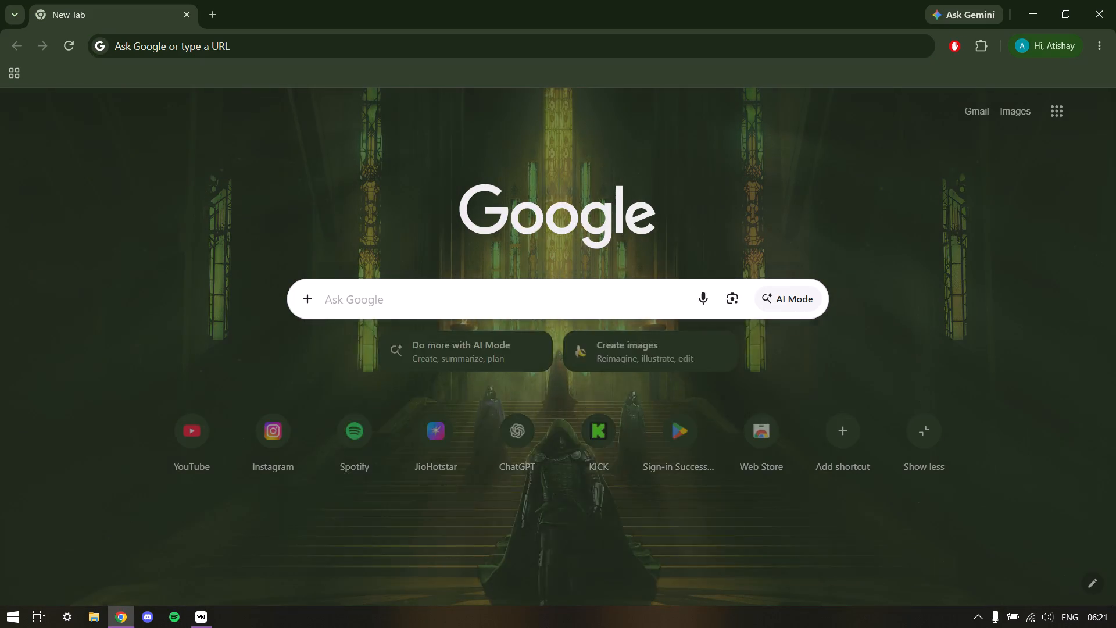
pyautogui.click(511, 216)
pyautogui.click(189, 449)
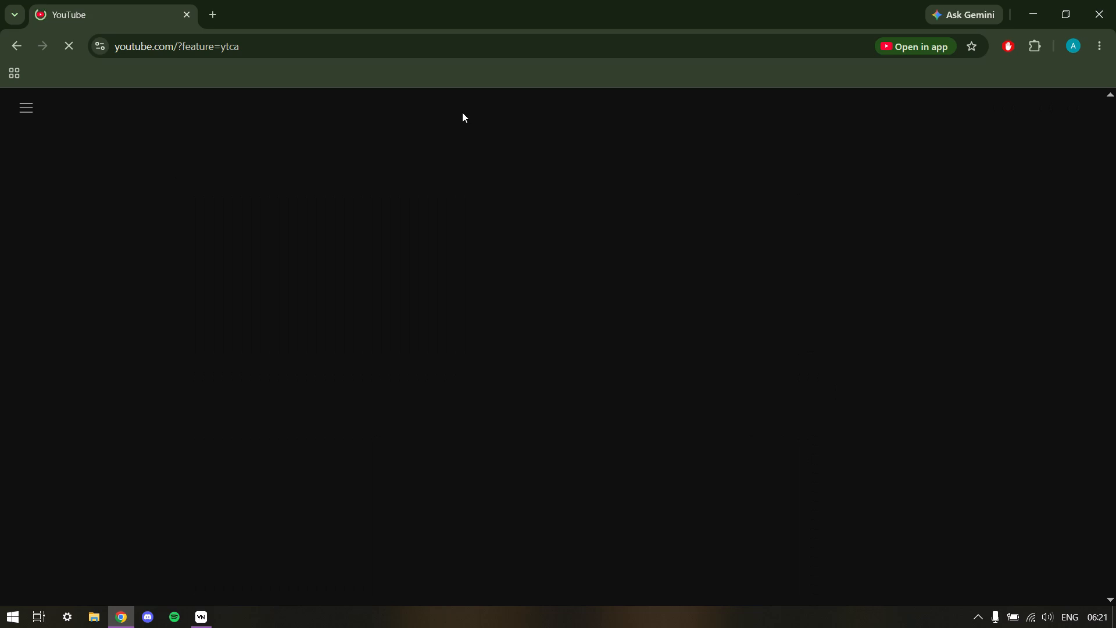
pyautogui.click(462, 112)
pyautogui.click(462, 112)
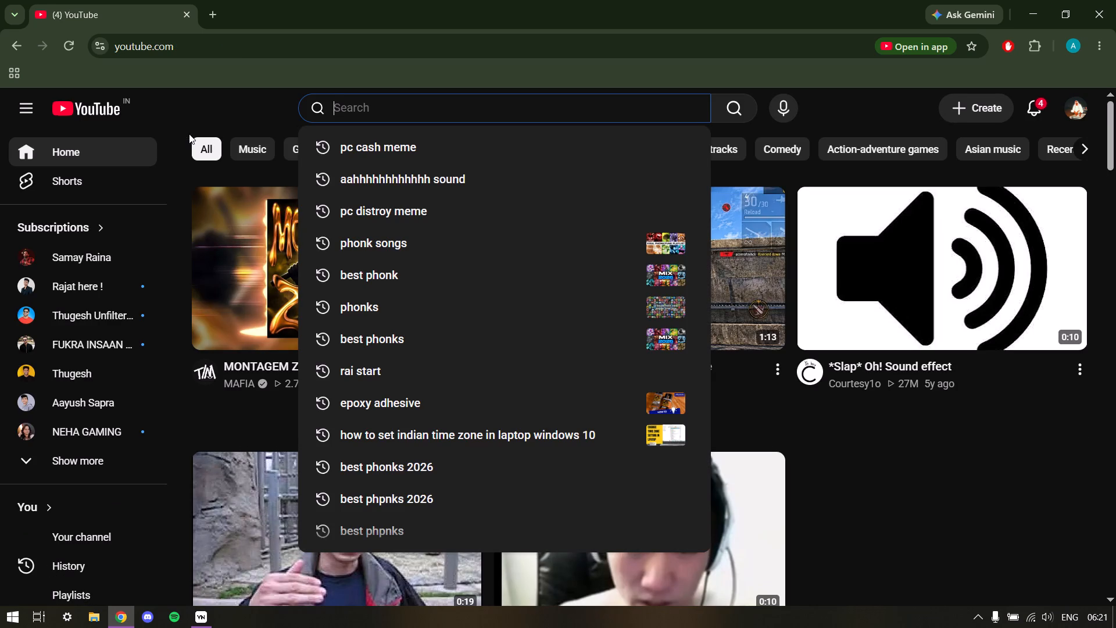
pyautogui.click(177, 129)
pyautogui.click(332, 277)
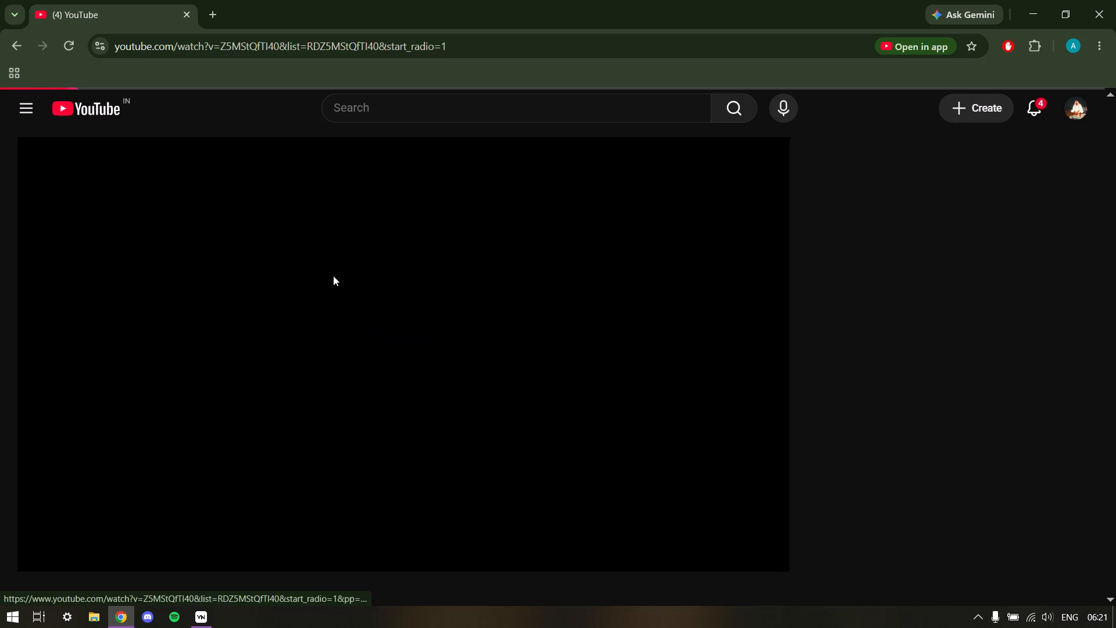
# Copy the share link of the MONTAGEM ZORA (Slowed) video.
pyautogui.scroll(-2, 587, 480)
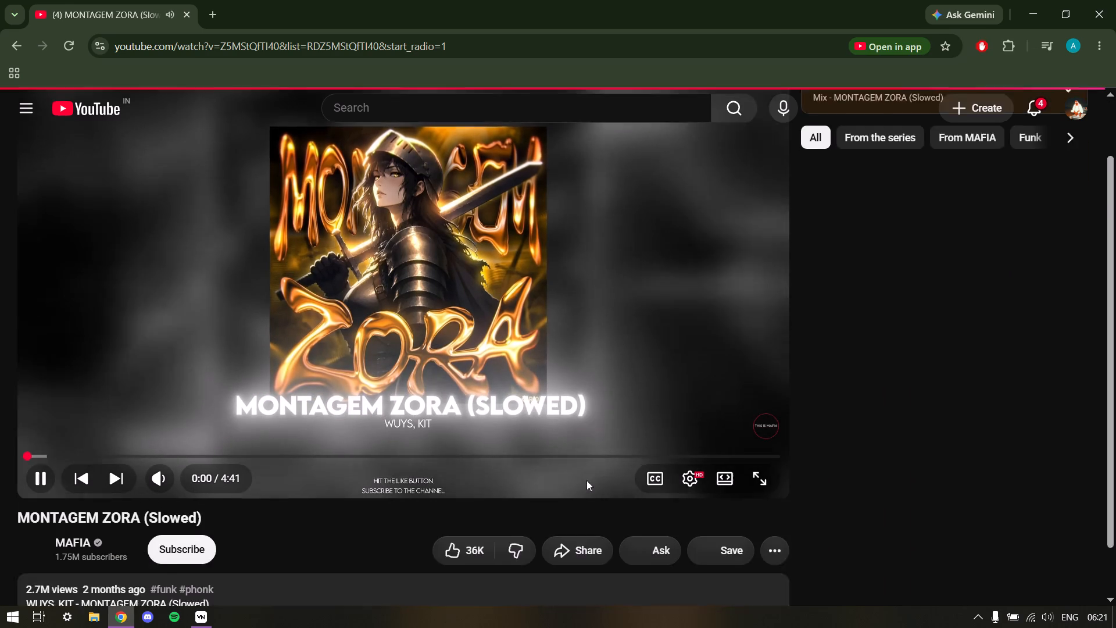
pyautogui.click(586, 491)
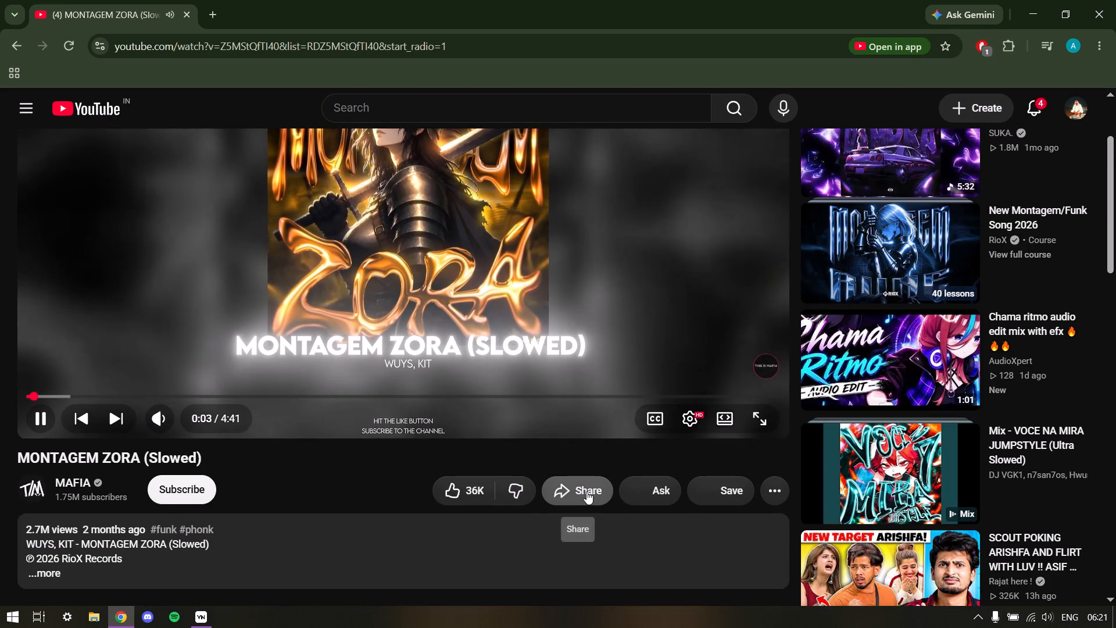
pyautogui.click(686, 432)
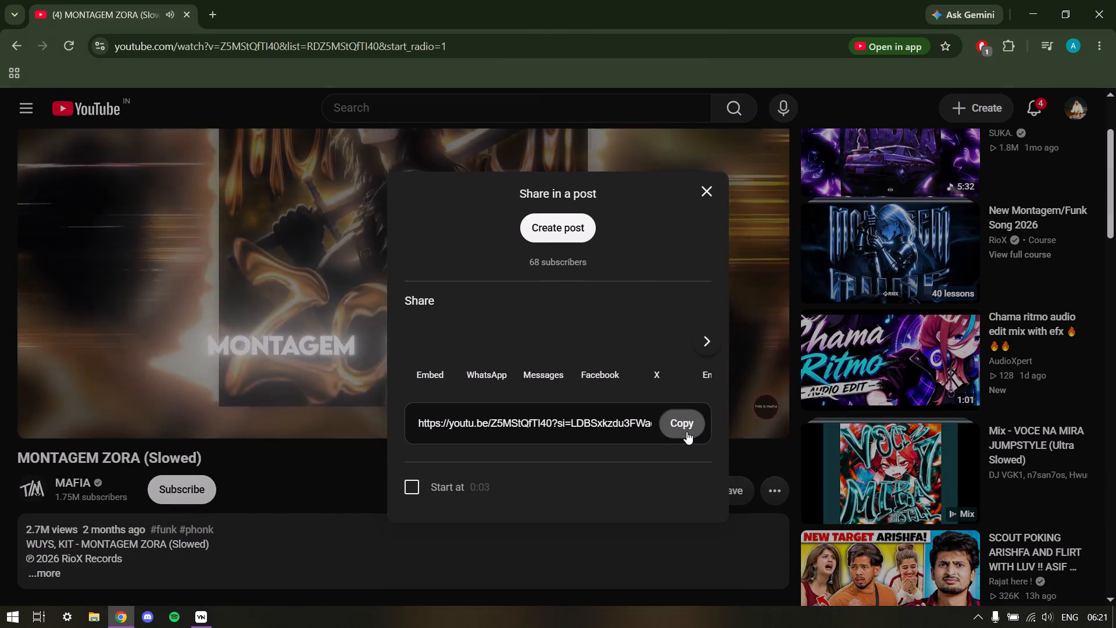
pyautogui.click(711, 195)
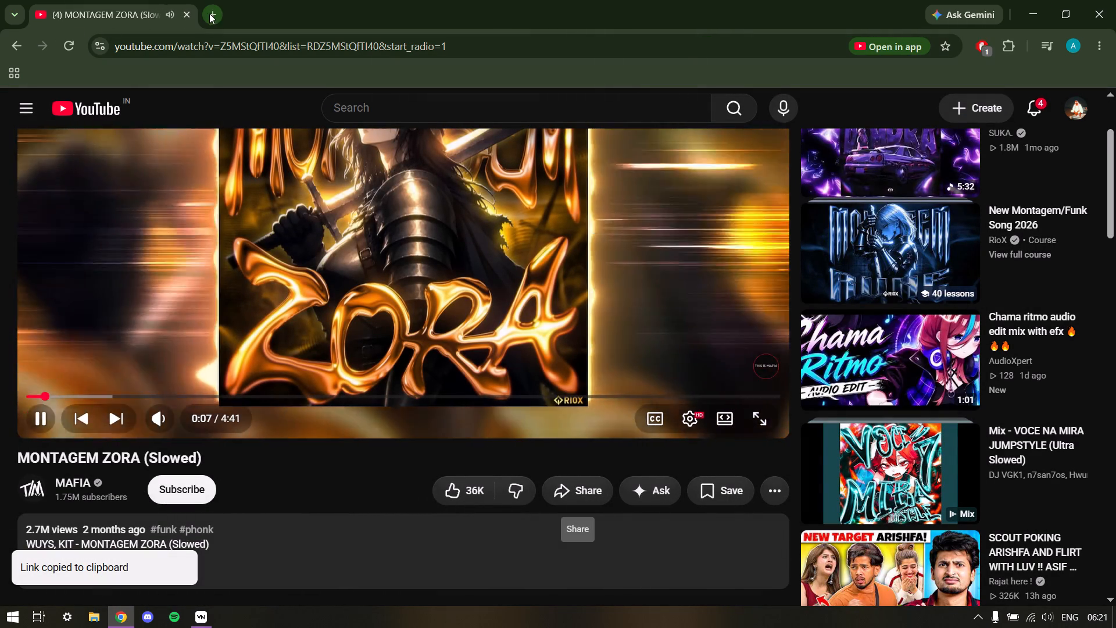
pyautogui.scroll(2, 208, 177)
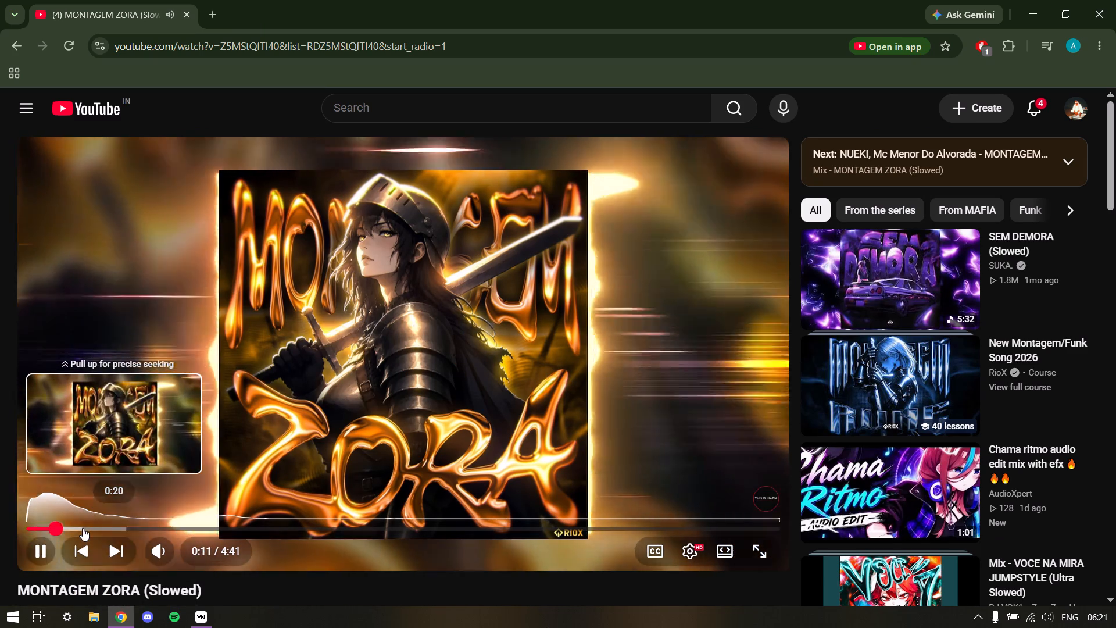
# Search Google for "mp4 song download" in a new tab and open the MP4Juice site from the results.
pyautogui.click(221, 15)
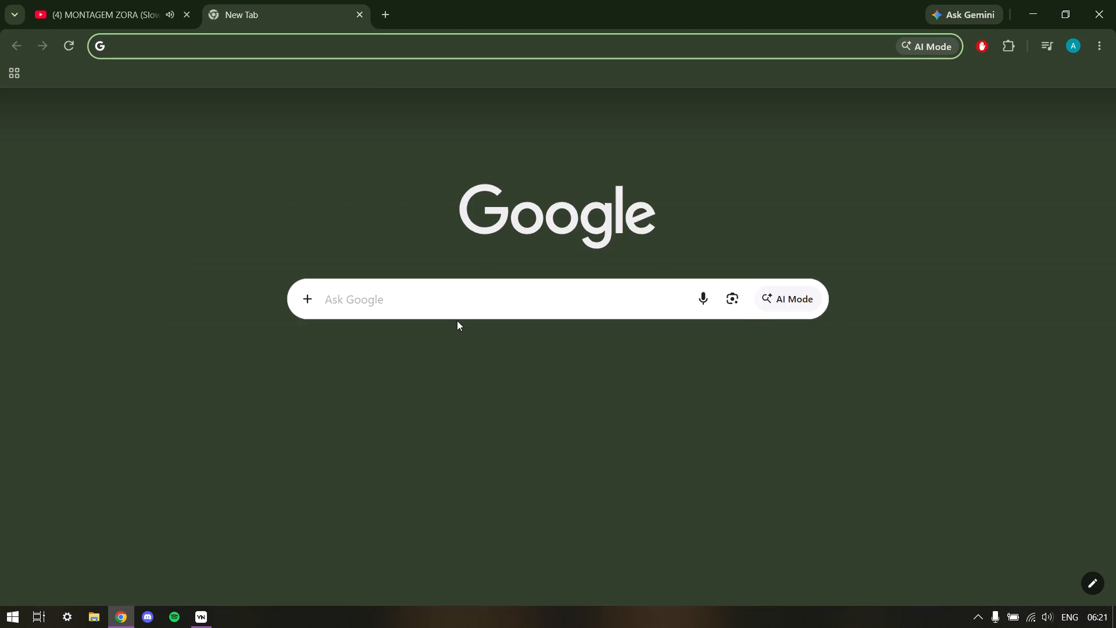
pyautogui.click(458, 306)
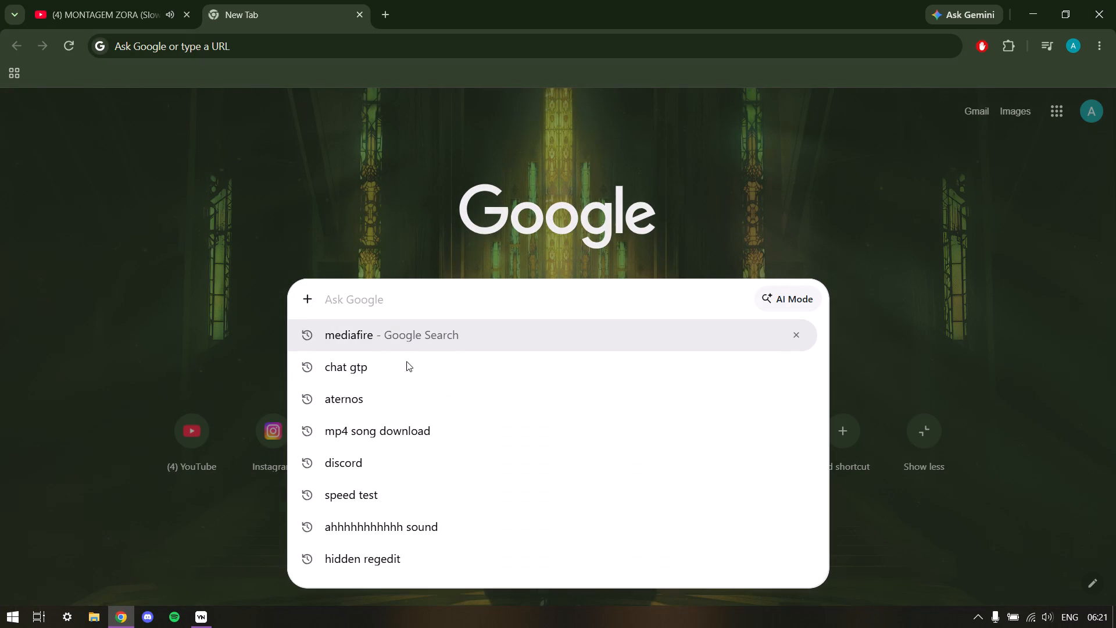
pyautogui.click(380, 434)
pyautogui.scroll(-3, 320, 348)
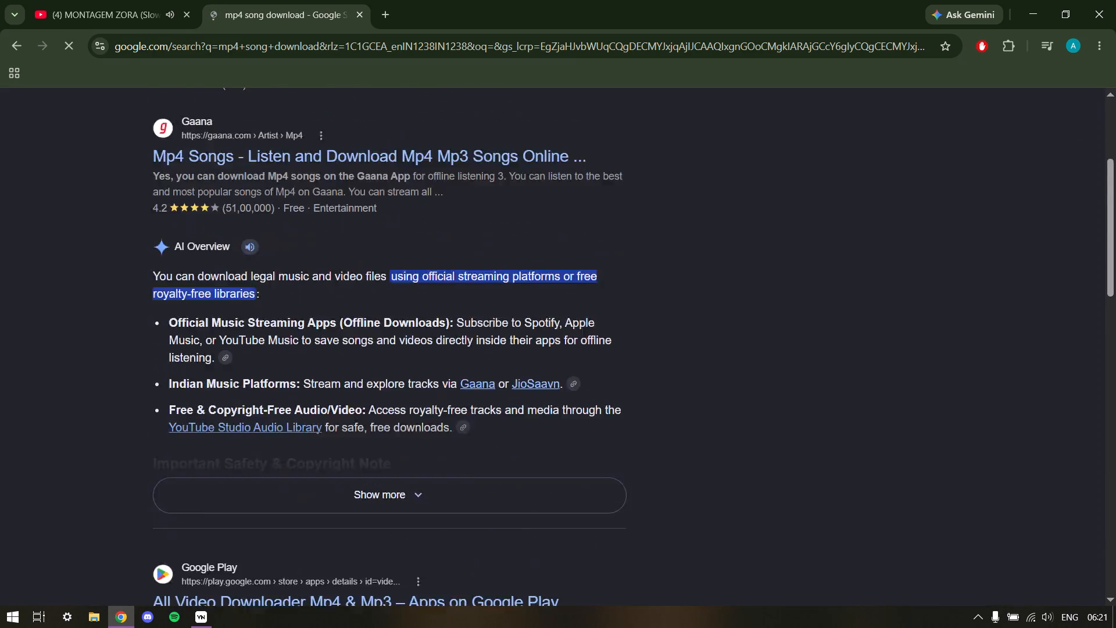
pyautogui.scroll(-2, 320, 348)
pyautogui.scroll(-1, 280, 442)
pyautogui.click(291, 505)
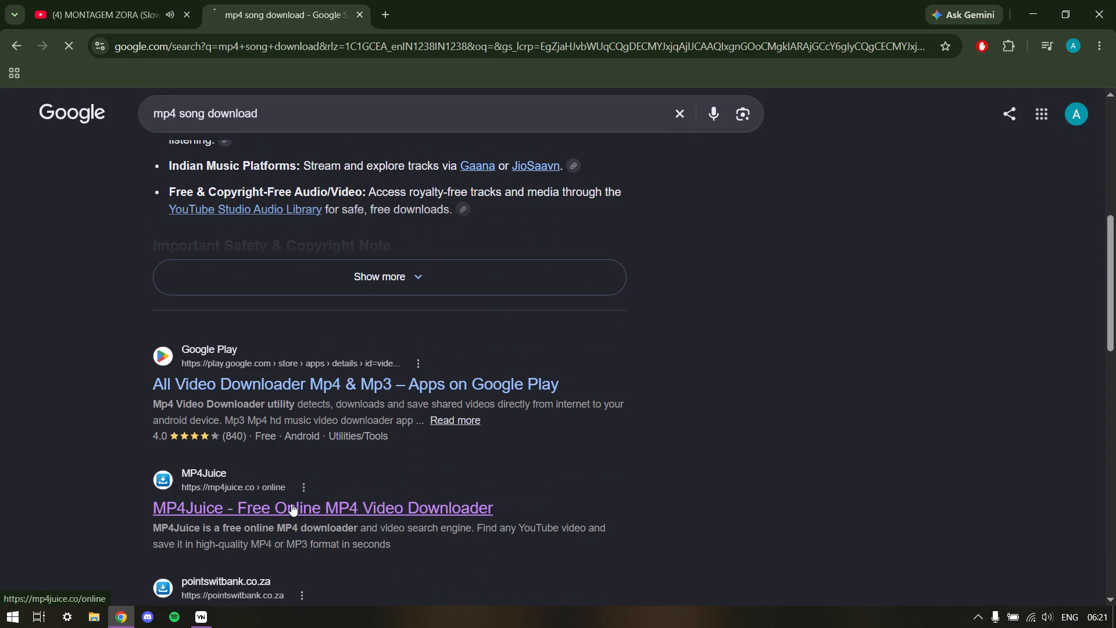
# Look up the copied YouTube link on MP4Juice and download the video through Fast Download (MP4).
pyautogui.click(342, 264)
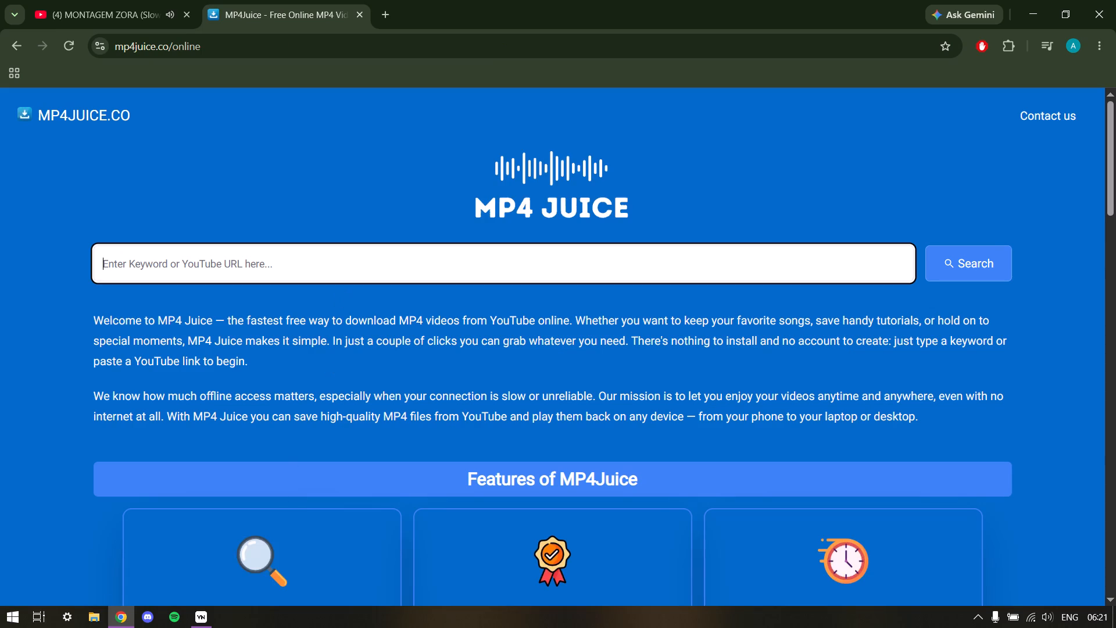
pyautogui.hotkey('ctrl', 'v')
pyautogui.click(973, 248)
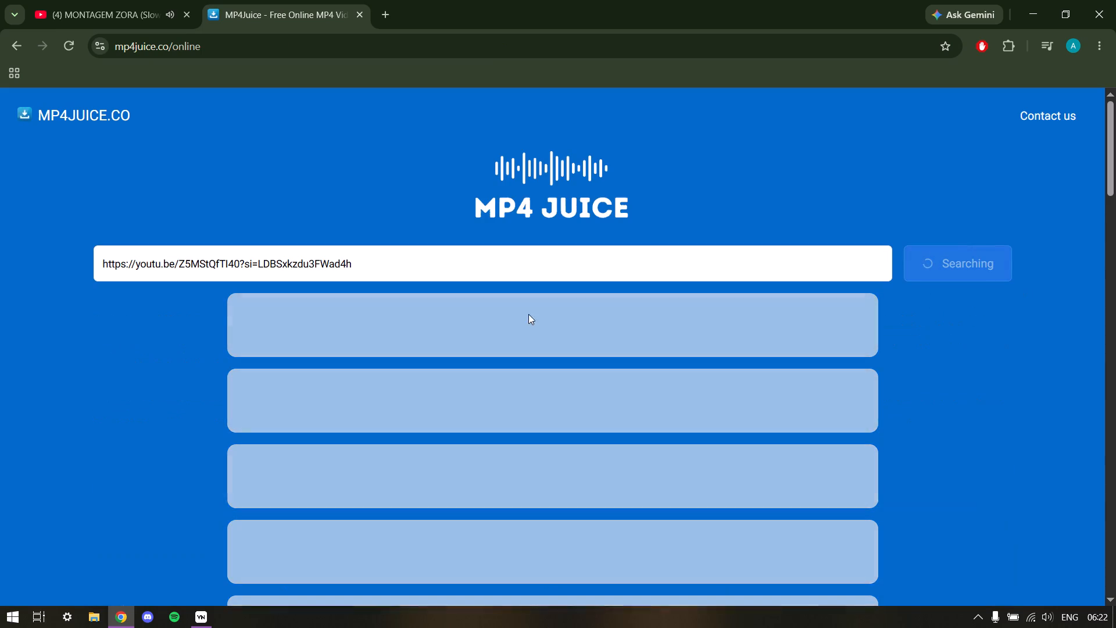
pyautogui.click(311, 345)
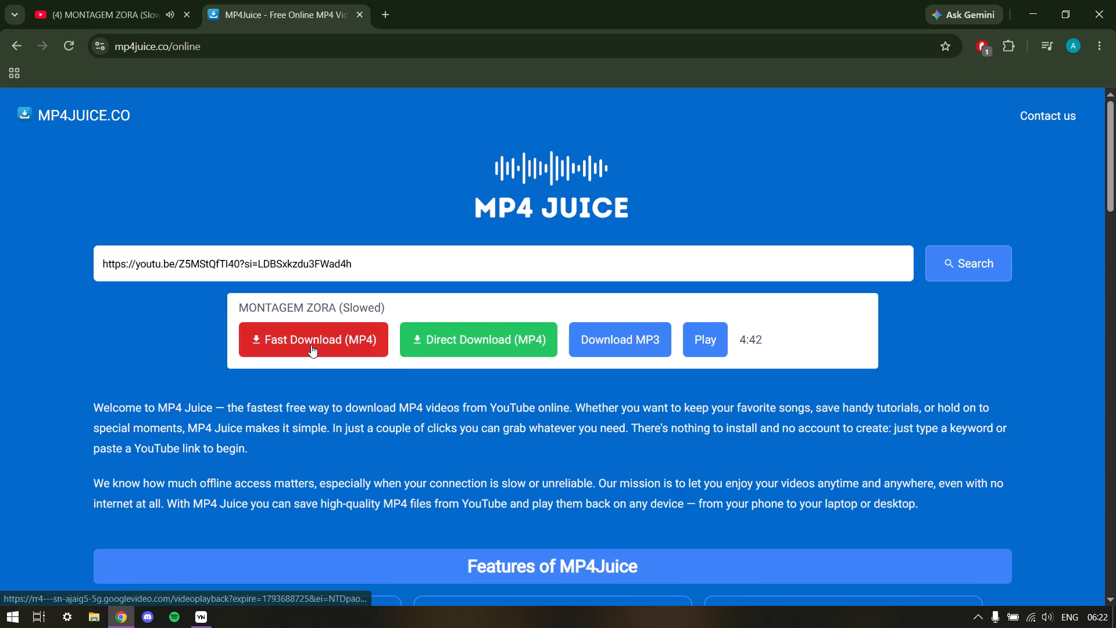
pyautogui.click(311, 345)
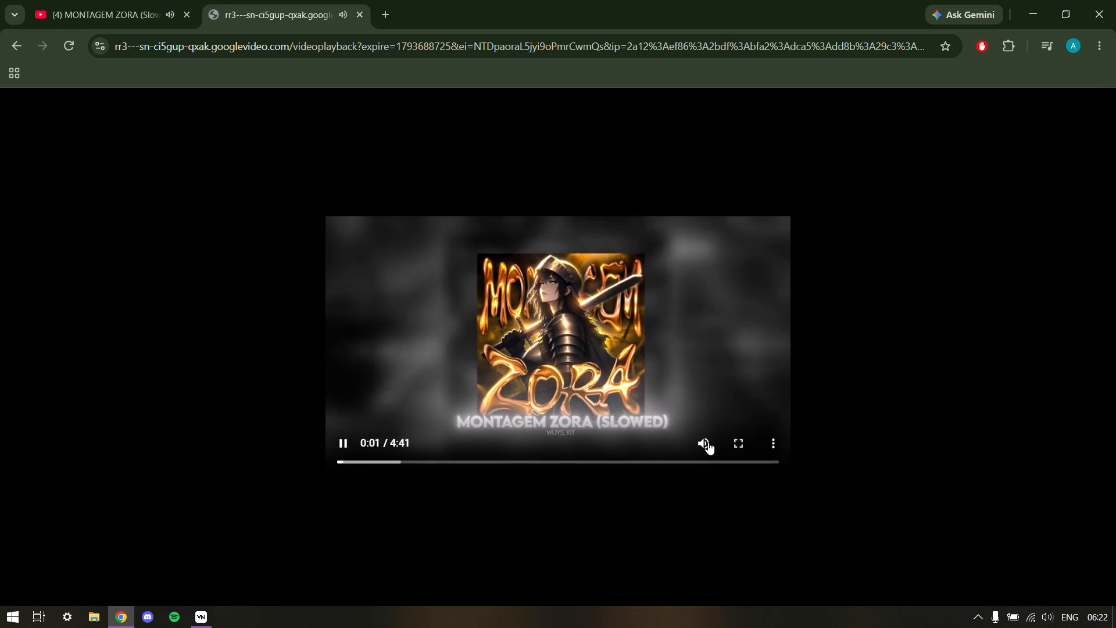
pyautogui.click(776, 441)
pyautogui.click(741, 375)
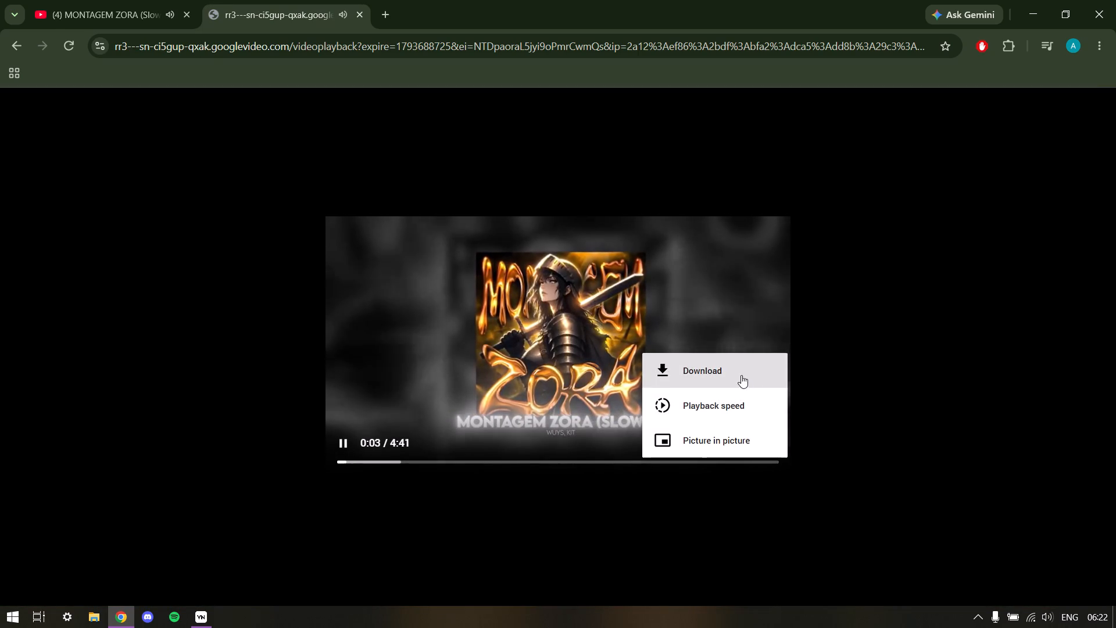
# Close the YouTube and video playback tabs, keeping only a new blank tab open.
pyautogui.click(187, 14)
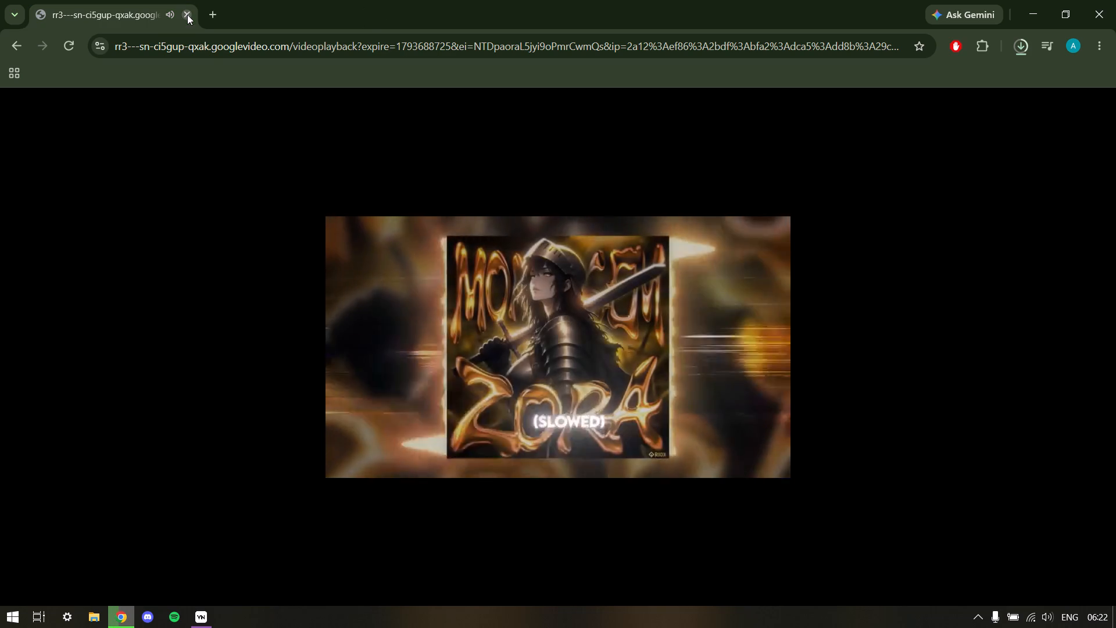
pyautogui.click(211, 12)
pyautogui.click(184, 15)
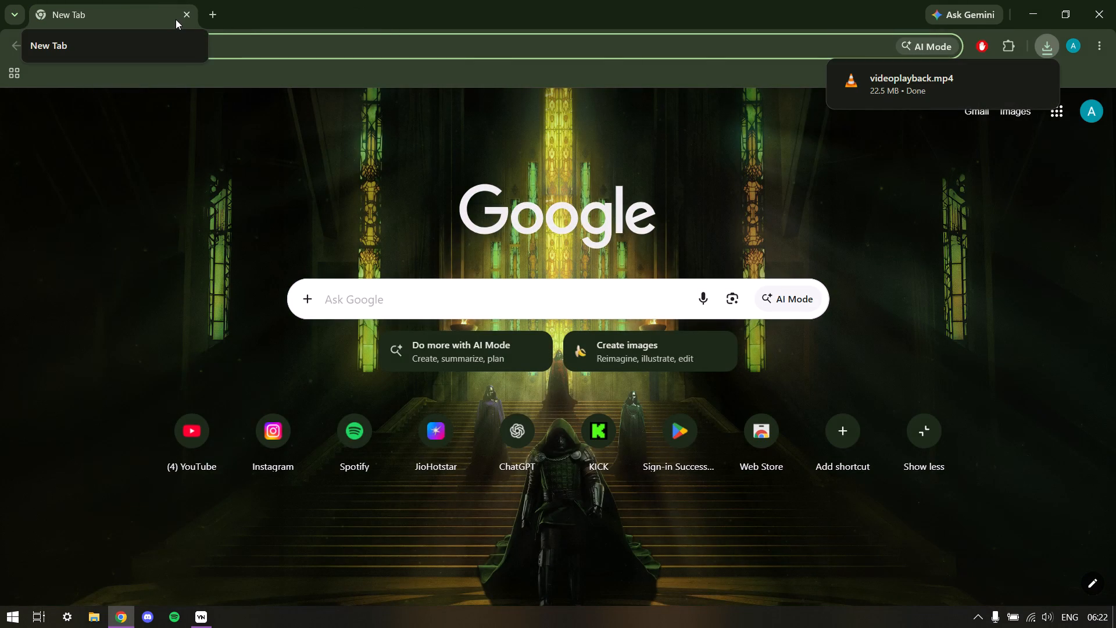
# Open the download history and remove its entries one by one.
pyautogui.hotkey('ctrl', 'j')
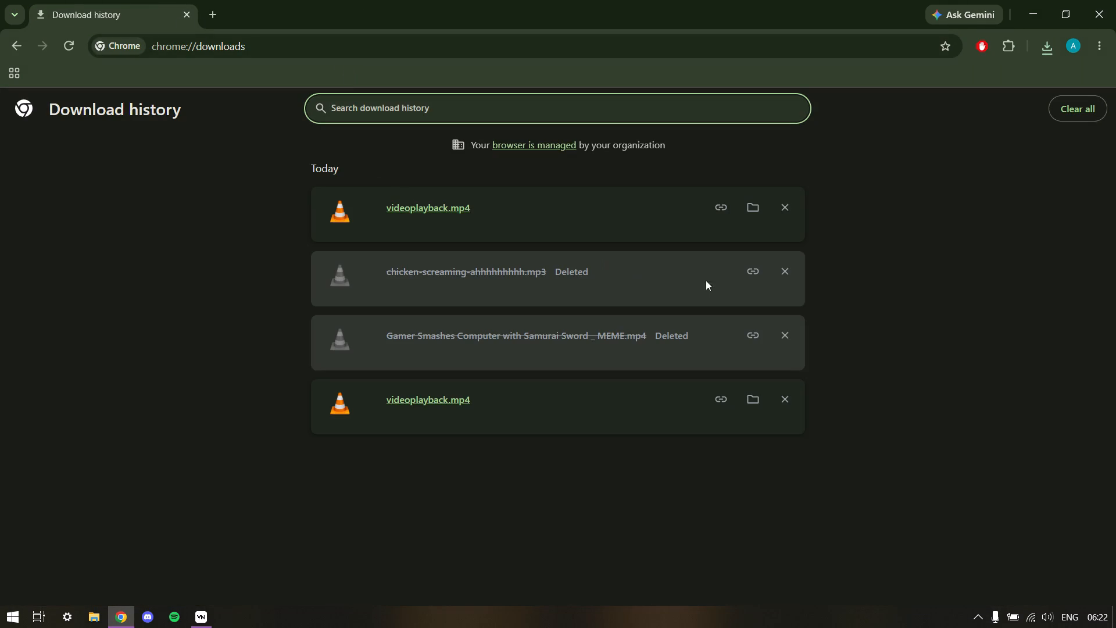
pyautogui.doubleClick(777, 270)
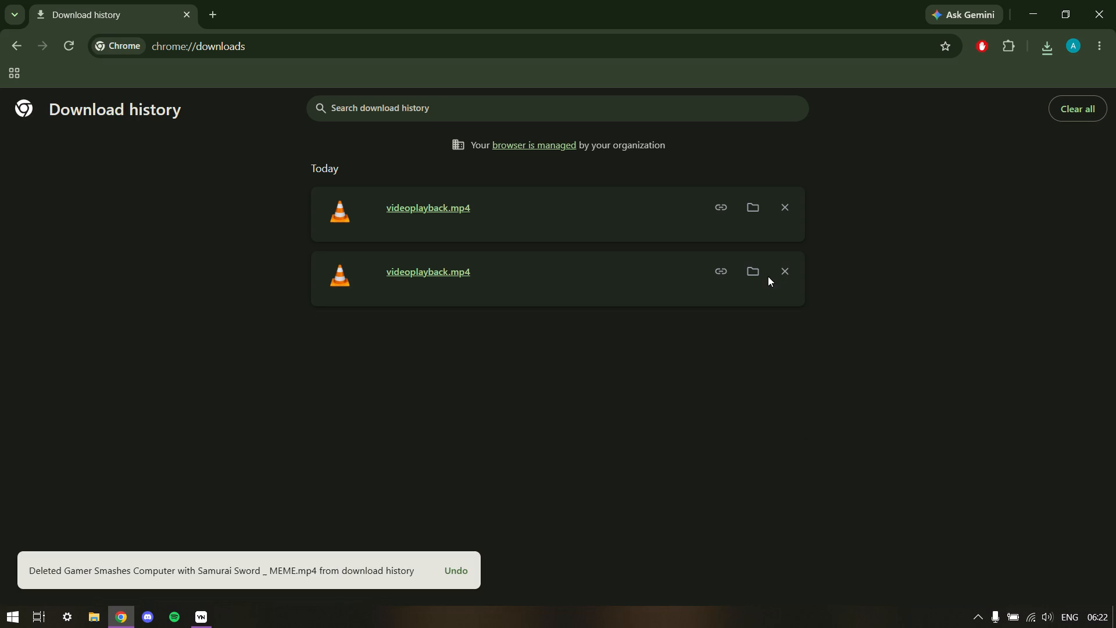
pyautogui.click(772, 272)
pyautogui.click(771, 282)
pyautogui.click(775, 274)
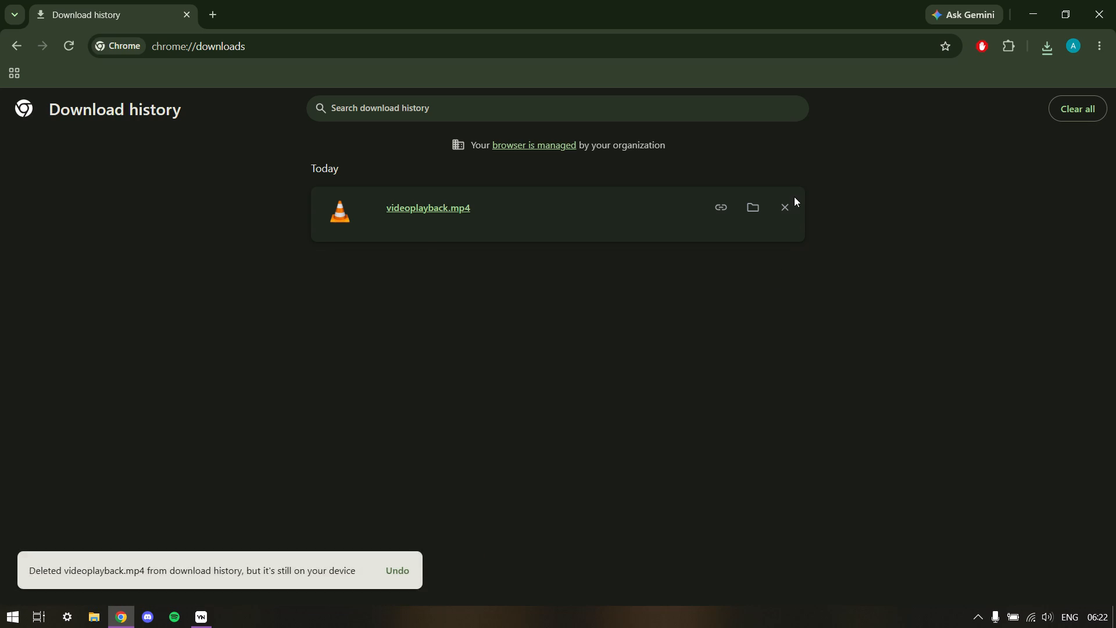
pyautogui.click(794, 197)
pyautogui.click(793, 200)
# Close Chrome and refresh the desktop.
pyautogui.click(1115, 0)
pyautogui.rightClick(384, 280)
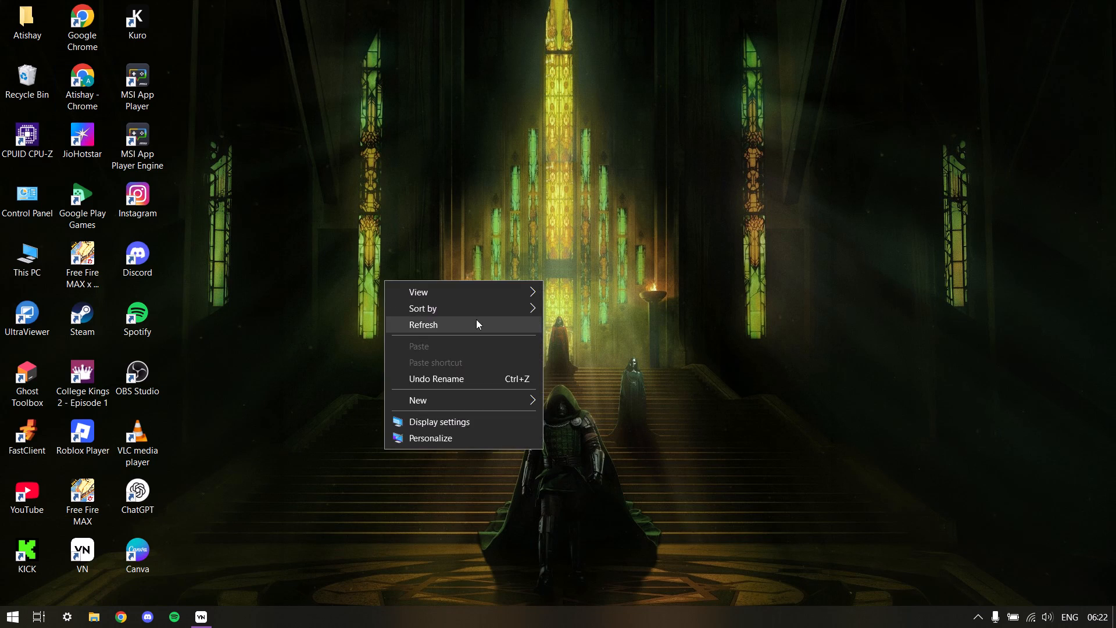
pyautogui.click(476, 319)
# Switch back to VN, create a new project and maximise the editor window.
pyautogui.click(192, 616)
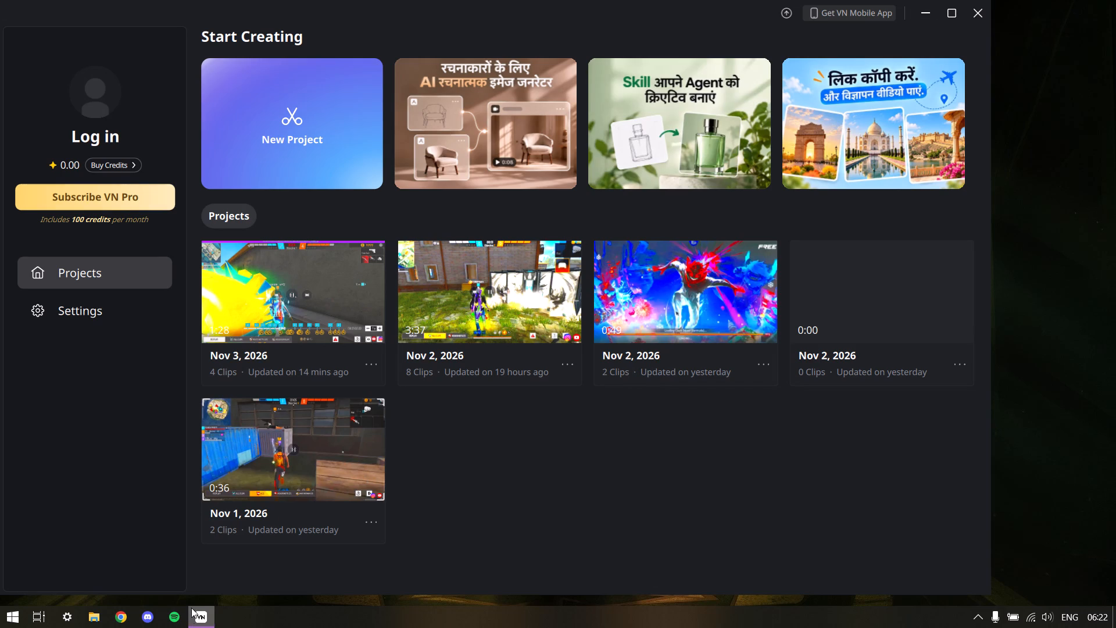
pyautogui.click(291, 122)
pyautogui.click(956, 13)
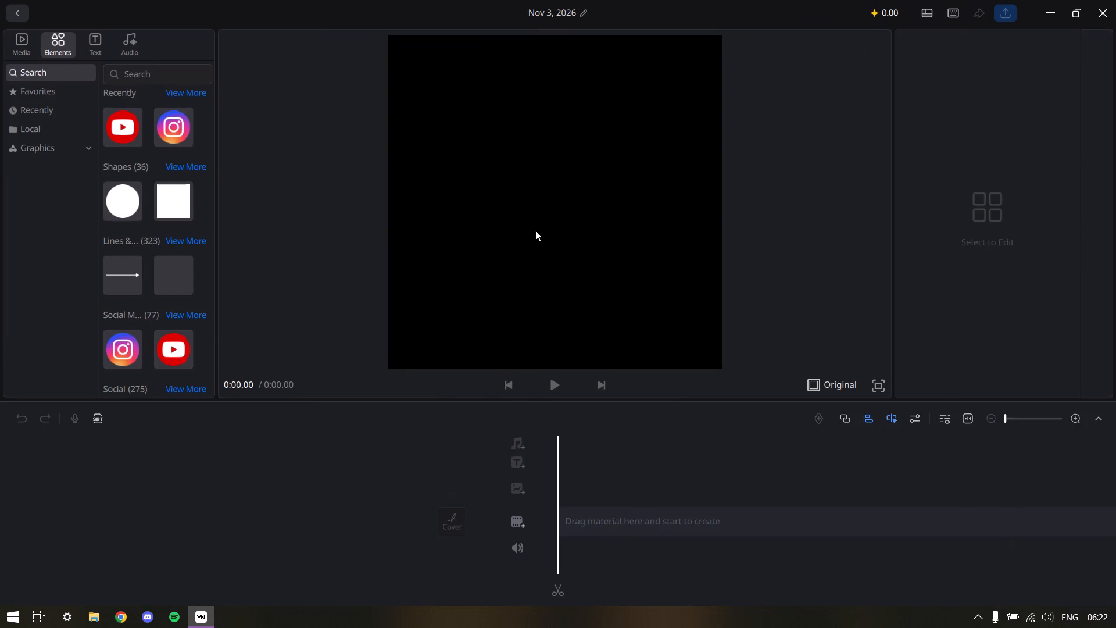
# Start a media import in the new project and accept the content-rights notice to reach the file picker.
pyautogui.click(23, 49)
pyautogui.click(143, 74)
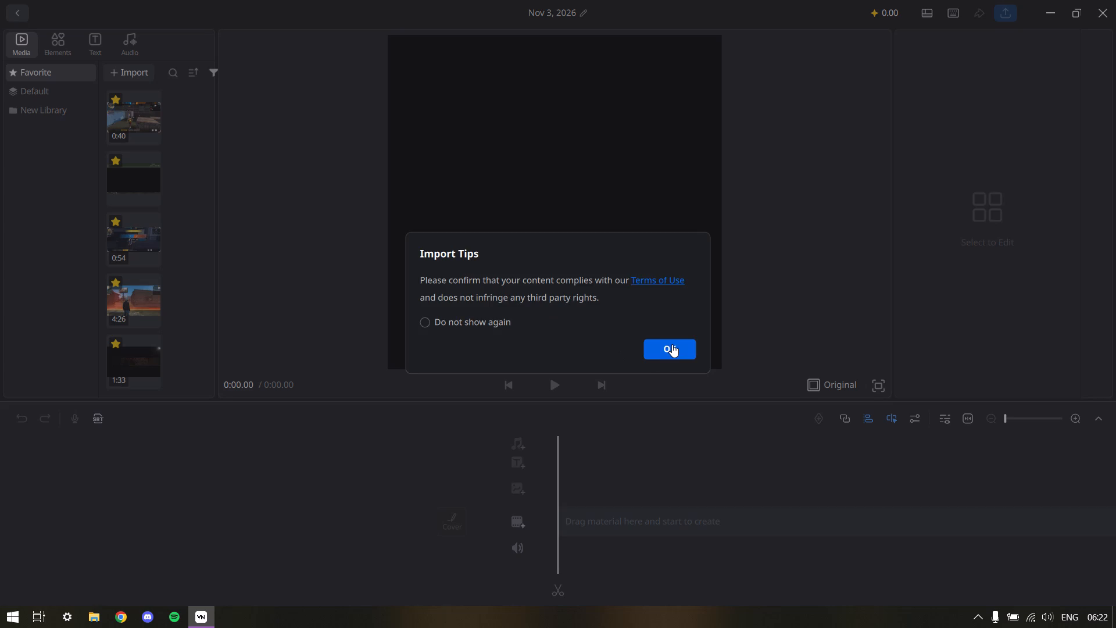
pyautogui.click(672, 344)
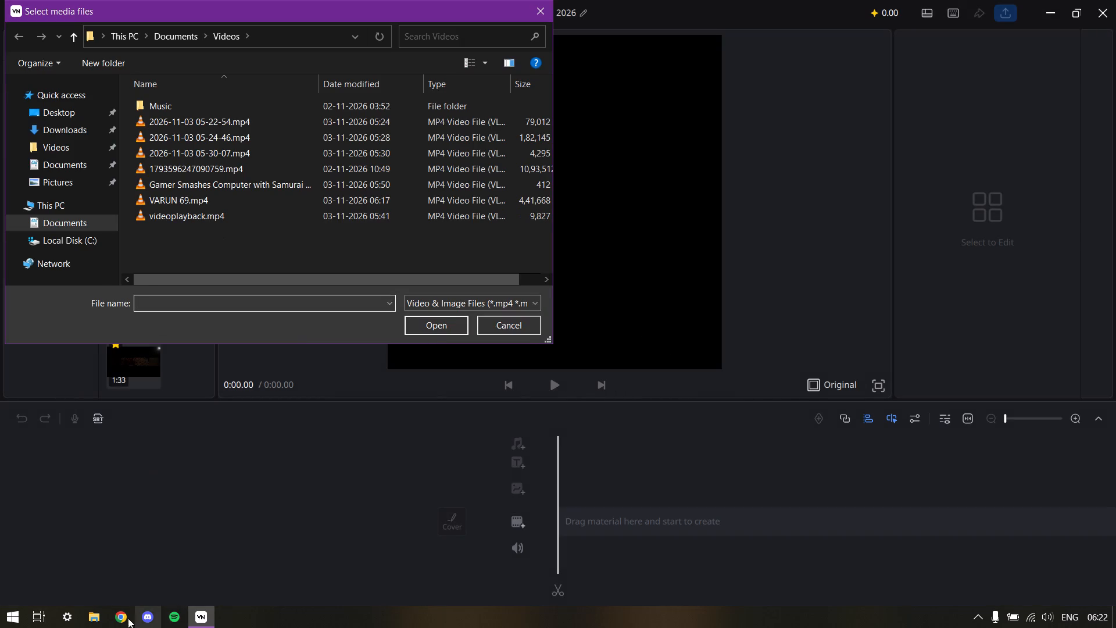
pyautogui.click(101, 618)
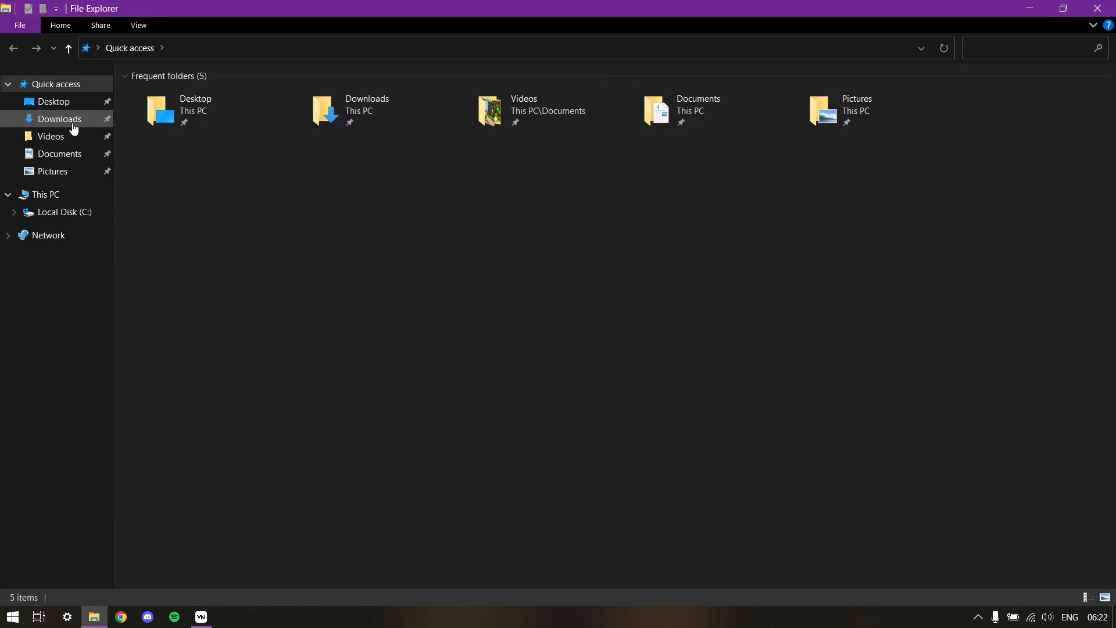
pyautogui.click(65, 142)
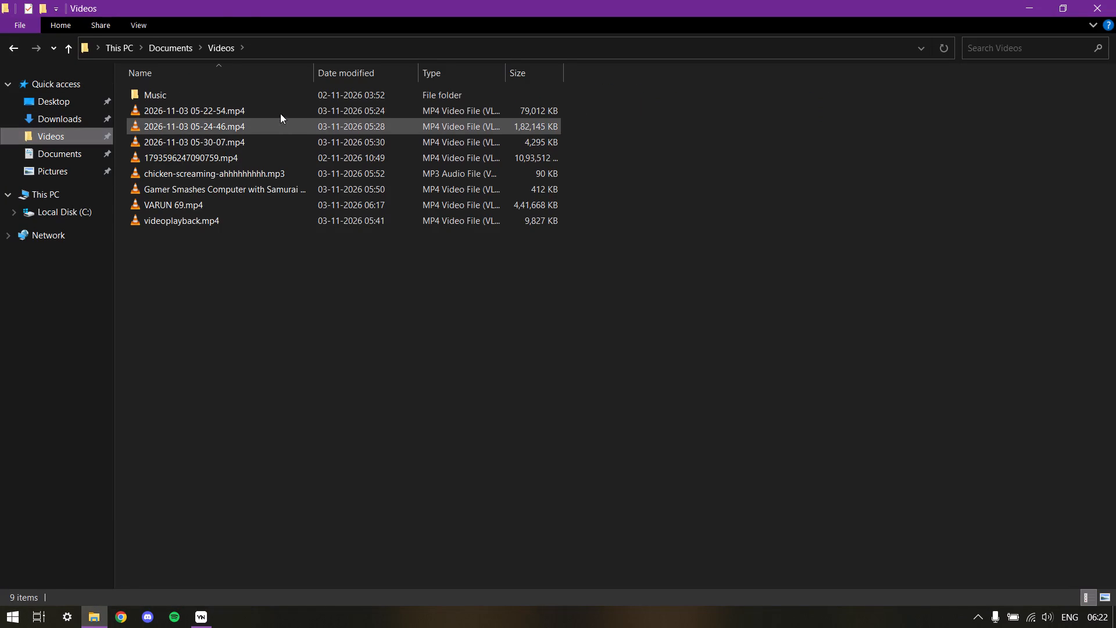
pyautogui.doubleClick(281, 112)
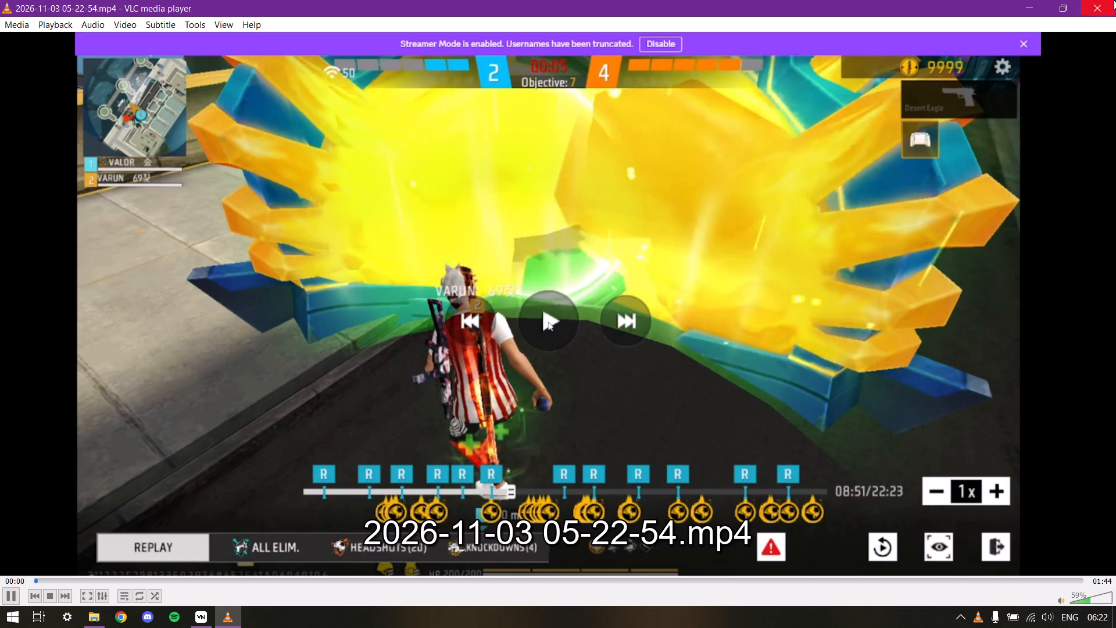
pyautogui.click(1114, 0)
pyautogui.doubleClick(248, 113)
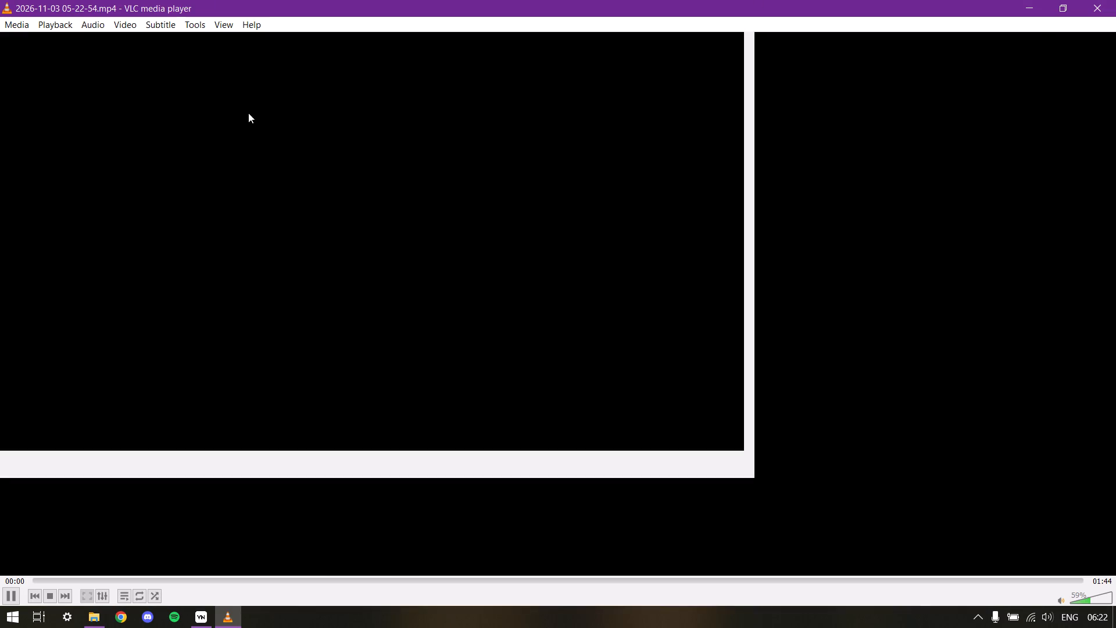
pyautogui.click(1115, 0)
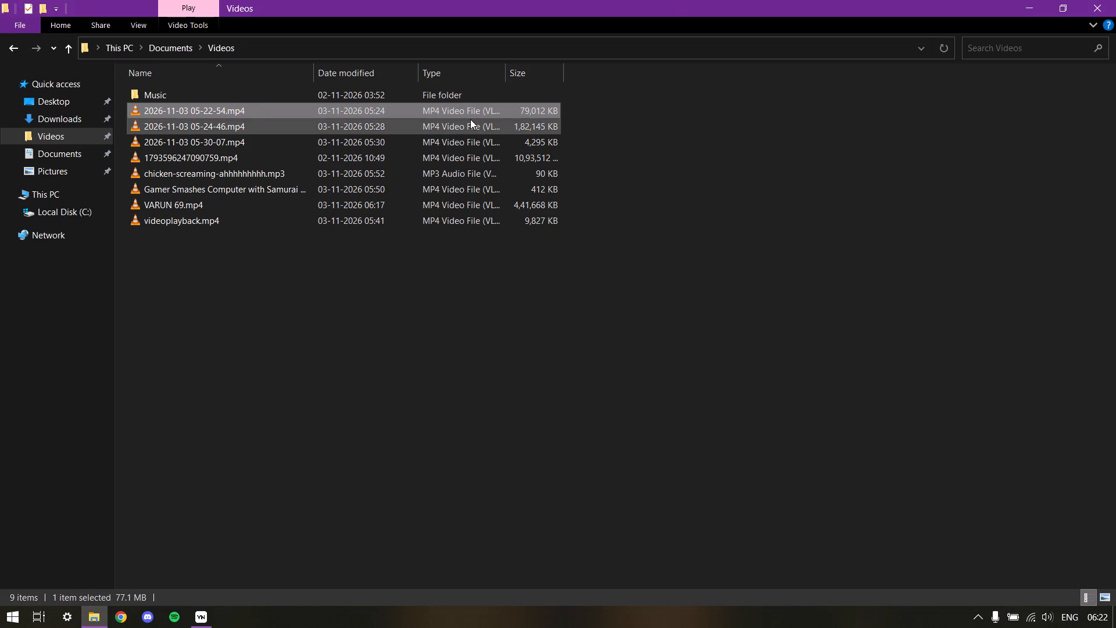
pyautogui.press('Delete')
pyautogui.doubleClick(446, 112)
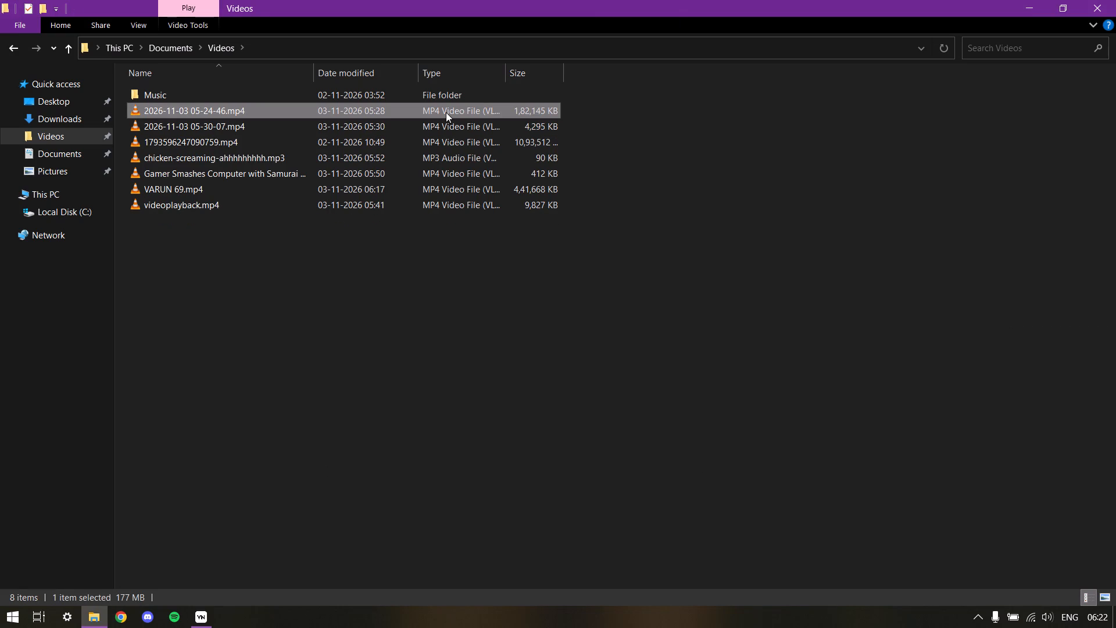
pyautogui.doubleClick(414, 112)
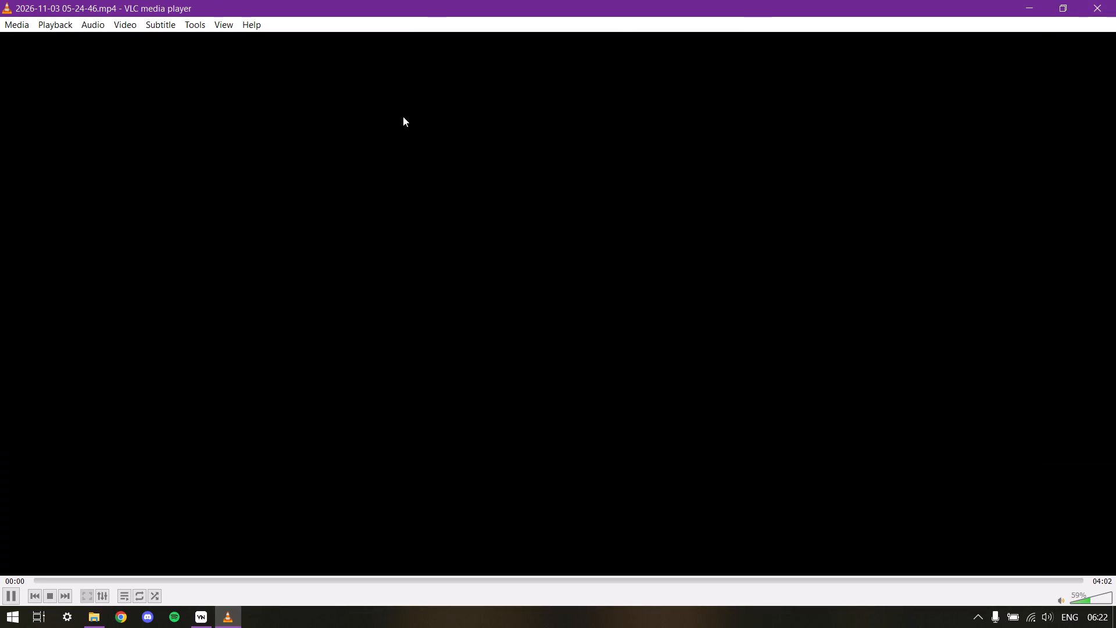
pyautogui.click(1115, 0)
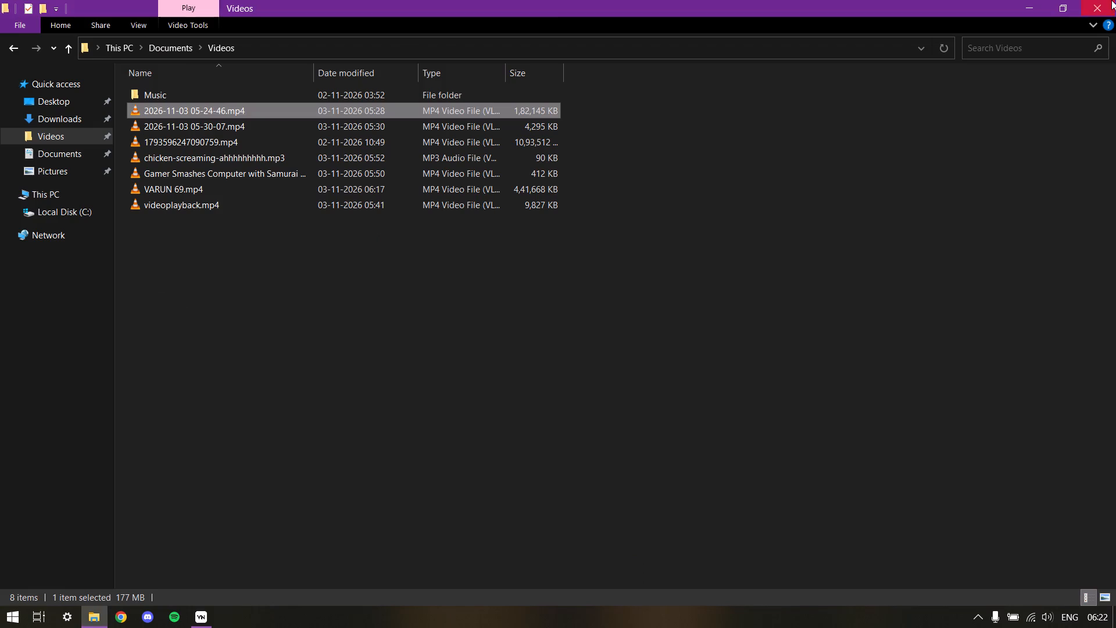
pyautogui.click(1115, 0)
pyautogui.doubleClick(299, 116)
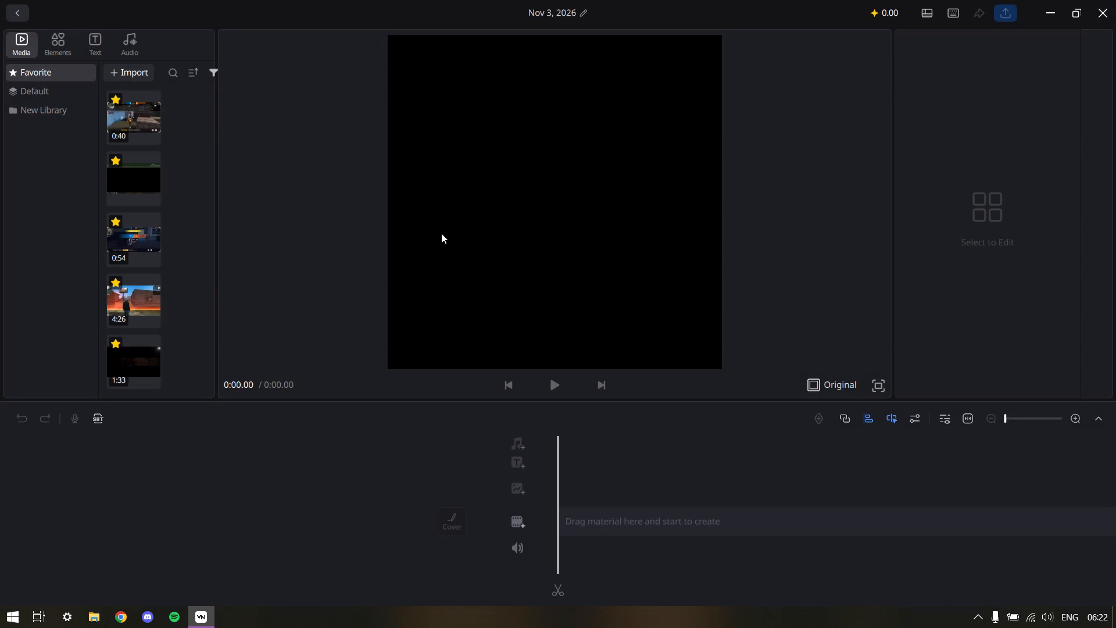
pyautogui.scroll(-3, 146, 271)
pyautogui.scroll(1, 142, 271)
pyautogui.scroll(-5, 141, 270)
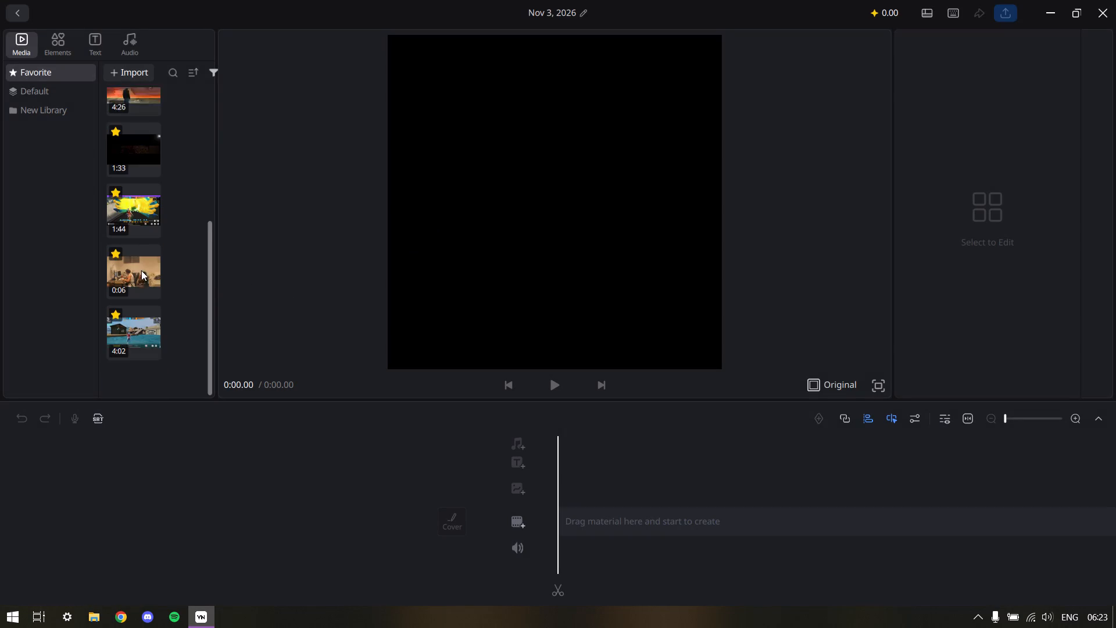
pyautogui.scroll(-8, 141, 270)
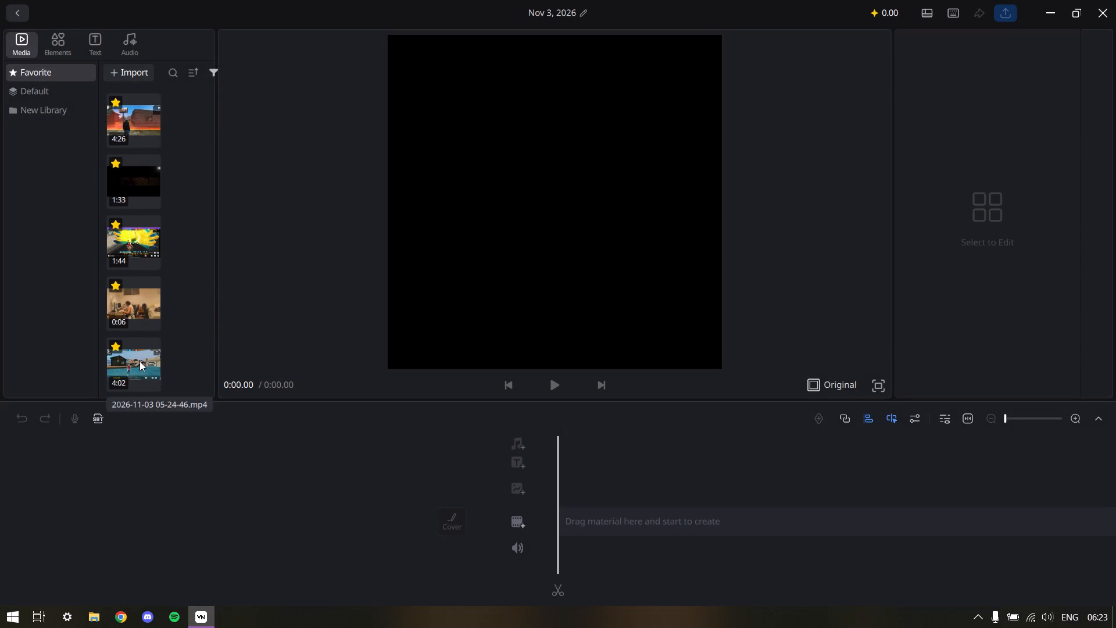
pyautogui.moveTo(139, 361); pyautogui.dragTo(604, 262)
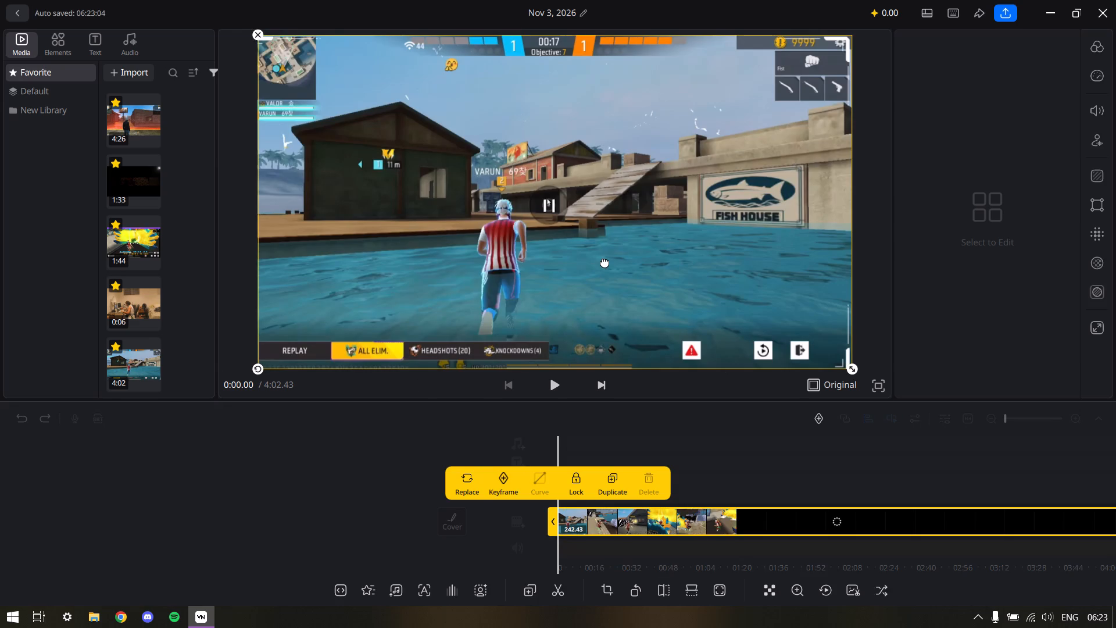
# Play and scrub through the gameplay clip's opening to find the cut point, and split it at about 5.08 s.
pyautogui.click(557, 390)
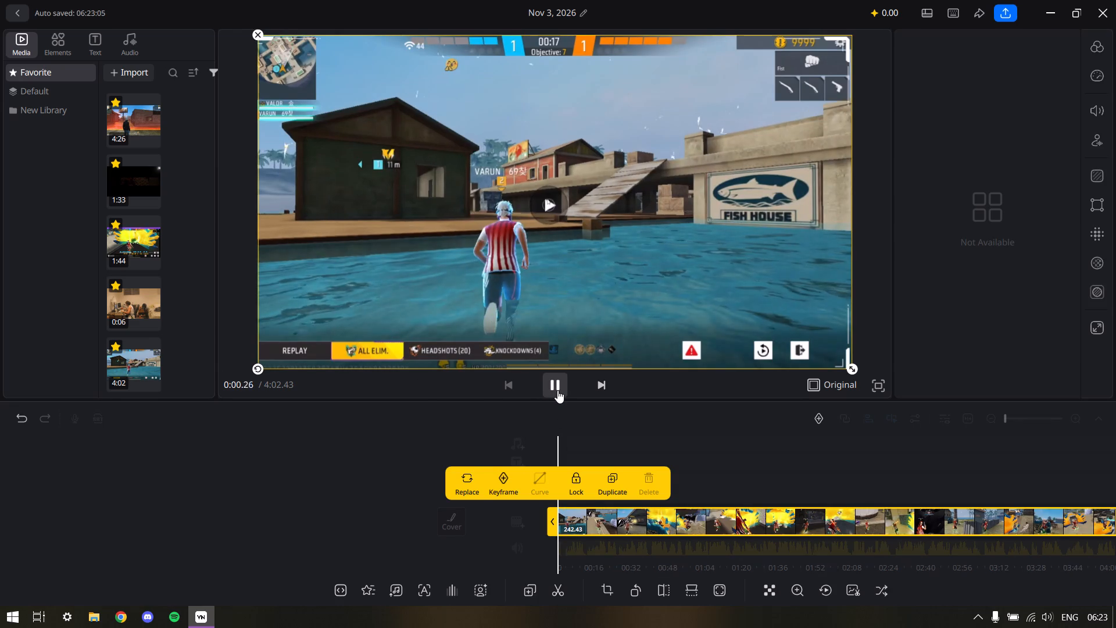
pyautogui.doubleClick(559, 390)
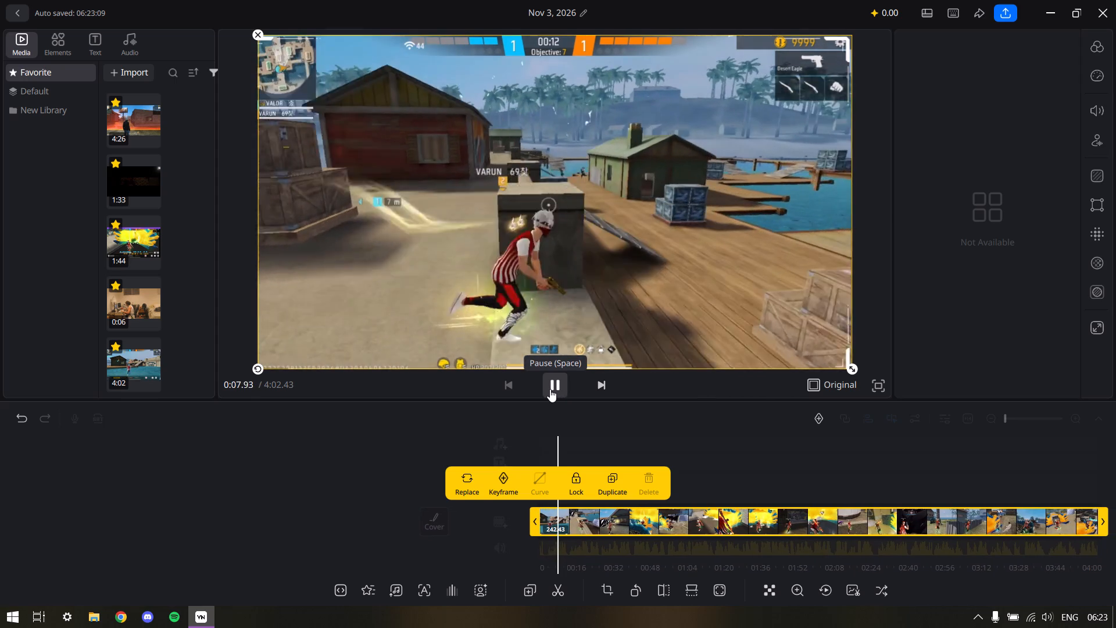
pyautogui.click(550, 389)
pyautogui.click(425, 430)
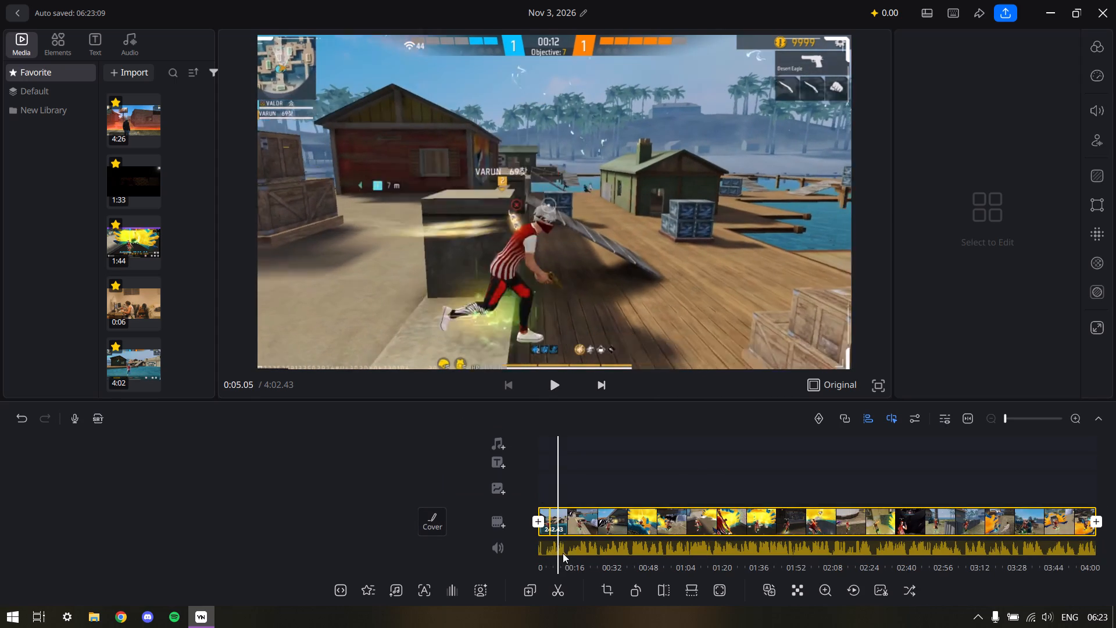
pyautogui.moveTo(582, 427); pyautogui.dragTo(607, 423)
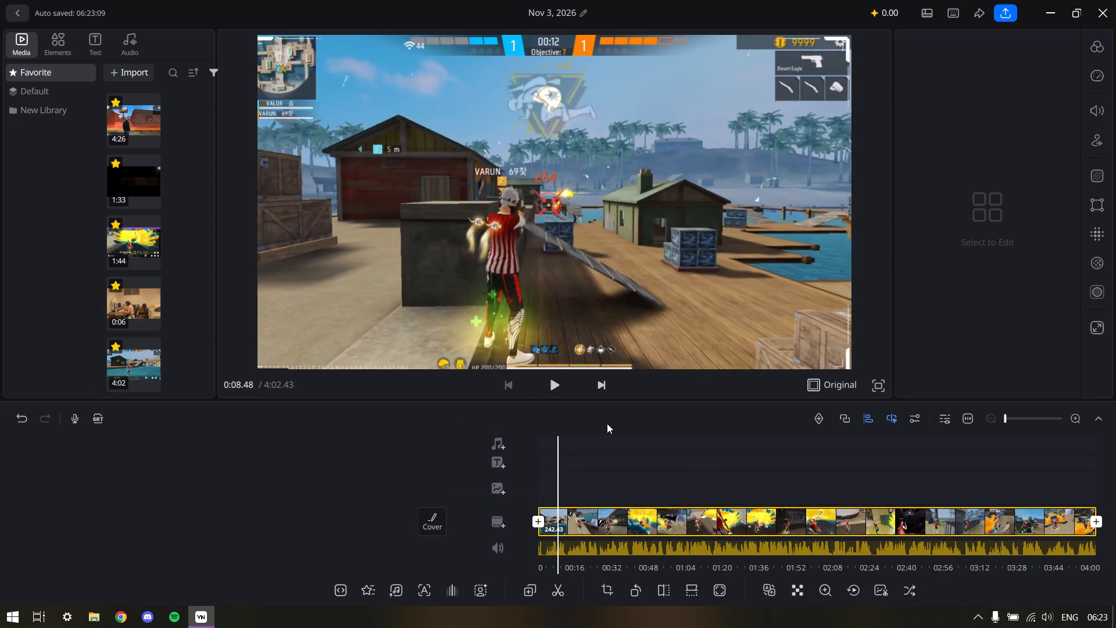
pyautogui.moveTo(607, 423); pyautogui.dragTo(617, 423)
pyautogui.moveTo(602, 446); pyautogui.dragTo(625, 447)
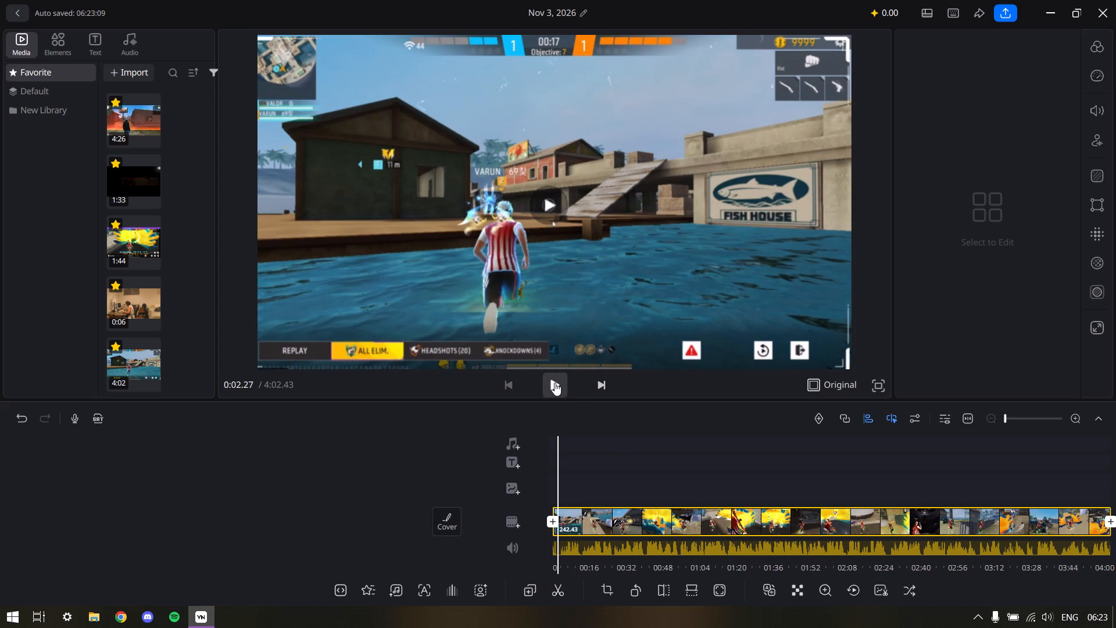
pyautogui.click(555, 383)
pyautogui.click(555, 383)
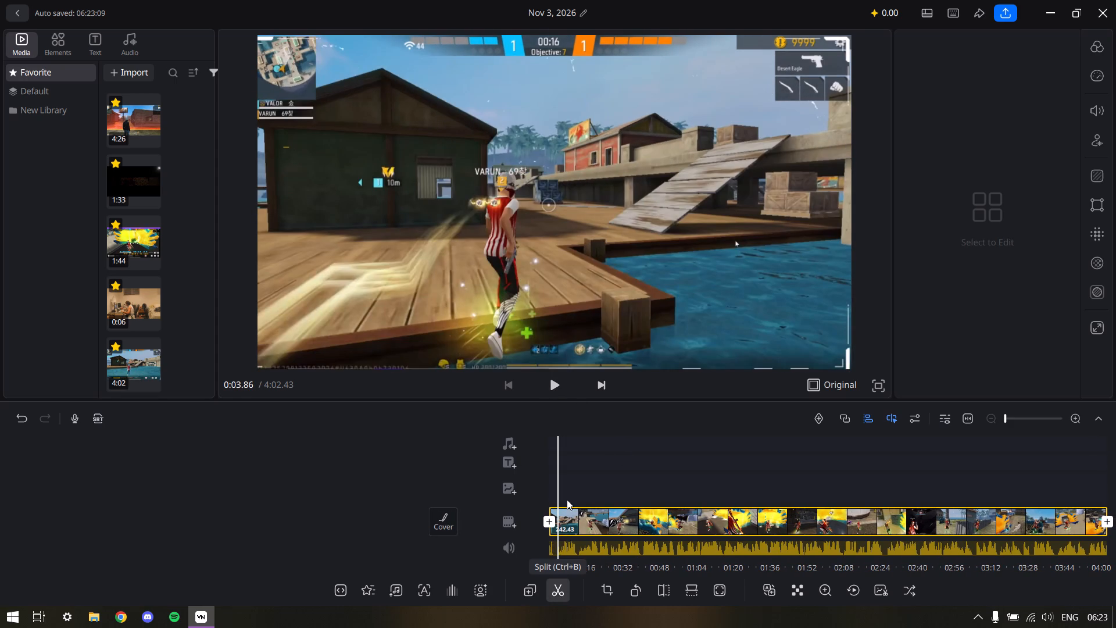
pyautogui.click(553, 380)
pyautogui.click(553, 381)
pyautogui.click(553, 381)
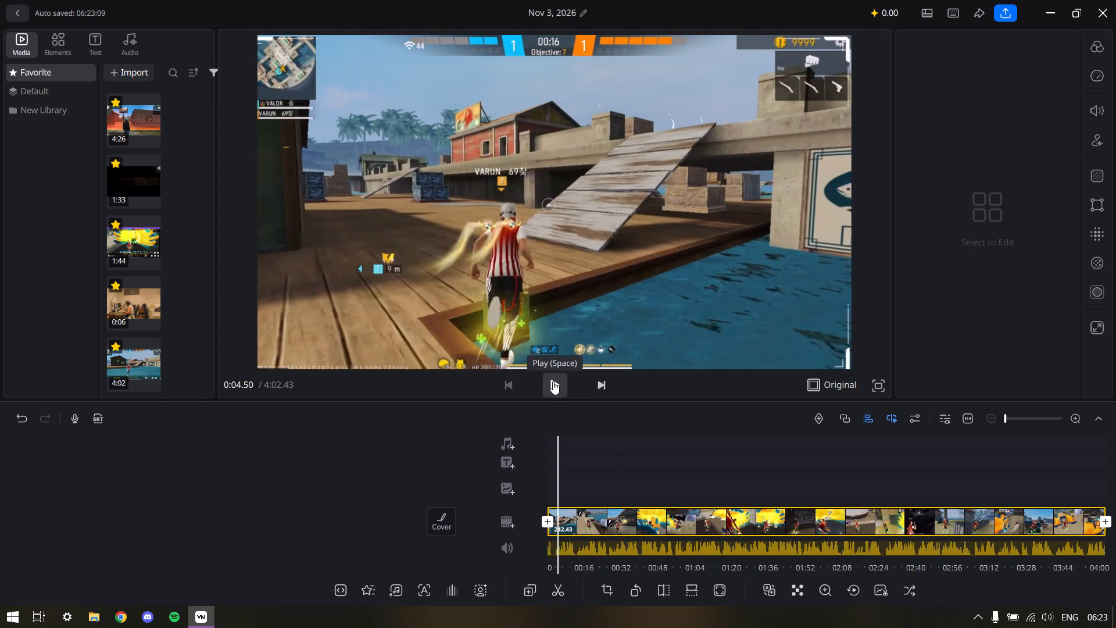
pyautogui.click(553, 381)
pyautogui.click(559, 587)
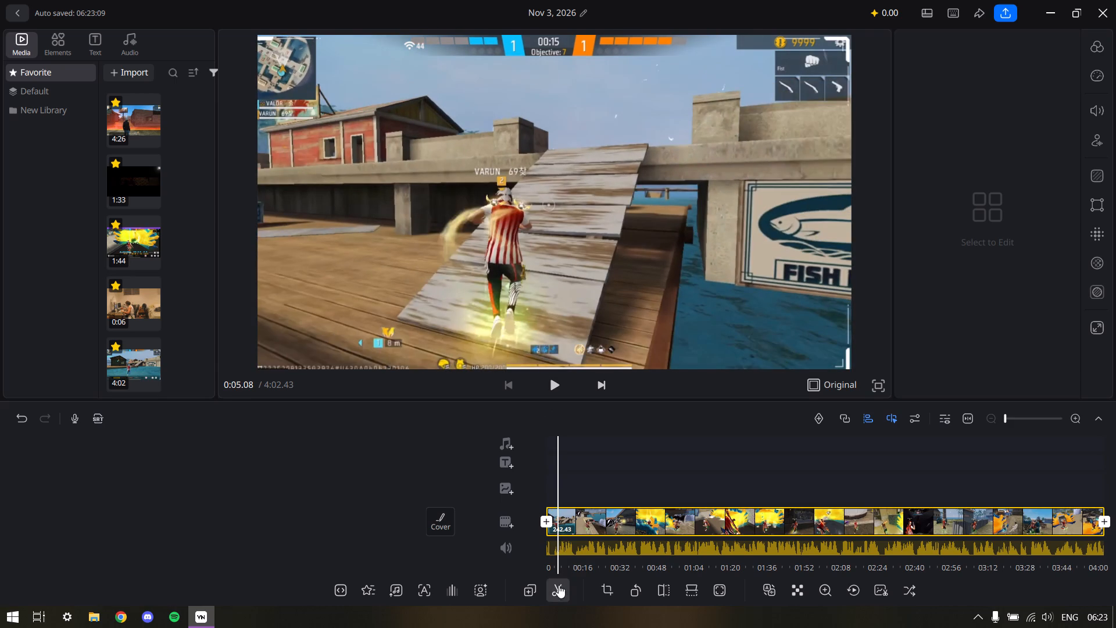
# Delete the opening segment before the split from the main video track.
pyautogui.hscroll(1, 566, 500)
pyautogui.keyDown('ctrl'); pyautogui.scroll(7, 566, 500); pyautogui.keyUp('ctrl')
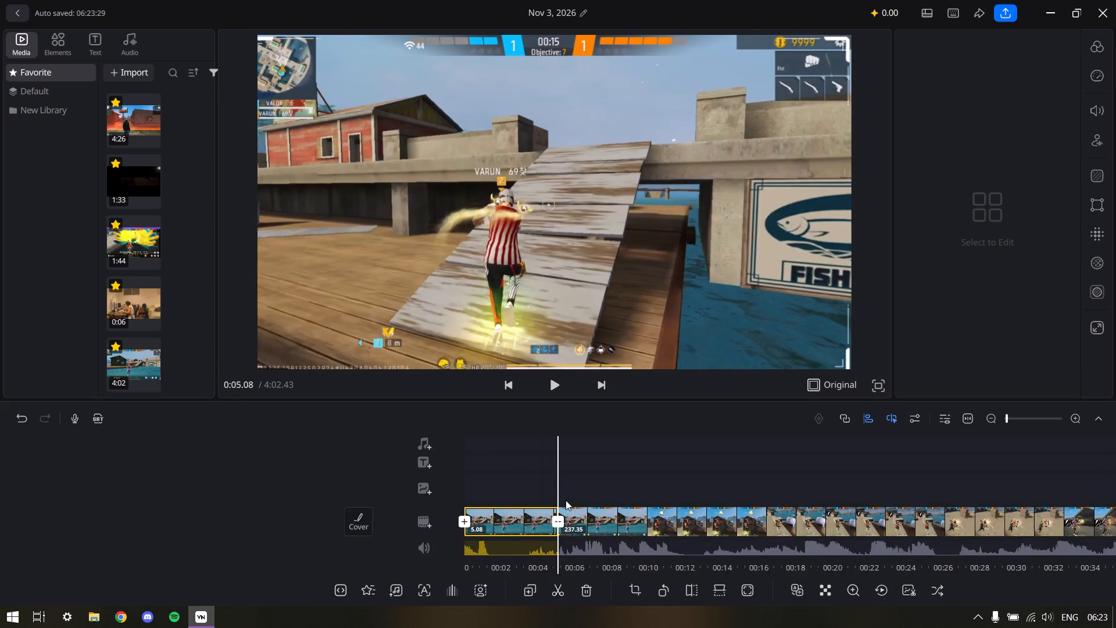
pyautogui.keyDown('ctrl'); pyautogui.scroll(1, 566, 500); pyautogui.keyUp('ctrl')
pyautogui.rightClick(507, 524)
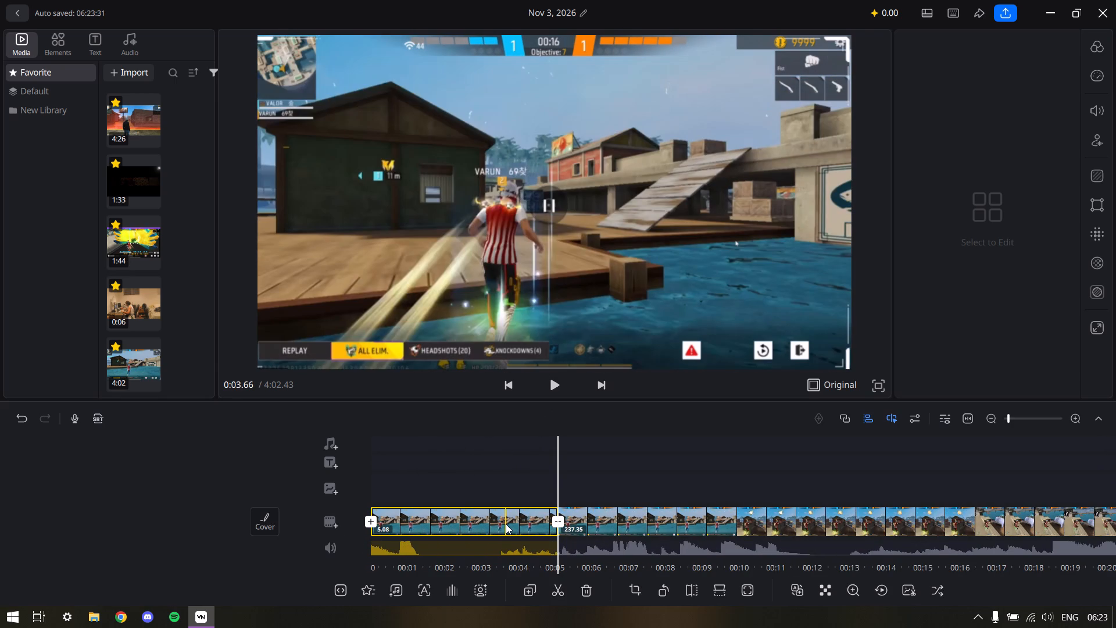
pyautogui.rightClick(506, 524)
pyautogui.click(589, 588)
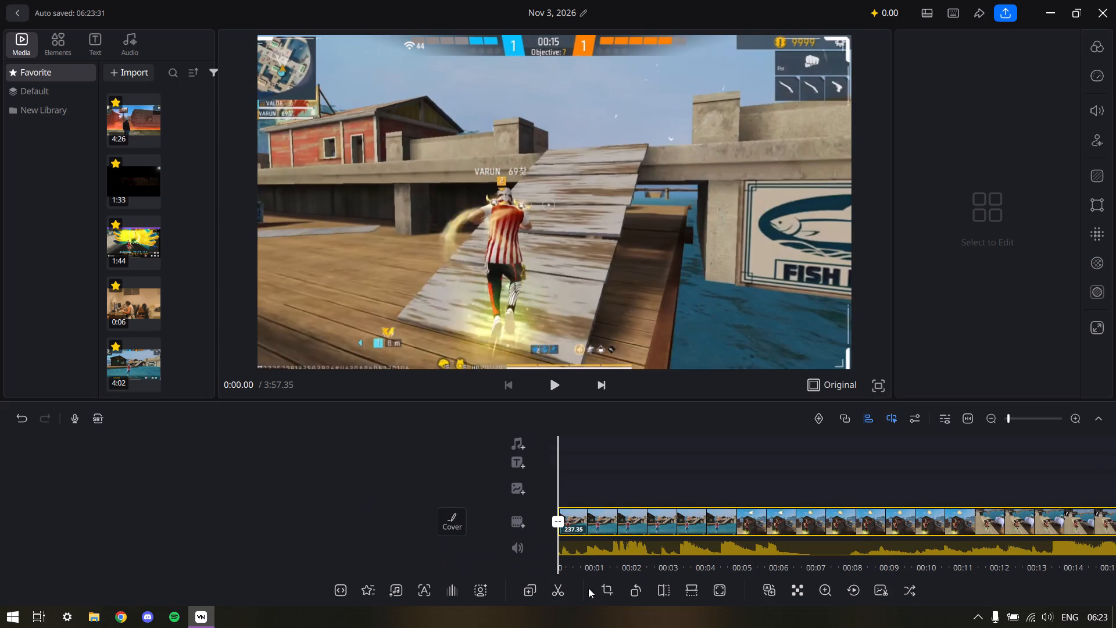
# Try the White, Vertical and Horizontal transitions at the start of the gameplay clip and apply Vertical with a duration of 0.8.
pyautogui.click(559, 519)
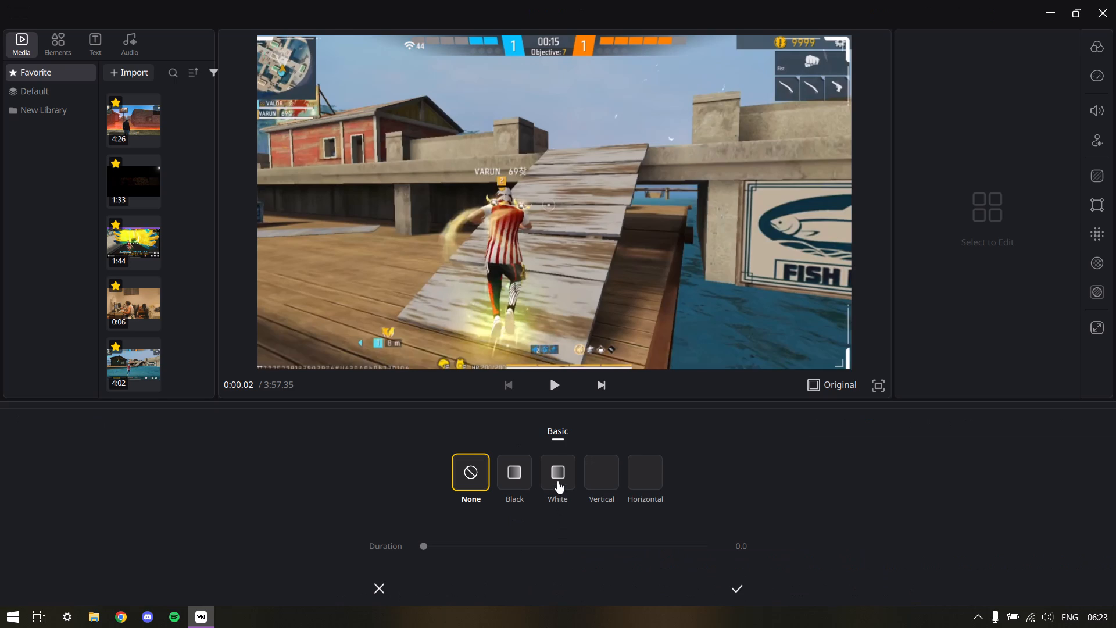
pyautogui.click(557, 481)
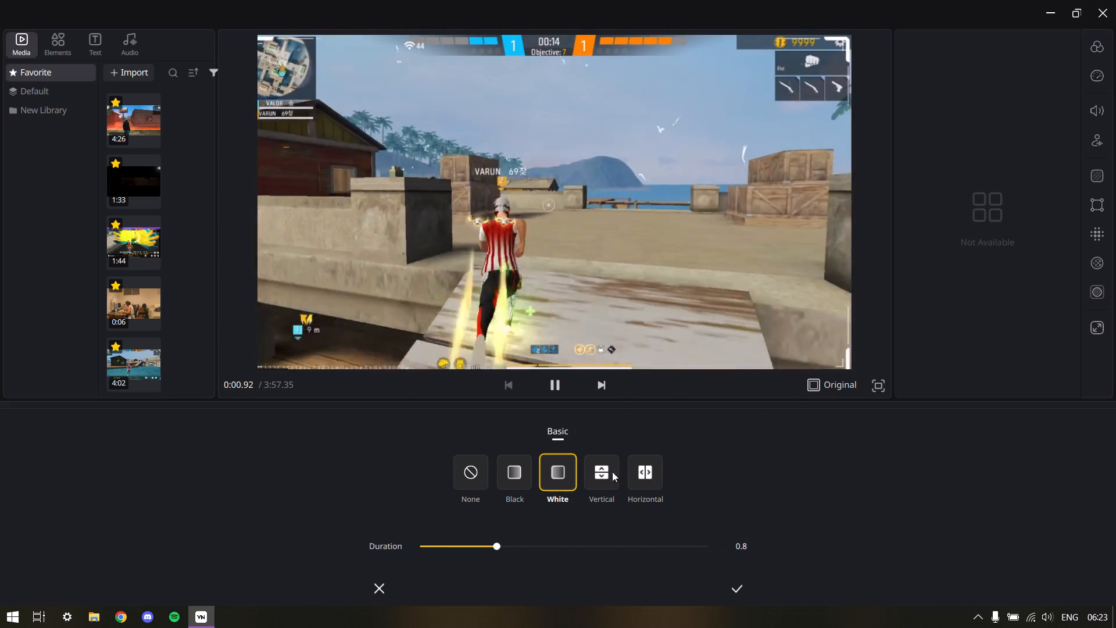
pyautogui.click(609, 474)
pyautogui.click(647, 472)
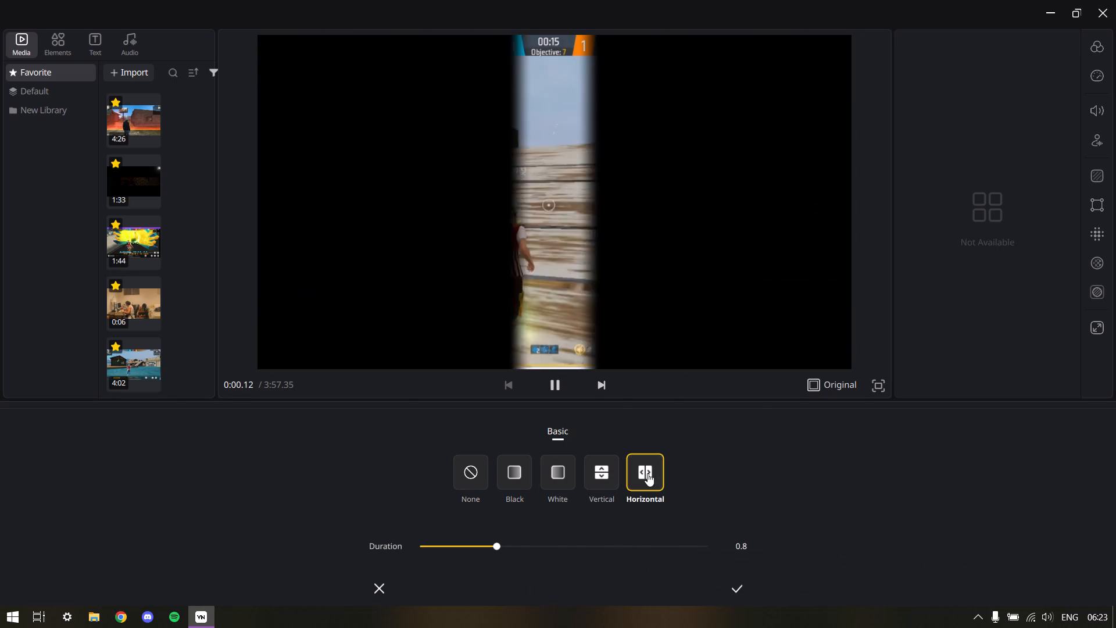
pyautogui.click(608, 484)
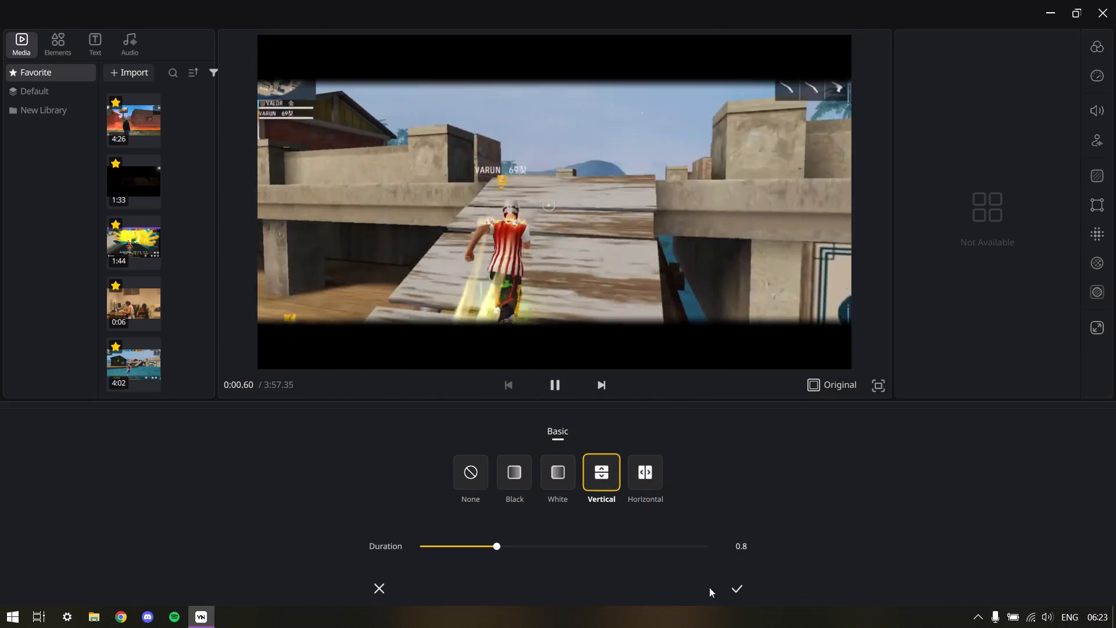
pyautogui.click(732, 586)
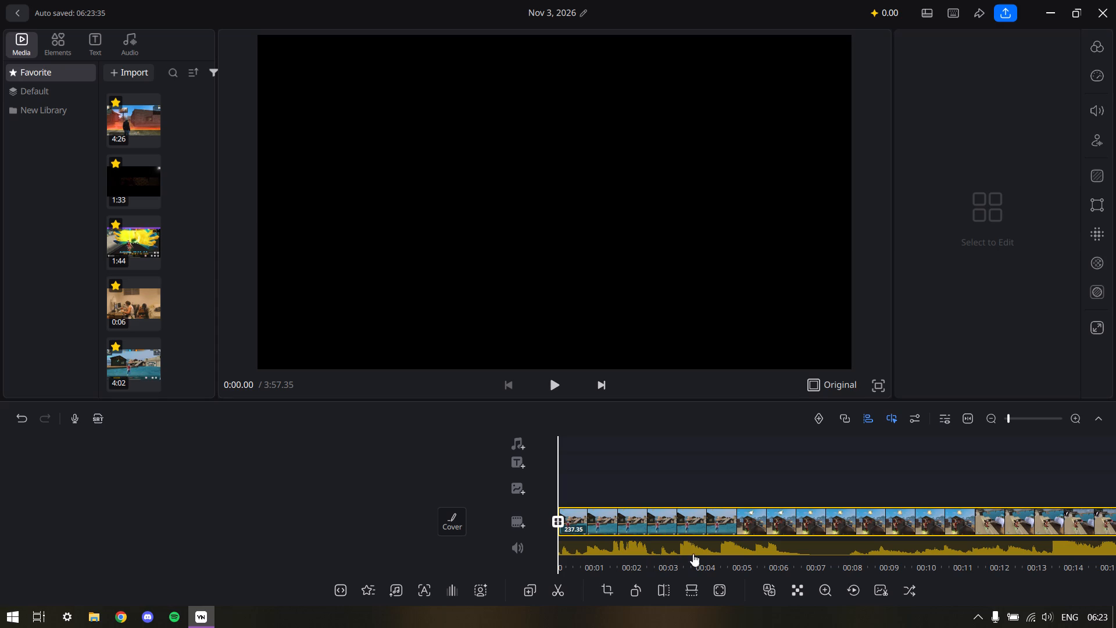
# Add videoplayback.mp4 from the Downloads folder as an audio clip at the start of the timeline.
pyautogui.click(517, 450)
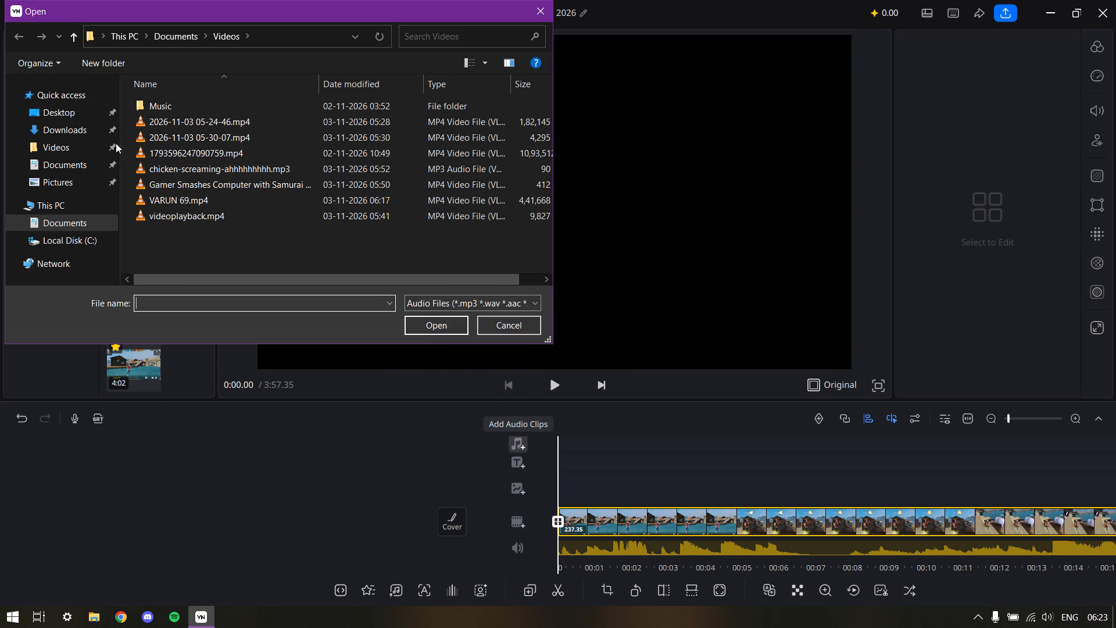
pyautogui.click(96, 137)
pyautogui.doubleClick(212, 126)
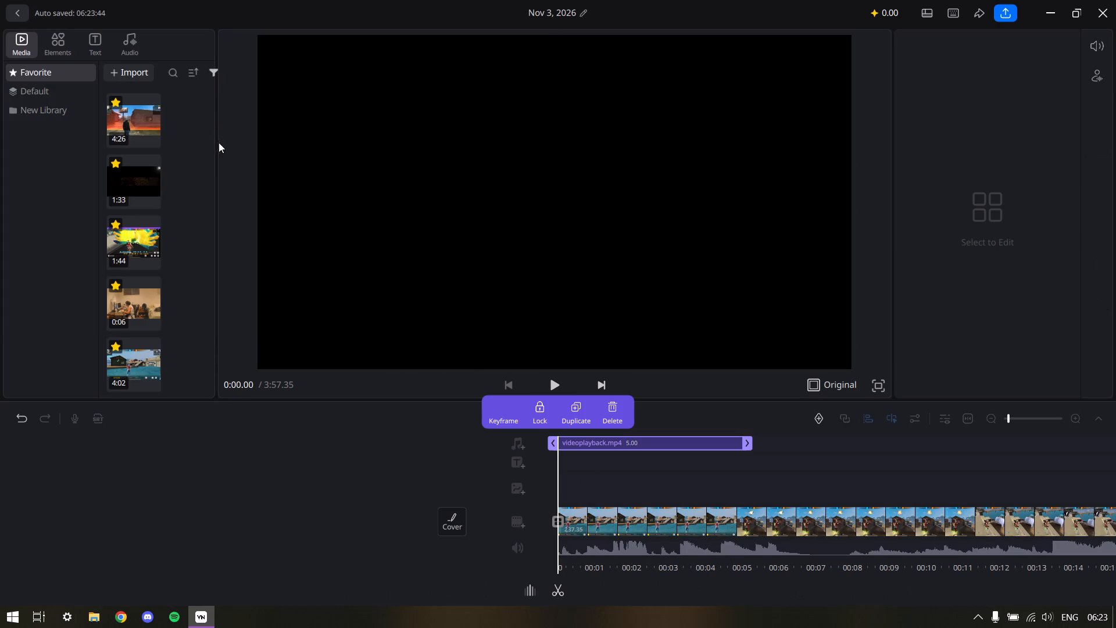
pyautogui.click(295, 476)
# Play the start of the project with the music and lower the videoplayback.mp4 audio clip's volume to 17.
pyautogui.moveTo(392, 450); pyautogui.dragTo(338, 444)
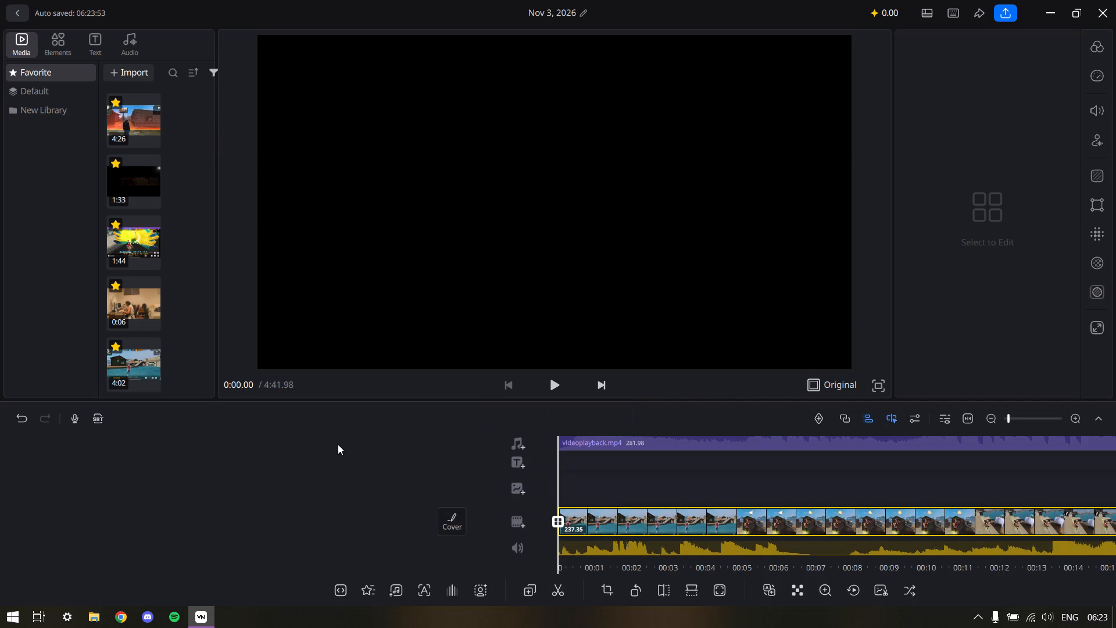
pyautogui.moveTo(338, 444); pyautogui.dragTo(369, 432)
pyautogui.click(550, 384)
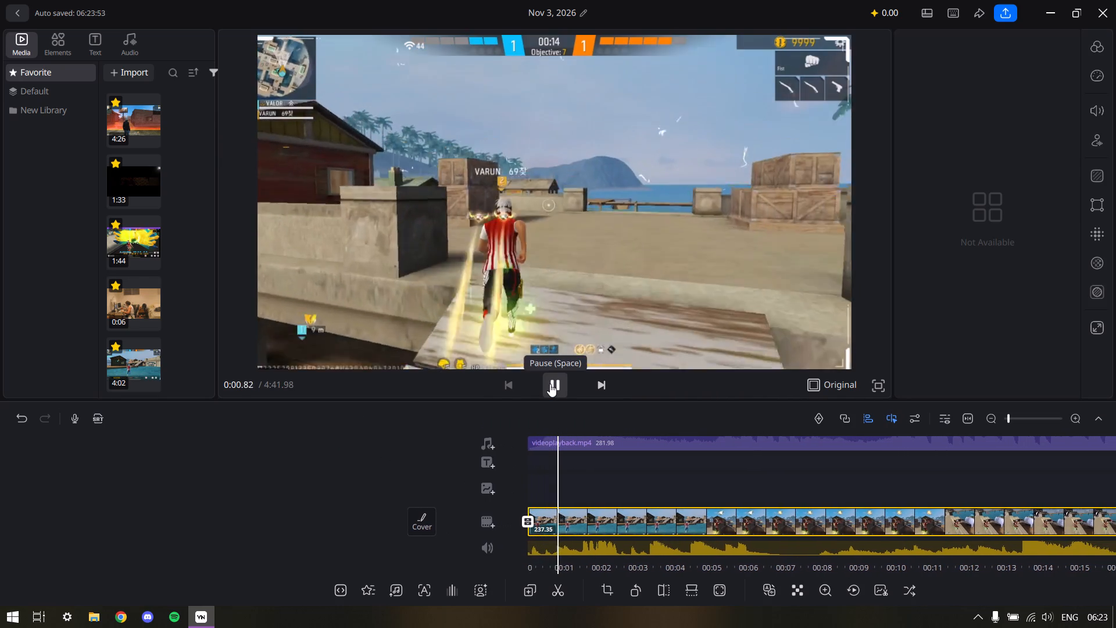
pyautogui.click(557, 443)
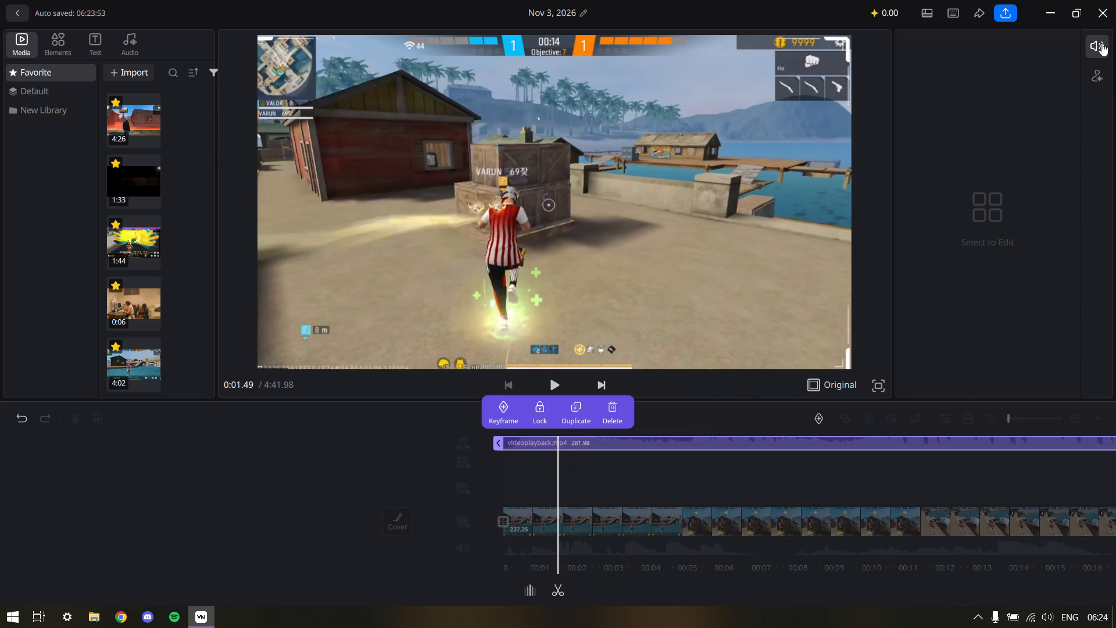
pyautogui.click(1101, 44)
pyautogui.moveTo(984, 97); pyautogui.dragTo(952, 104)
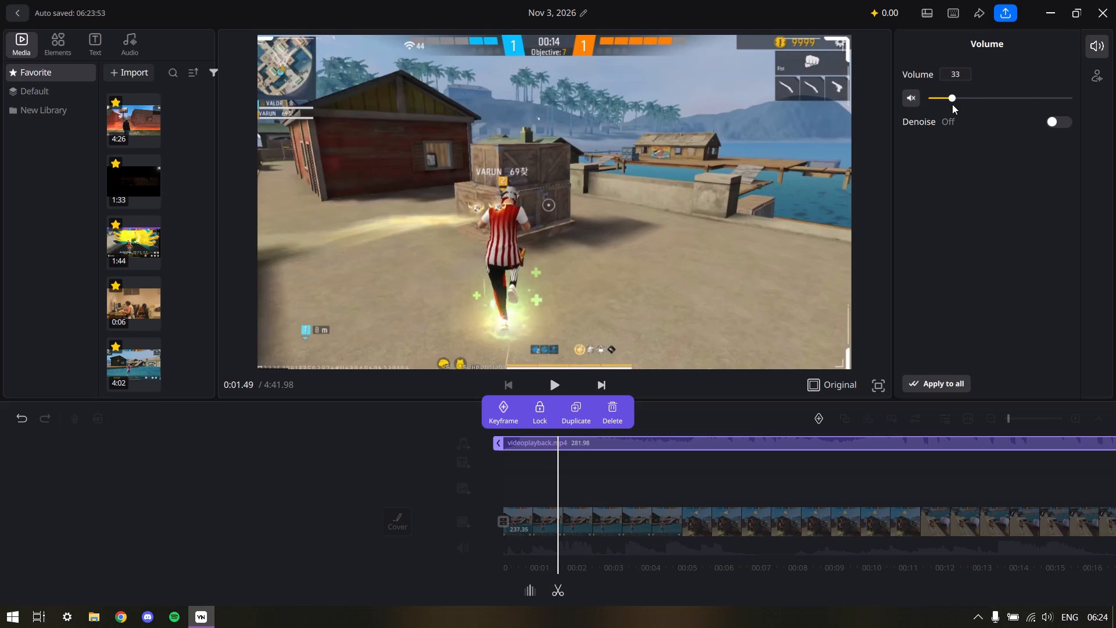
pyautogui.moveTo(952, 104); pyautogui.dragTo(941, 110)
# Set the videoplayback.mp4 audio clip's volume to 20 and play the project from the current point.
pyautogui.moveTo(941, 110); pyautogui.dragTo(943, 104)
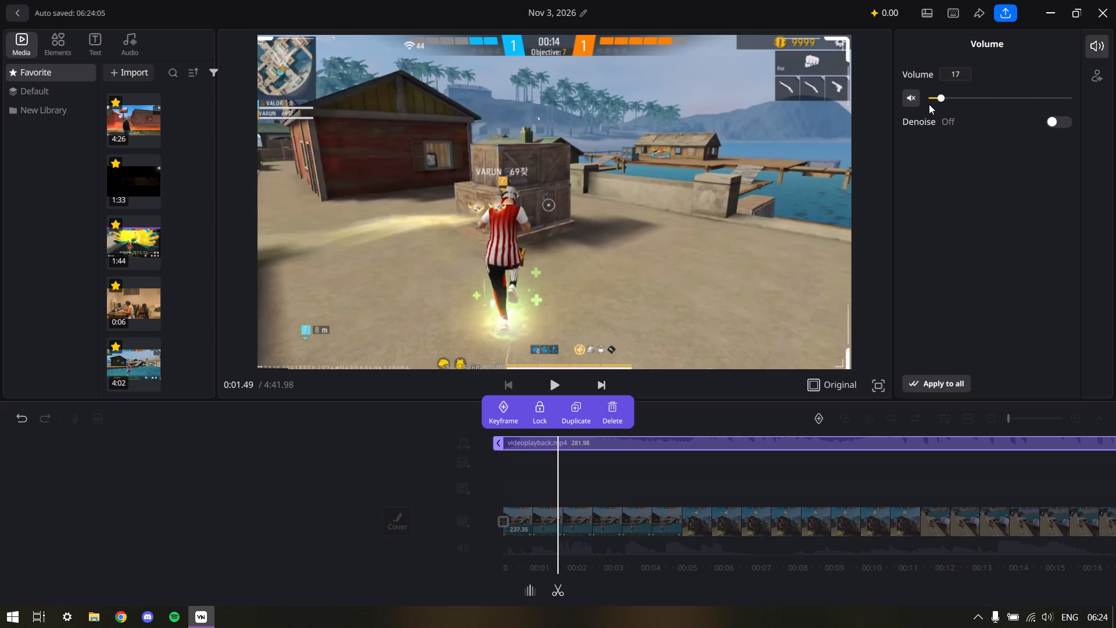
pyautogui.click(939, 101)
pyautogui.click(549, 380)
pyautogui.click(304, 484)
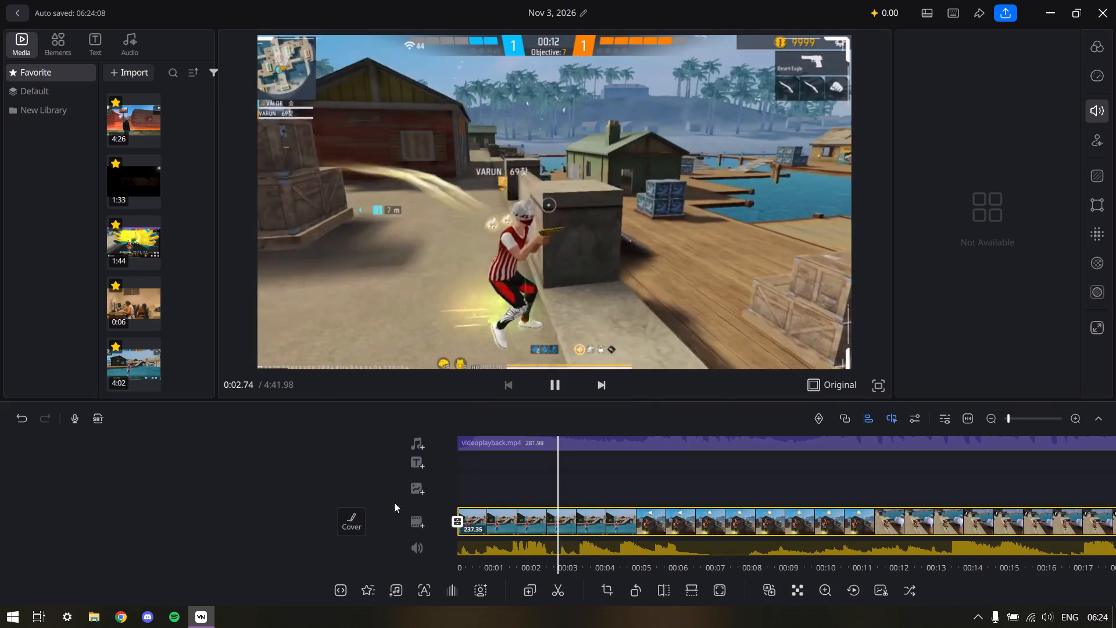
# Set the gameplay clip's volume to 353 and play it with the music.
pyautogui.click(679, 515)
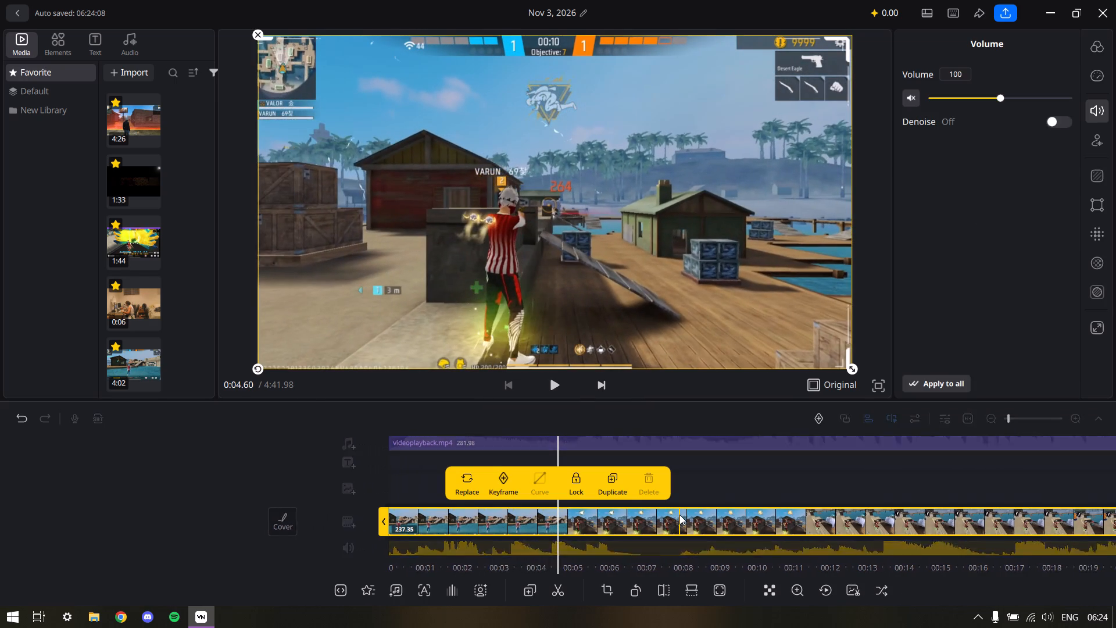
pyautogui.click(1021, 98)
pyautogui.click(564, 383)
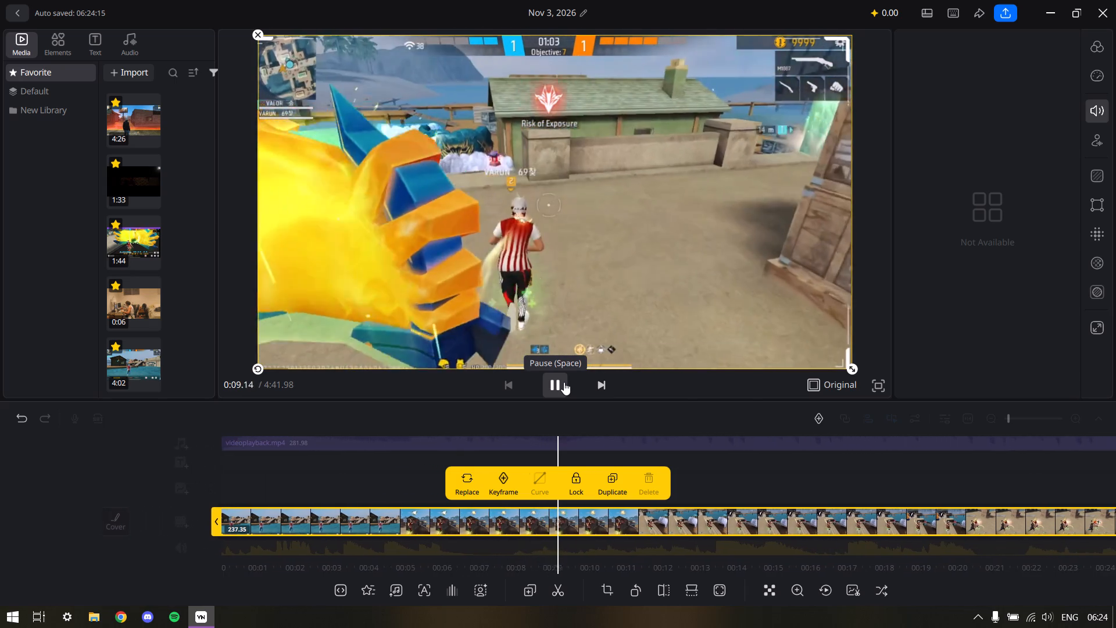
pyautogui.click(564, 382)
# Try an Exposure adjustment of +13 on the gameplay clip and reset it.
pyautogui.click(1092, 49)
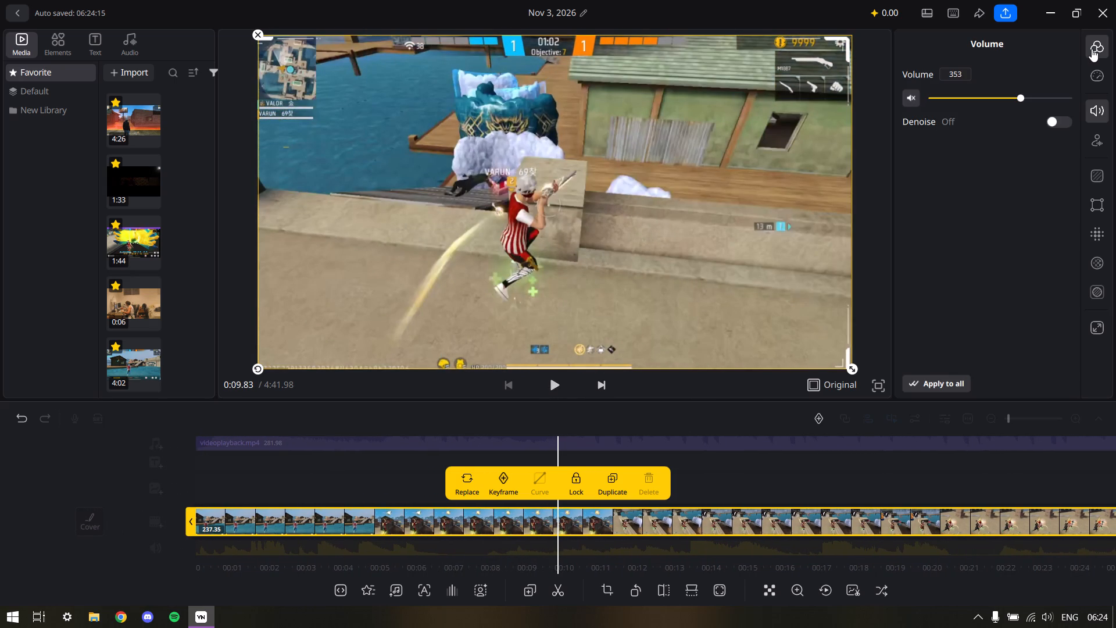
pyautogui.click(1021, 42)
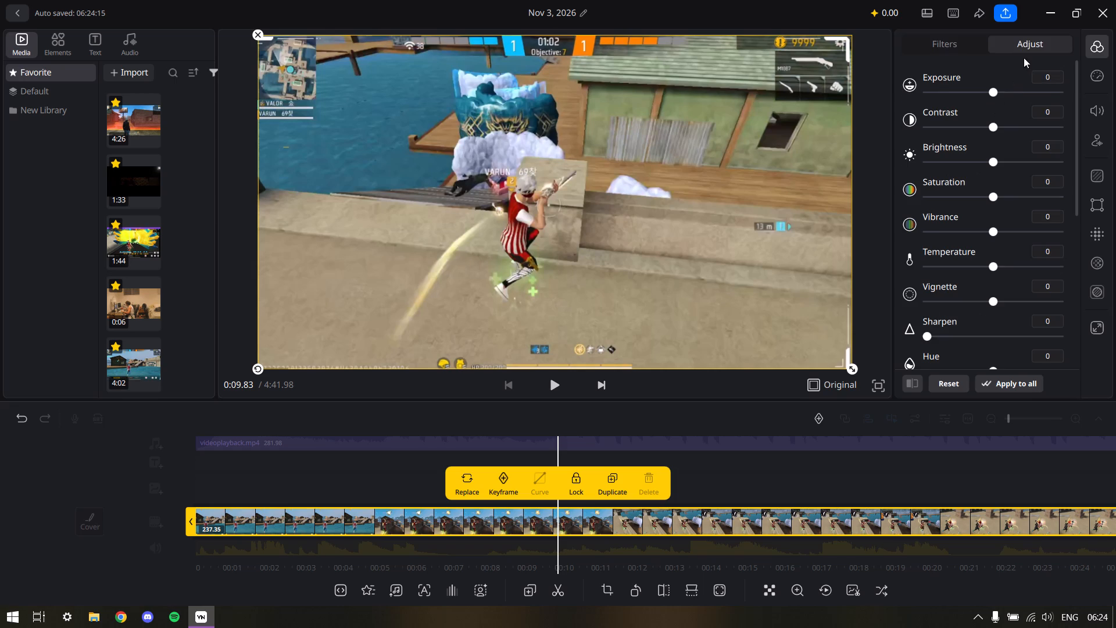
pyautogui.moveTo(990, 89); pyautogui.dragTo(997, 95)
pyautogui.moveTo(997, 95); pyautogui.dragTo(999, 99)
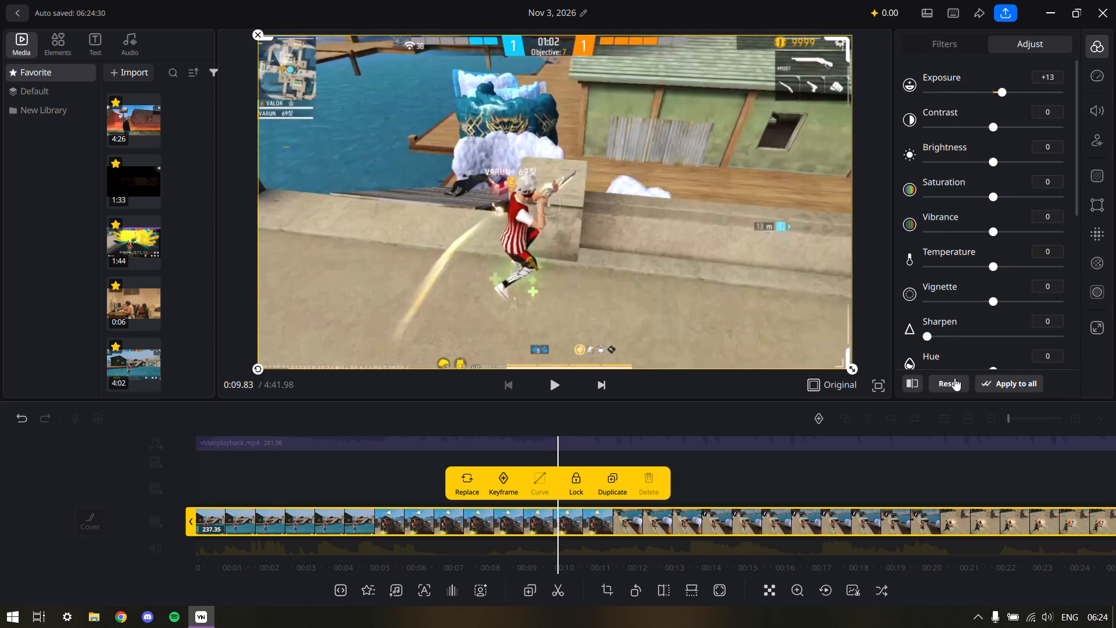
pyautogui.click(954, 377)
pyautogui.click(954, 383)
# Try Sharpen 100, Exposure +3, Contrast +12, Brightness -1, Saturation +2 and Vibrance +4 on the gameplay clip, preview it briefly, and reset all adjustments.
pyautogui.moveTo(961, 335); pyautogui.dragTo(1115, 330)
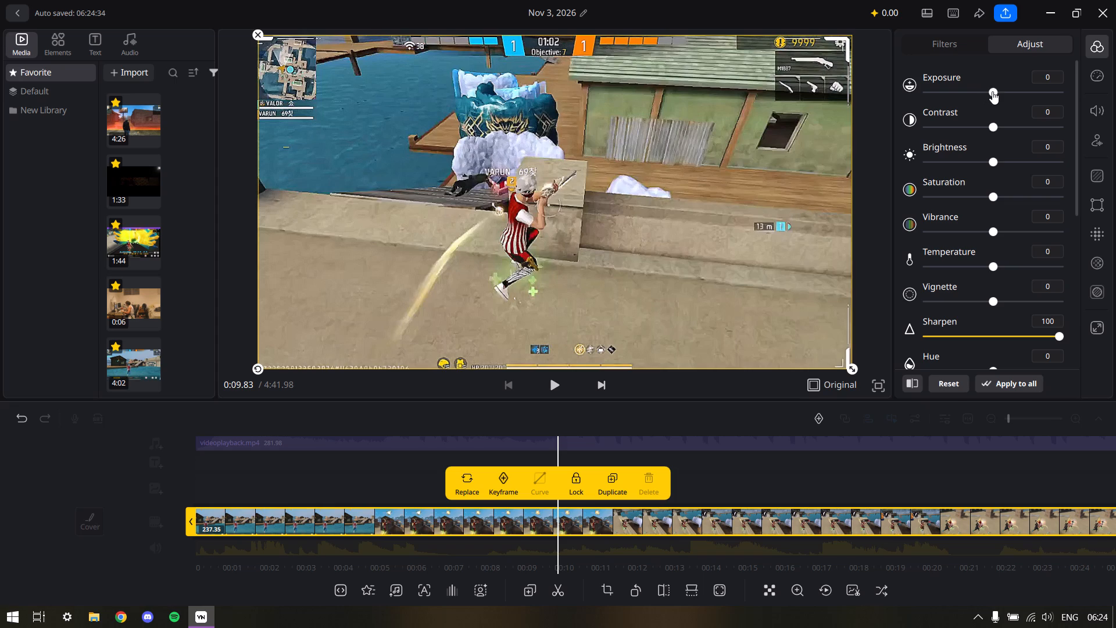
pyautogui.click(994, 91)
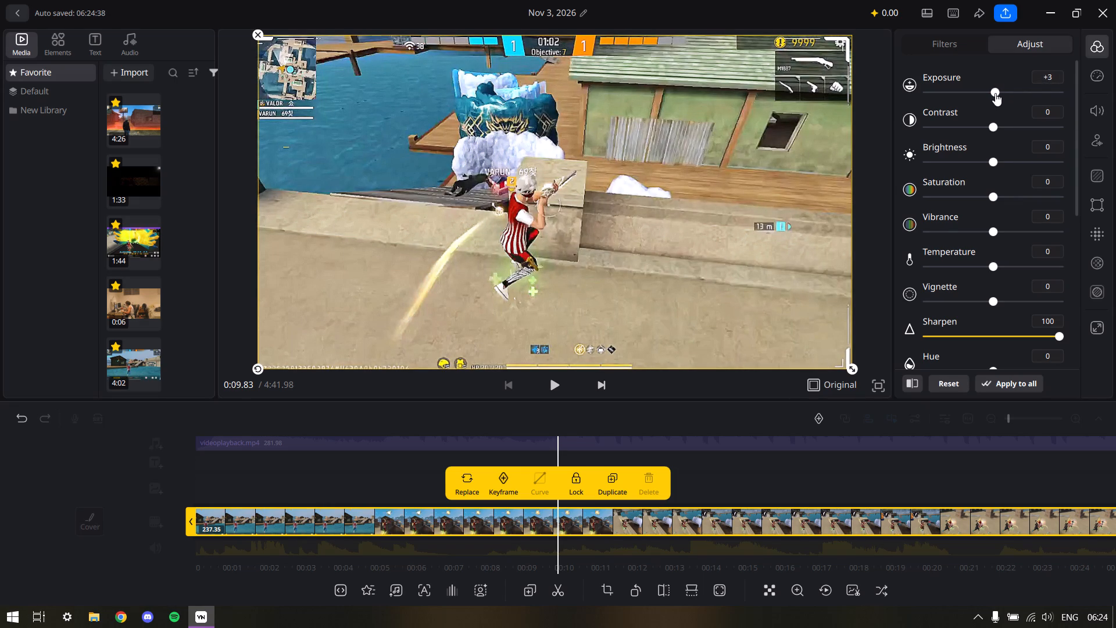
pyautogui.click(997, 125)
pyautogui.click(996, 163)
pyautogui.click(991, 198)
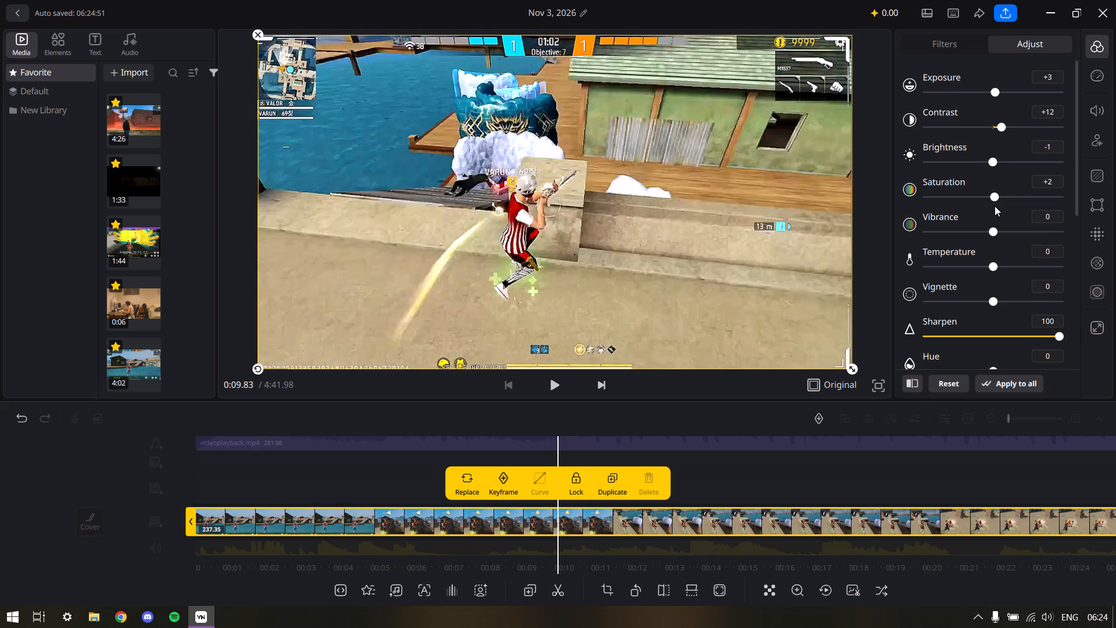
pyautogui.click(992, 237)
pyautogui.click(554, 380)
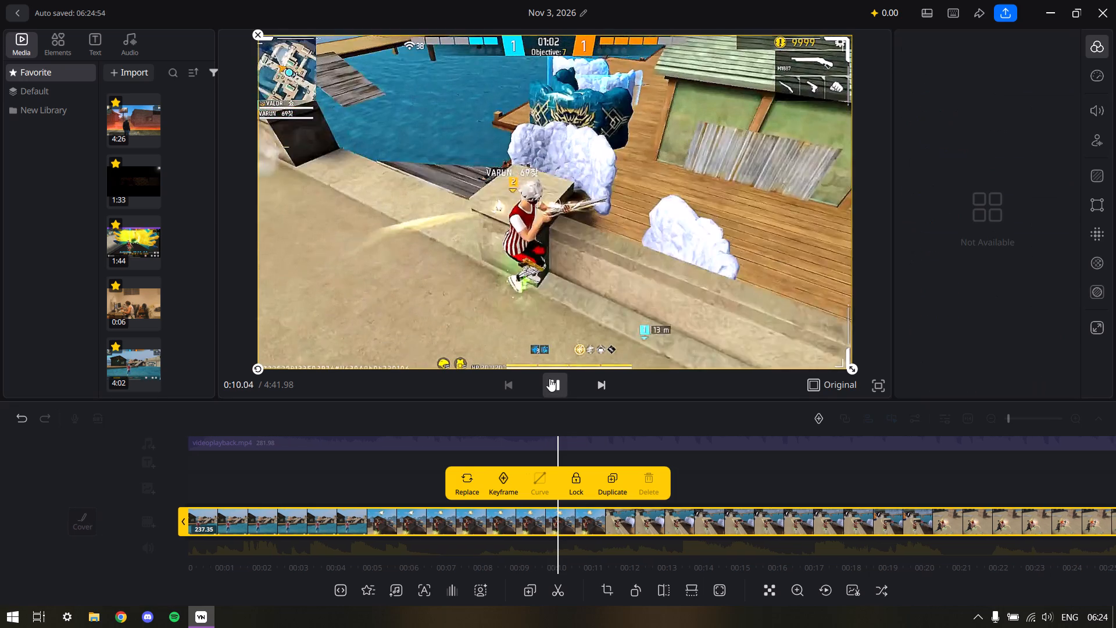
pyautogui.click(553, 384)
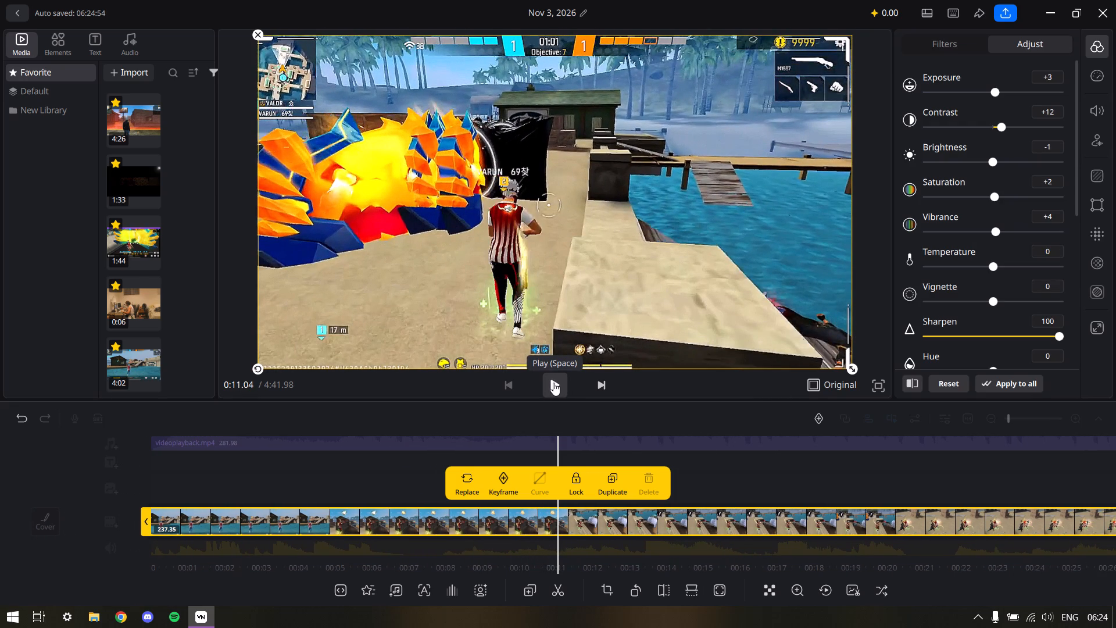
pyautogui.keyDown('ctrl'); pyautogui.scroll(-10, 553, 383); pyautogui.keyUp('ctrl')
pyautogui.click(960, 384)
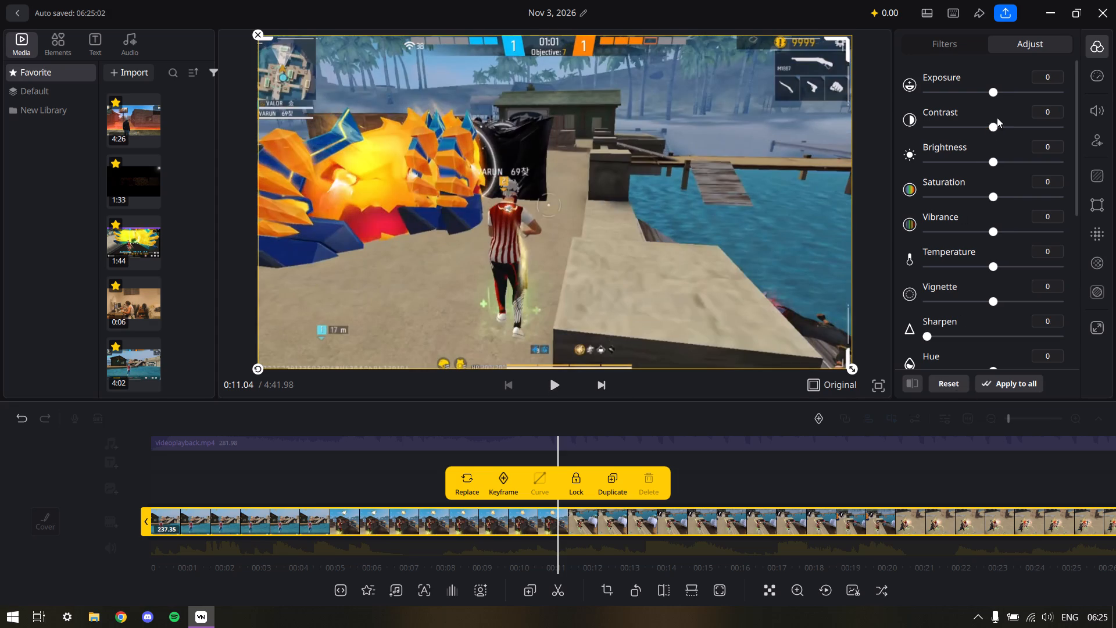
# Adjust the gameplay clip with Sharpen at 100, Exposure at +2, Contrast at +4 and Brightness at +2.
pyautogui.moveTo(964, 335); pyautogui.dragTo(1004, 336)
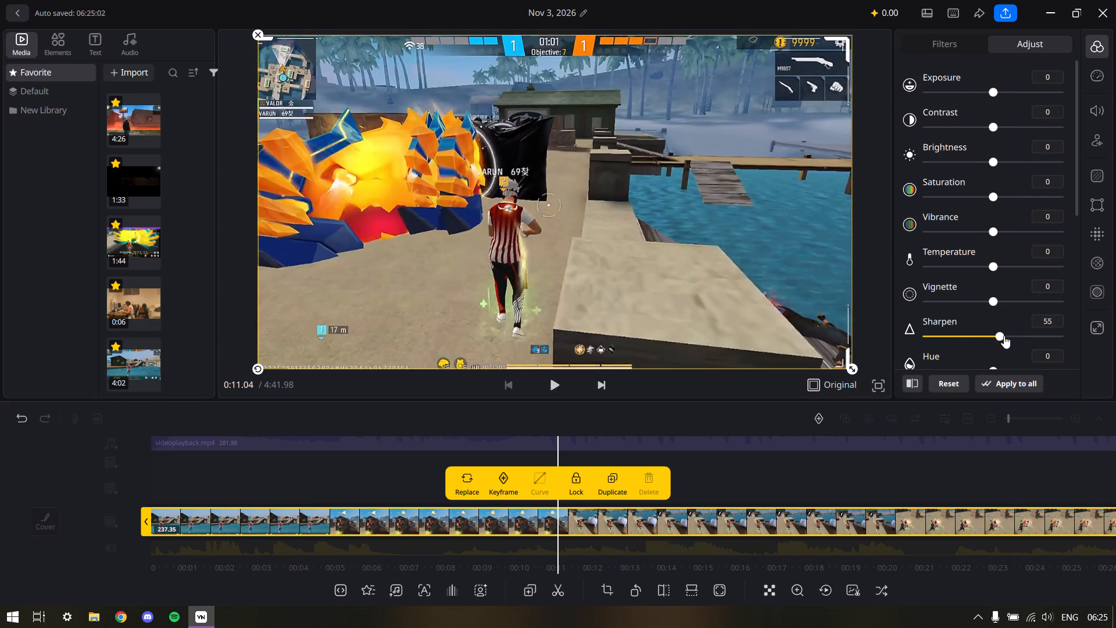
pyautogui.moveTo(1004, 336); pyautogui.dragTo(1115, 326)
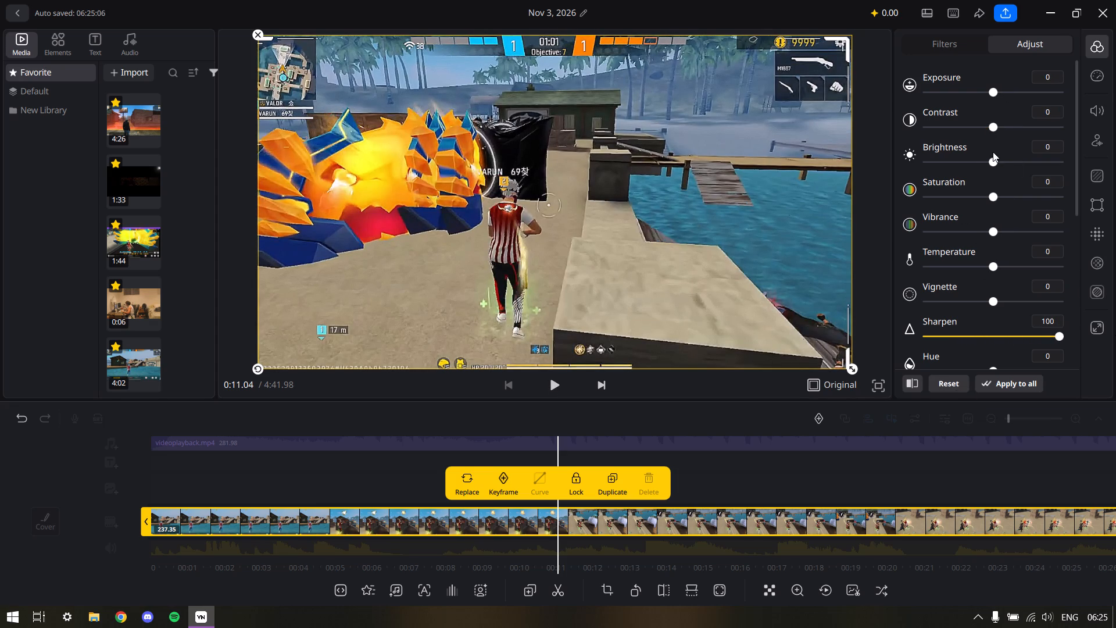
pyautogui.moveTo(992, 162); pyautogui.dragTo(997, 162)
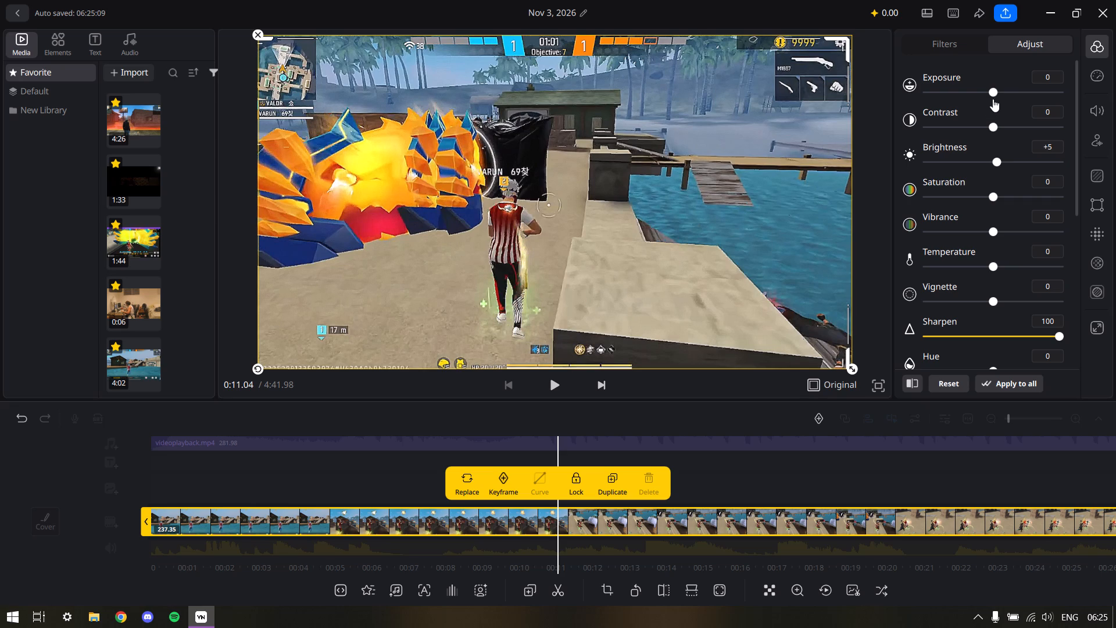
pyautogui.click(995, 92)
pyautogui.press('Right')
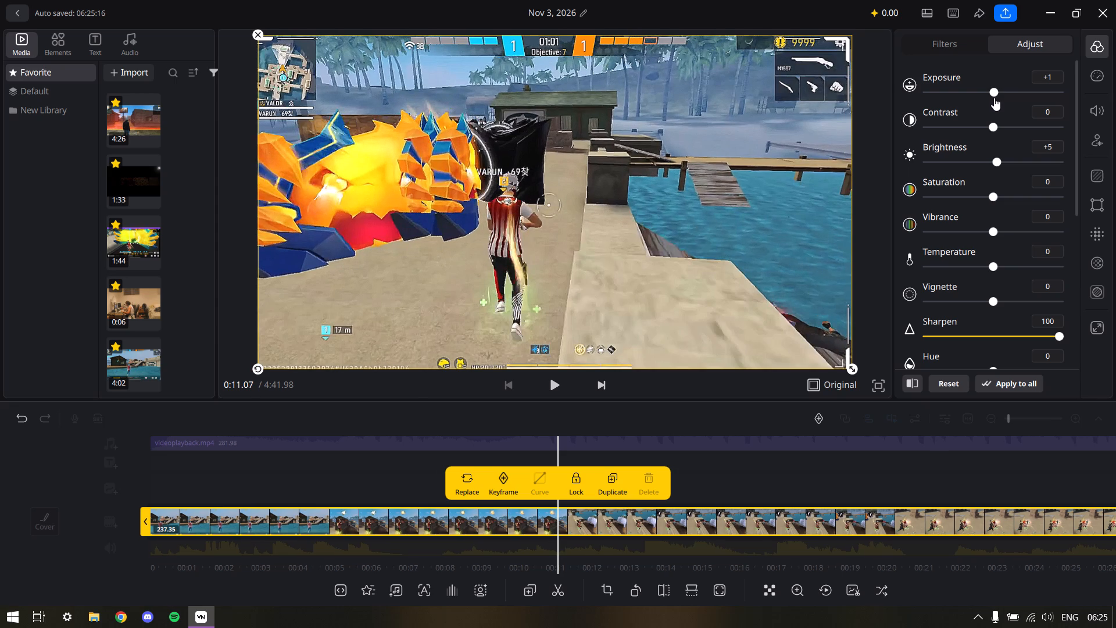
pyautogui.press('Right')
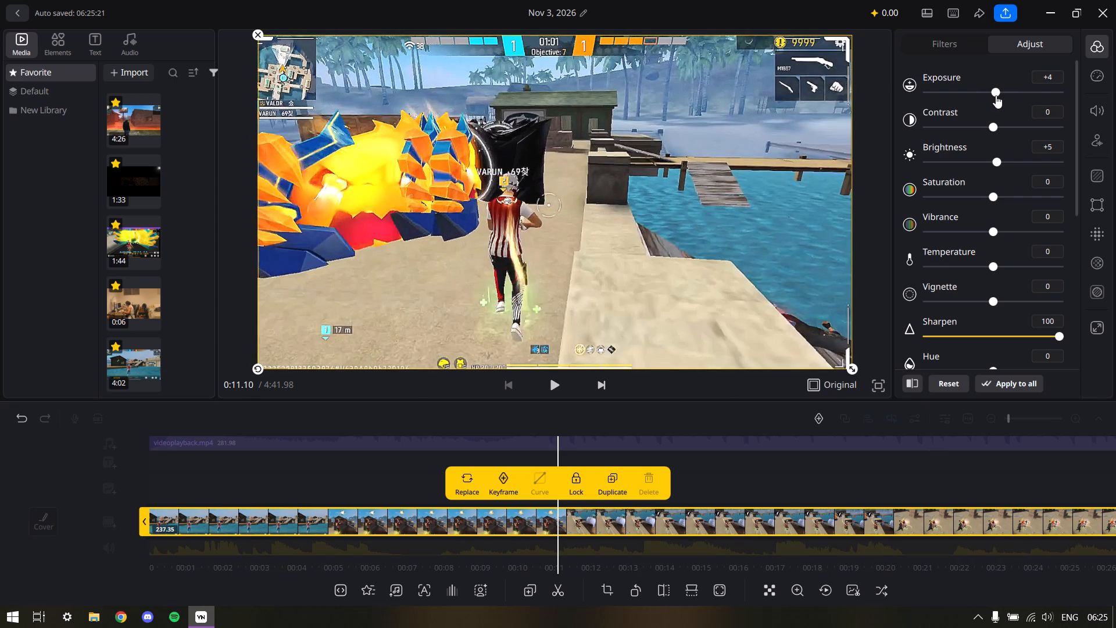
pyautogui.click(992, 94)
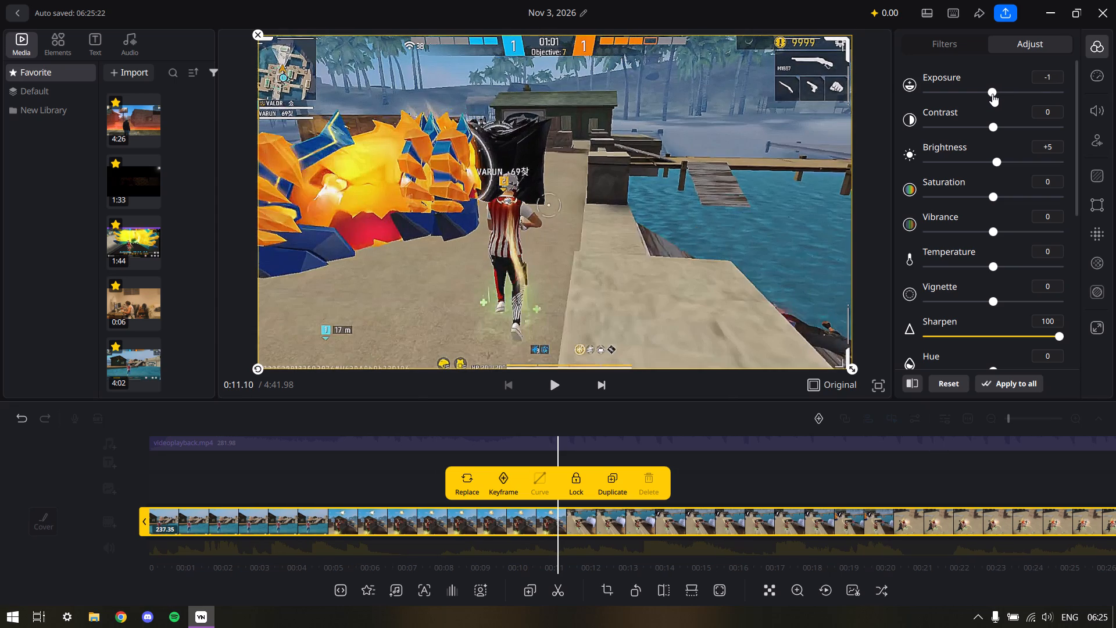
pyautogui.click(995, 94)
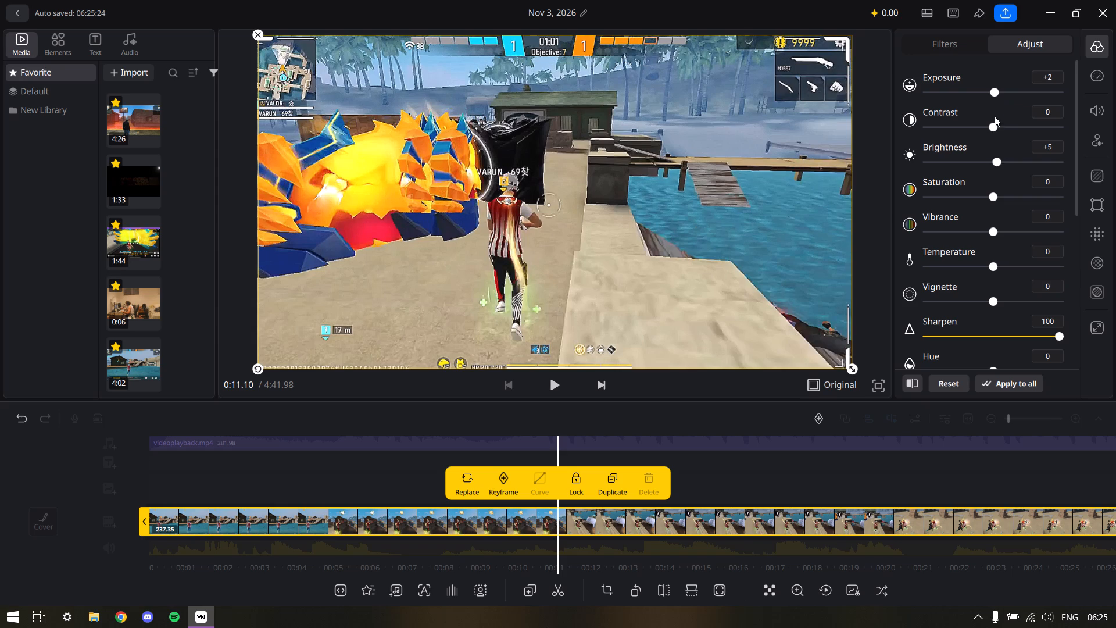
pyautogui.moveTo(995, 123); pyautogui.dragTo(1030, 126)
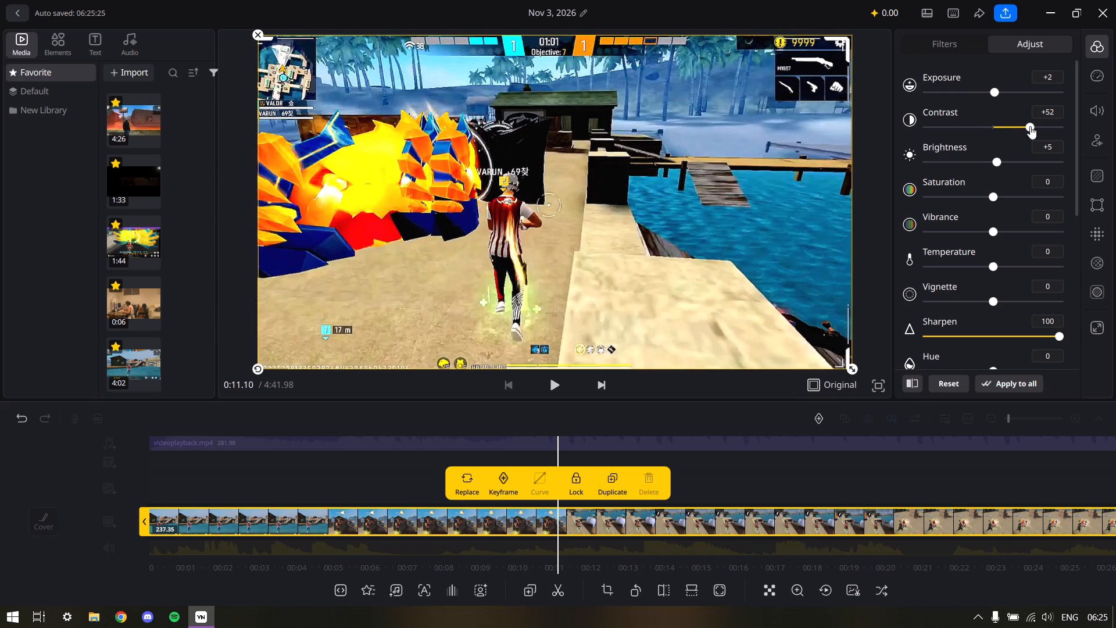
pyautogui.moveTo(1030, 126); pyautogui.dragTo(996, 133)
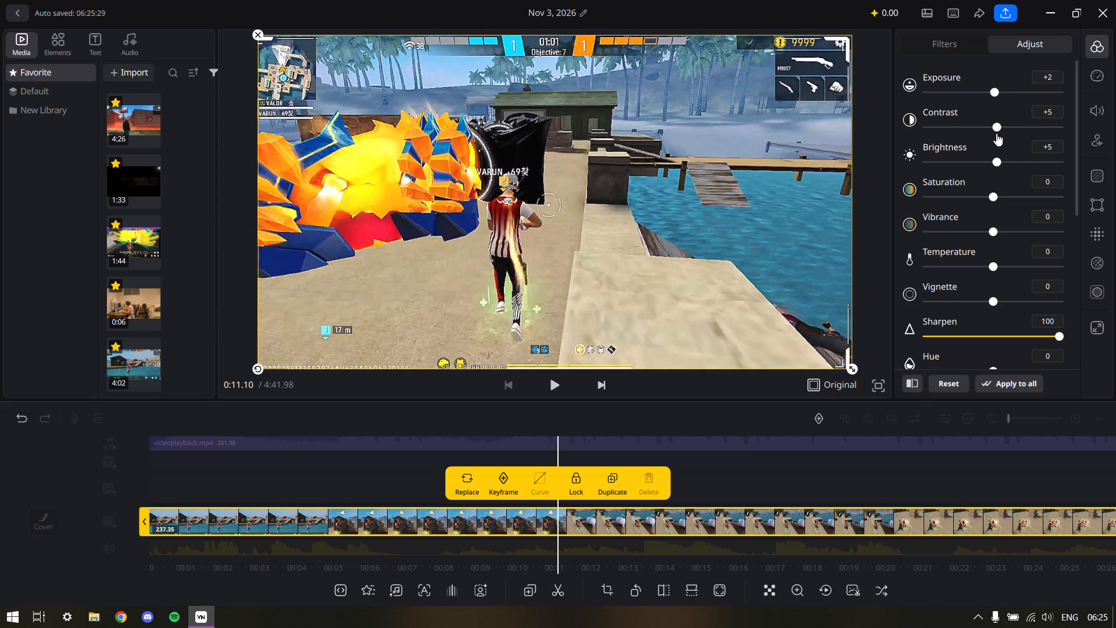
pyautogui.moveTo(996, 133); pyautogui.dragTo(996, 133)
pyautogui.click(999, 162)
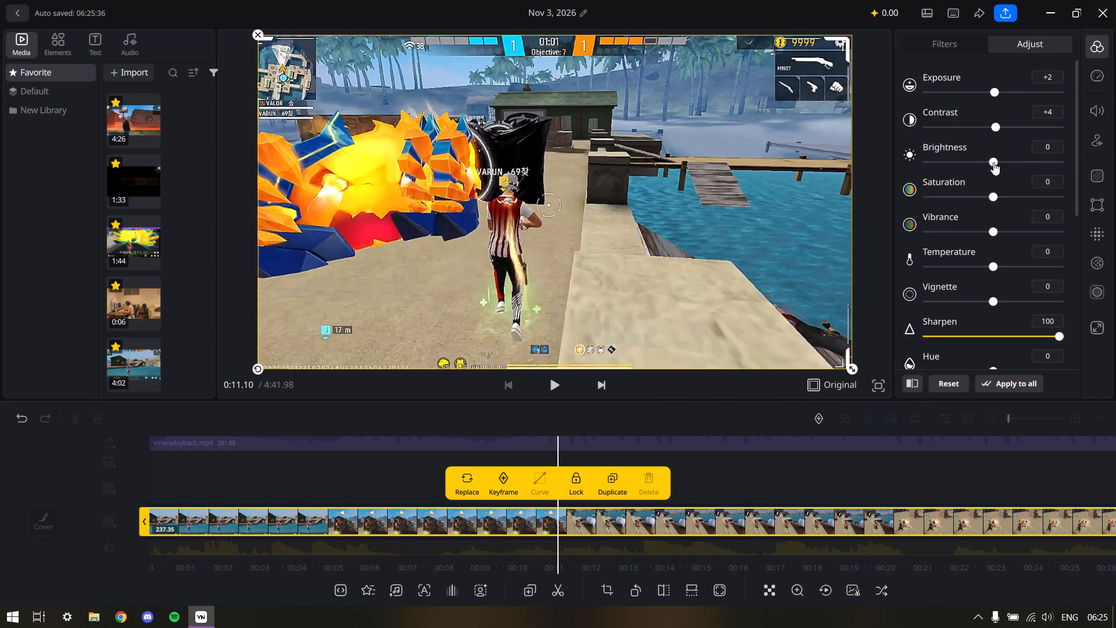
# Set the gameplay clip's Saturation to +11 and Vibrance to +18.
pyautogui.moveTo(997, 198); pyautogui.dragTo(1005, 197)
pyautogui.moveTo(995, 230); pyautogui.dragTo(1006, 229)
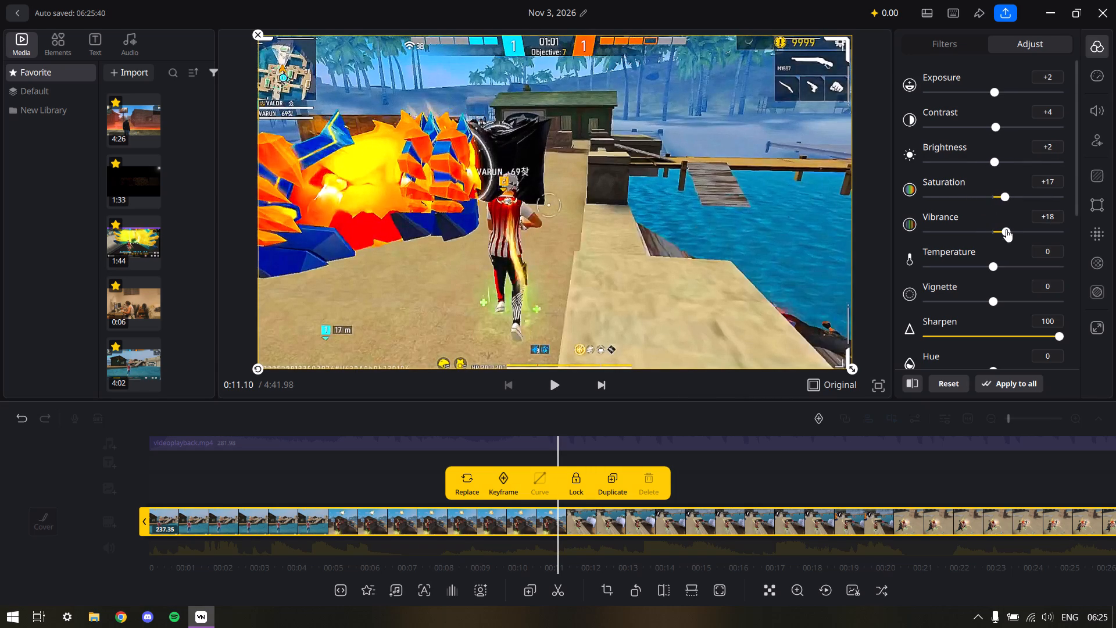
pyautogui.moveTo(1006, 229); pyautogui.dragTo(1006, 228)
pyautogui.click(1005, 198)
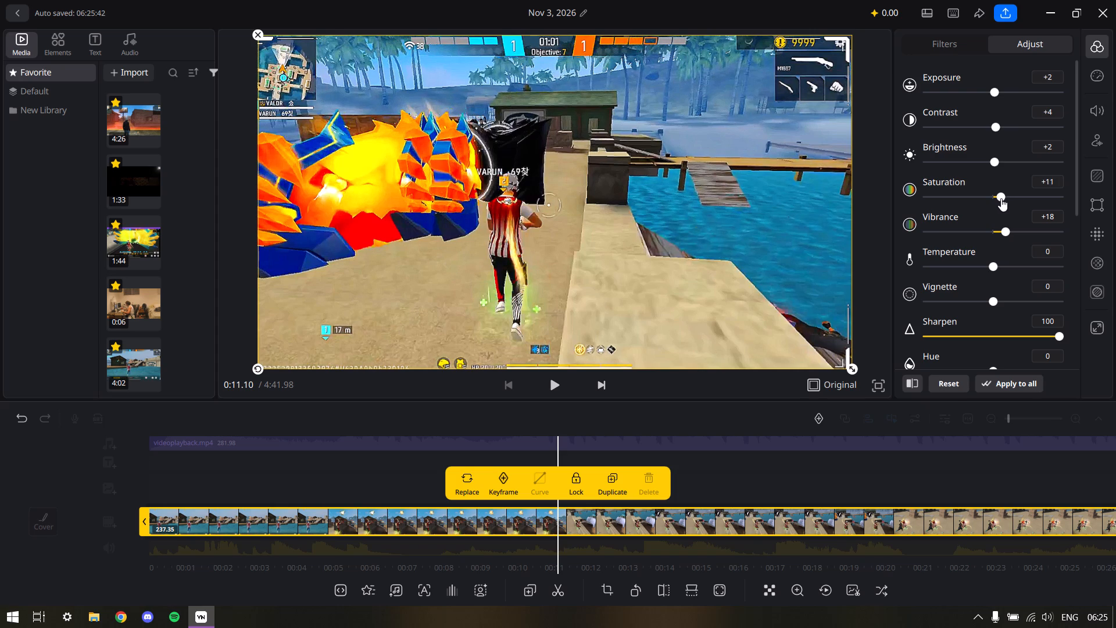
# Play the adjusted gameplay clip from about 0:11 to 0:19 to check its colours and sharpness.
pyautogui.click(564, 386)
pyautogui.click(669, 402)
pyautogui.click(667, 416)
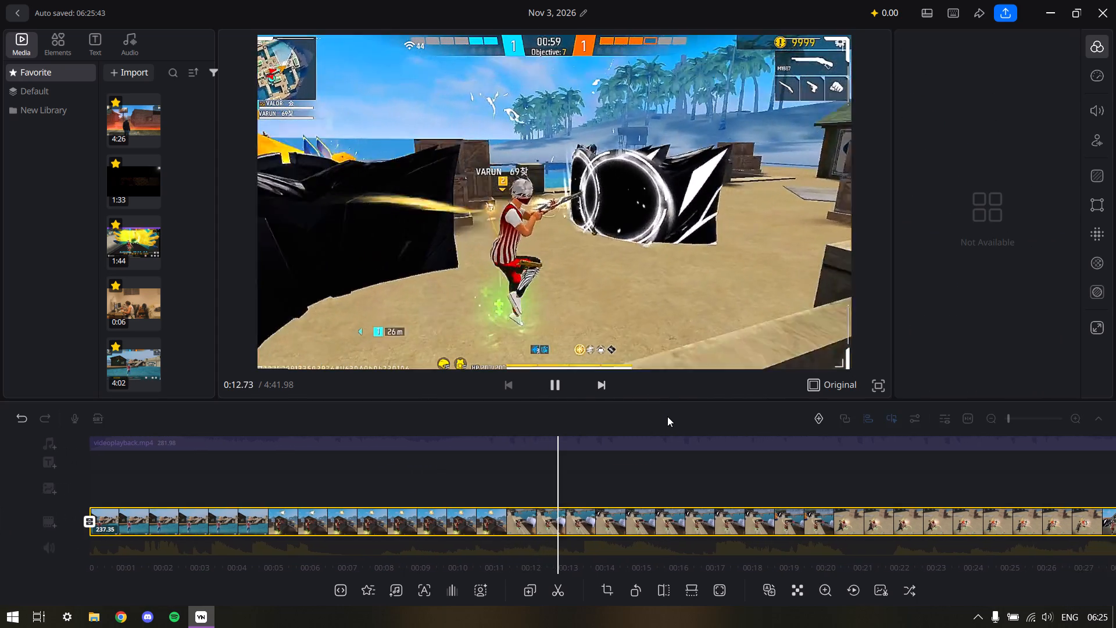
pyautogui.keyDown('ctrl'); pyautogui.scroll(-4, 667, 415); pyautogui.keyUp('ctrl')
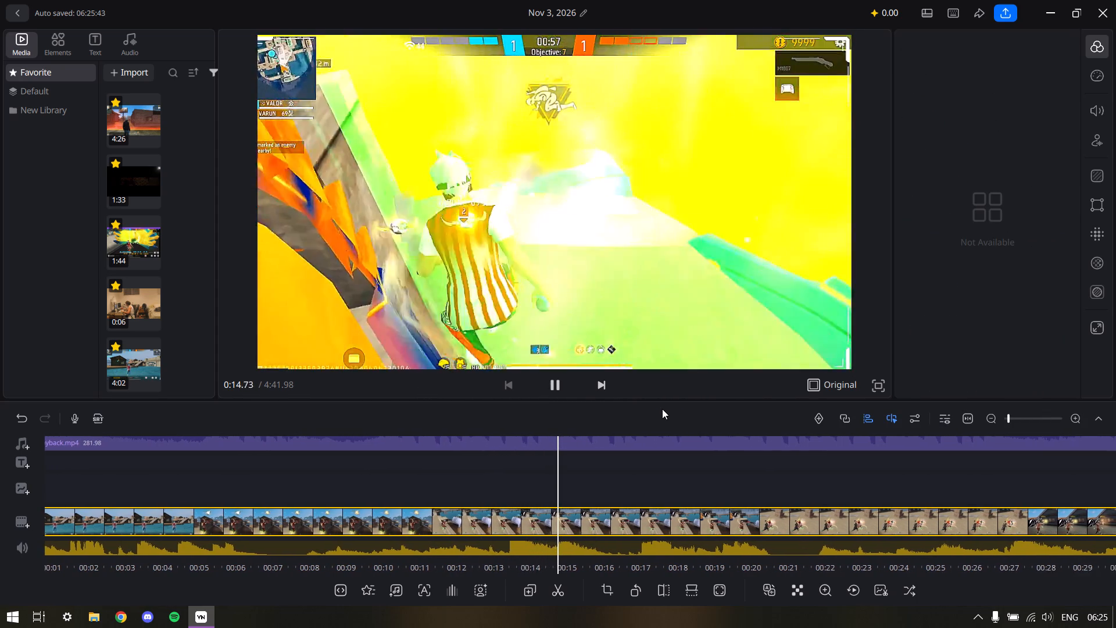
pyautogui.keyDown('ctrl'); pyautogui.scroll(-12, 662, 409); pyautogui.keyUp('ctrl')
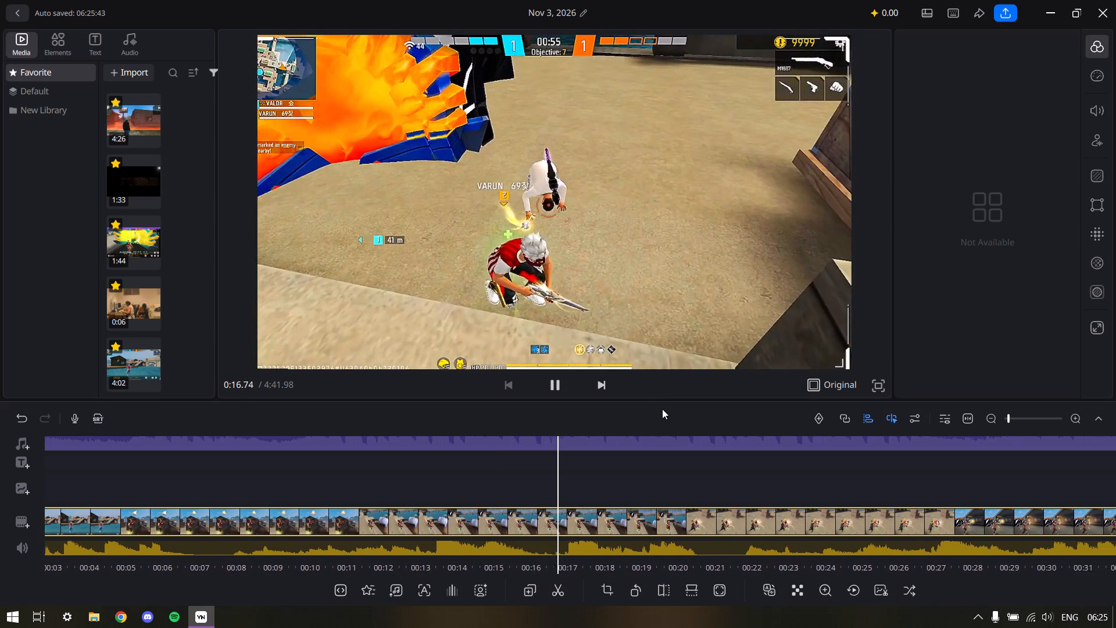
pyautogui.click(553, 381)
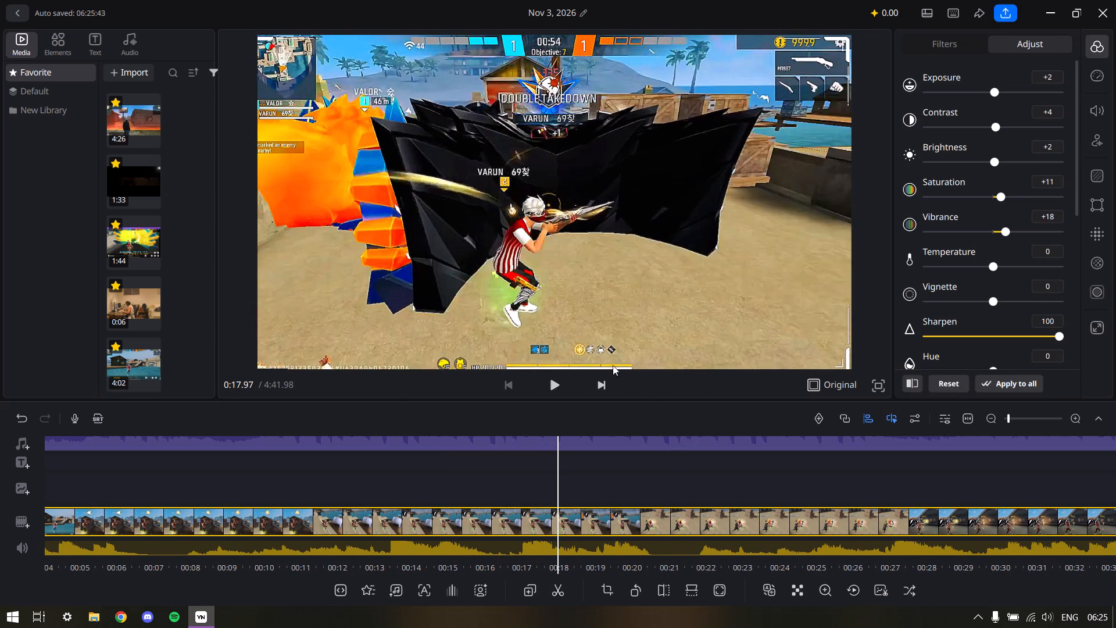
pyautogui.keyDown('ctrl'); pyautogui.scroll(-5, 628, 504); pyautogui.keyUp('ctrl')
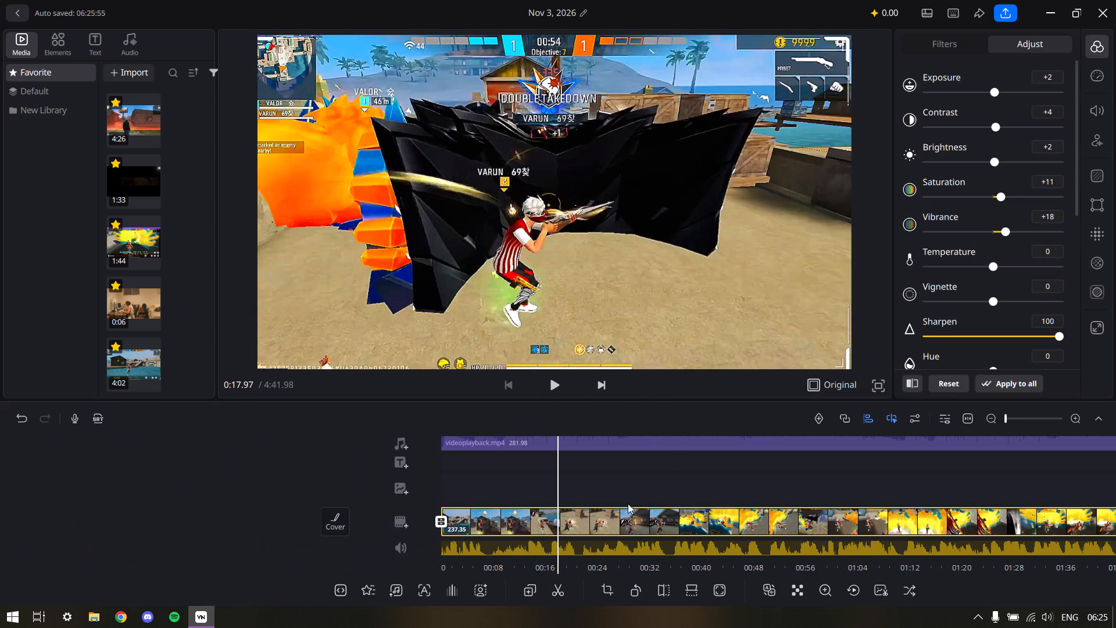
pyautogui.keyDown('ctrl'); pyautogui.scroll(-6, 628, 504); pyautogui.keyUp('ctrl')
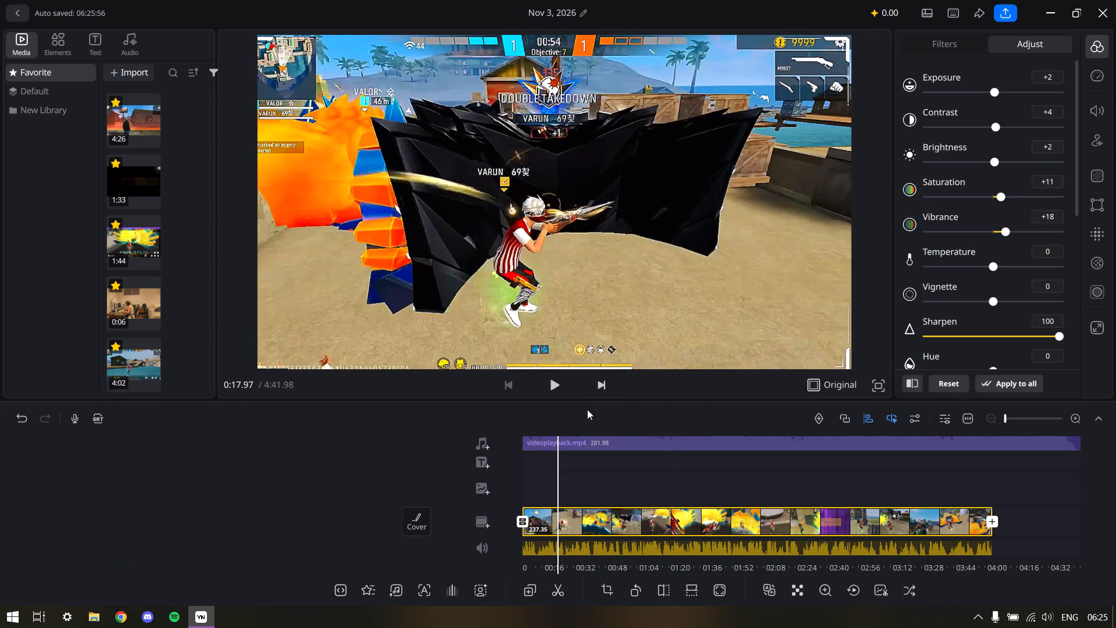
pyautogui.click(553, 367)
pyautogui.click(548, 387)
pyautogui.click(226, 493)
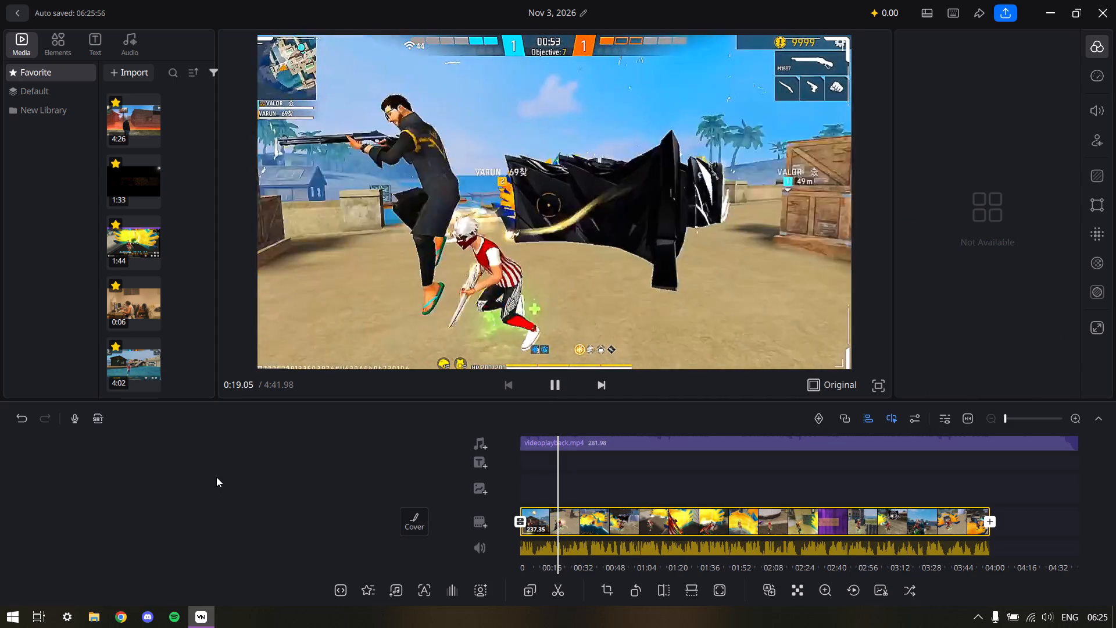
# Return to the start of the timeline and review the opening 27 seconds with the music, pausing at the eliminations.
pyautogui.click(538, 443)
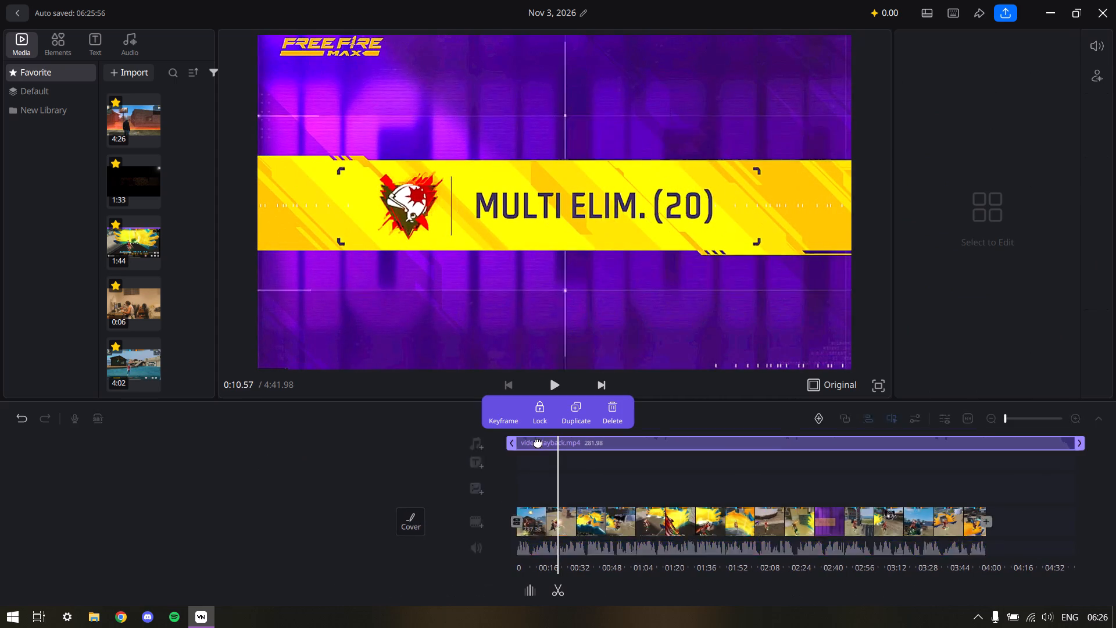
pyautogui.click(534, 593)
pyautogui.moveTo(434, 537); pyautogui.dragTo(549, 541)
pyautogui.click(661, 592)
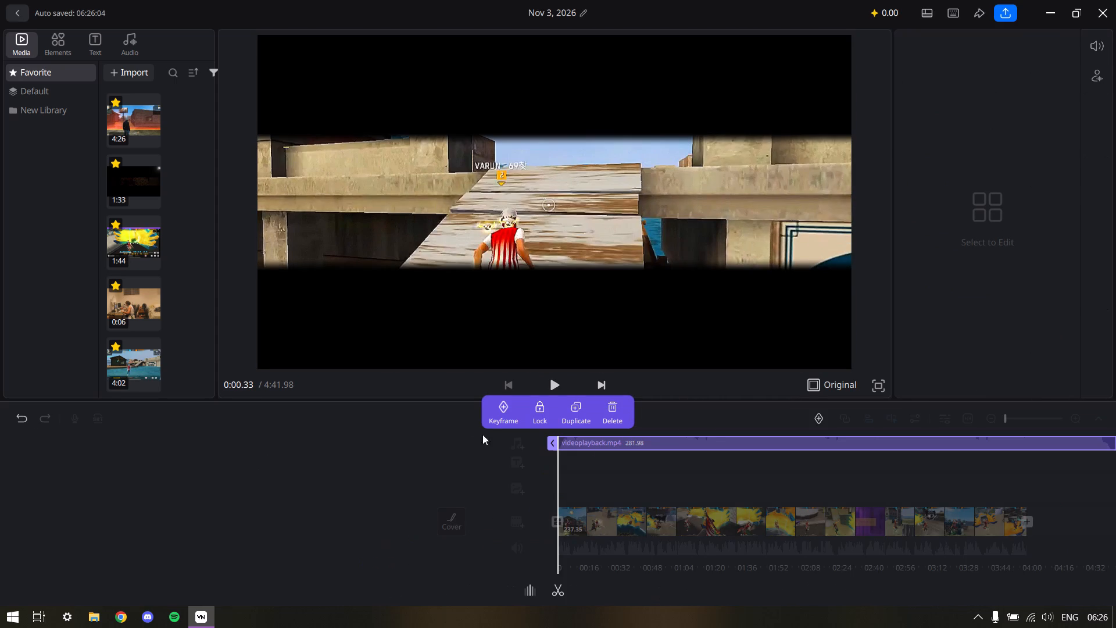
pyautogui.click(354, 454)
pyautogui.click(549, 388)
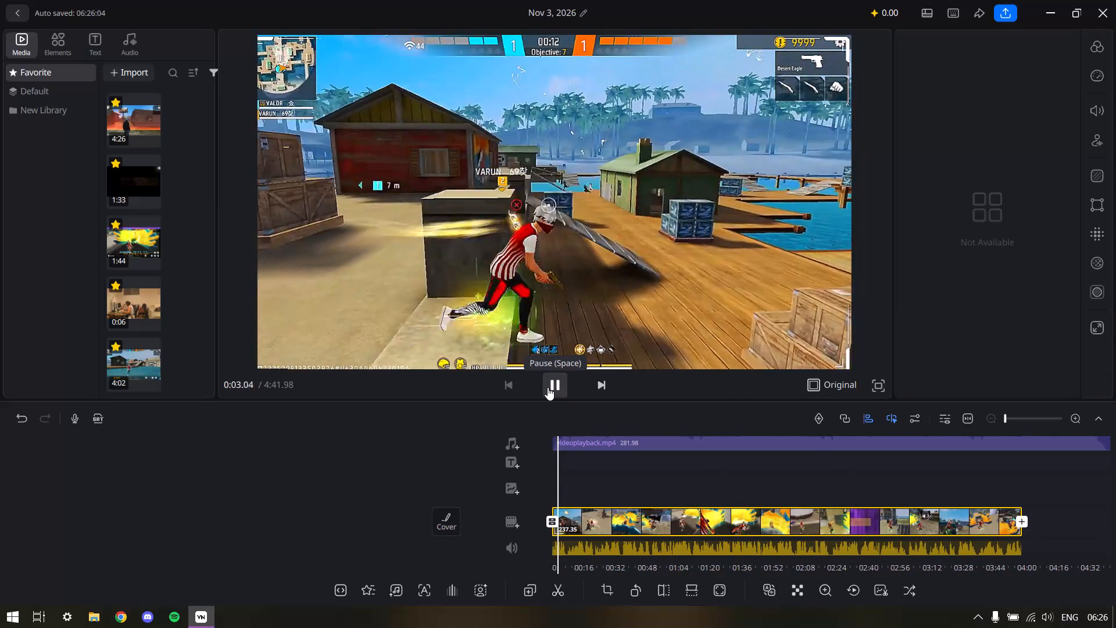
pyautogui.click(548, 387)
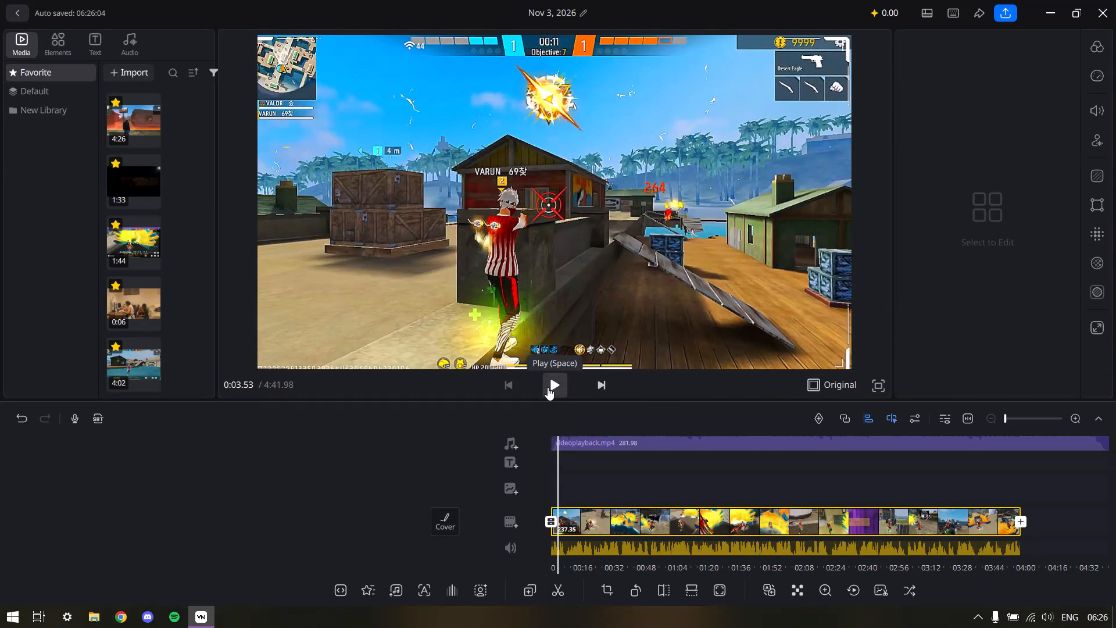
pyautogui.click(548, 387)
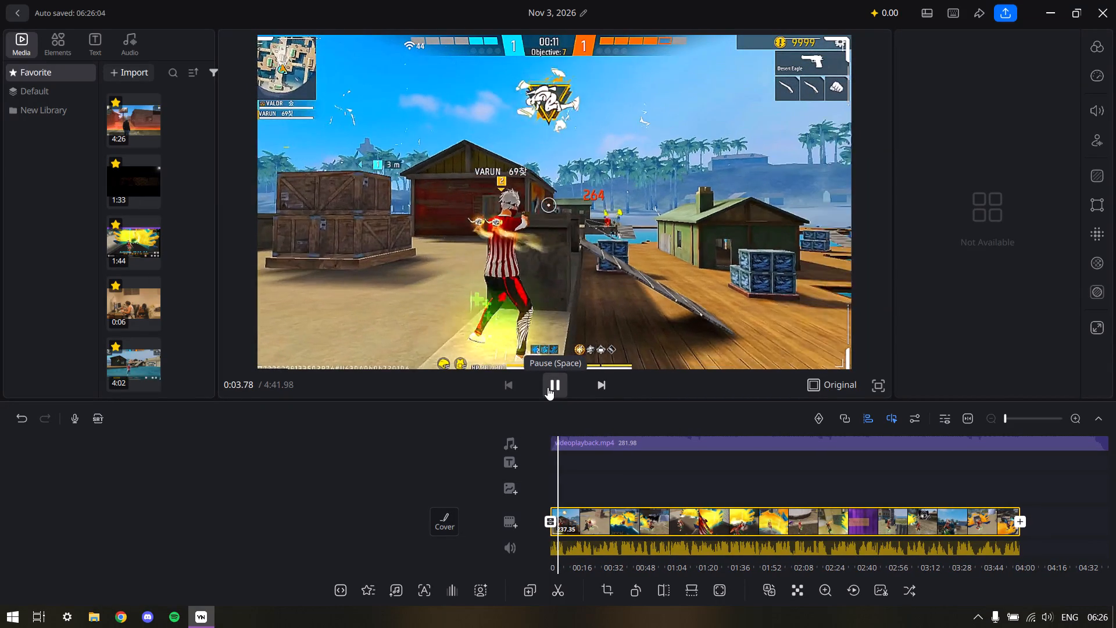
pyautogui.click(548, 387)
pyautogui.click(548, 387)
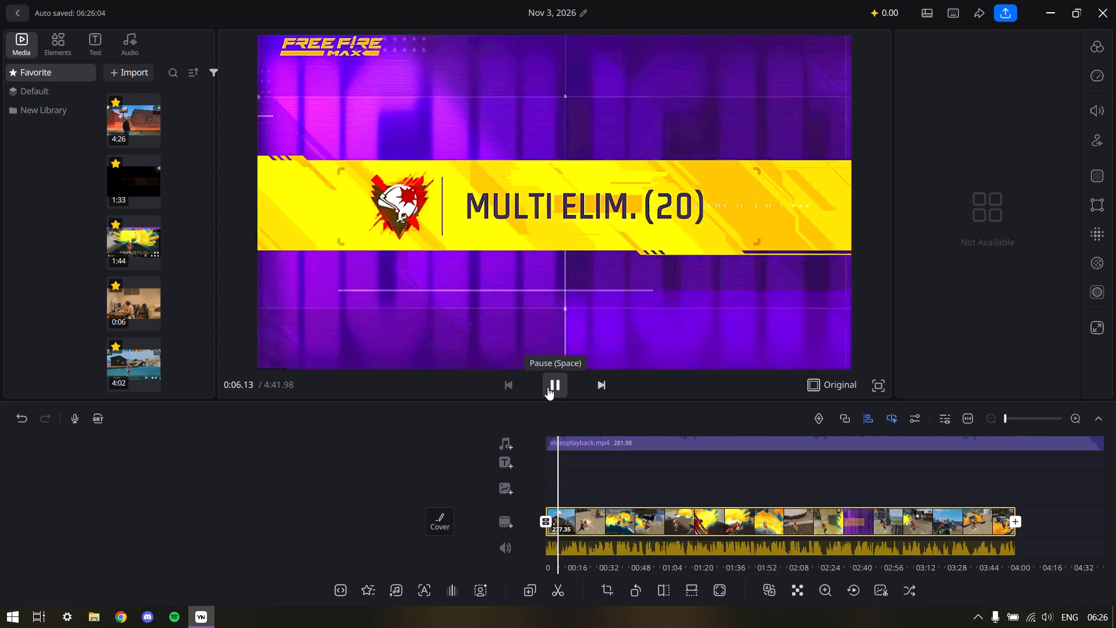
pyautogui.click(548, 387)
pyautogui.click(548, 387)
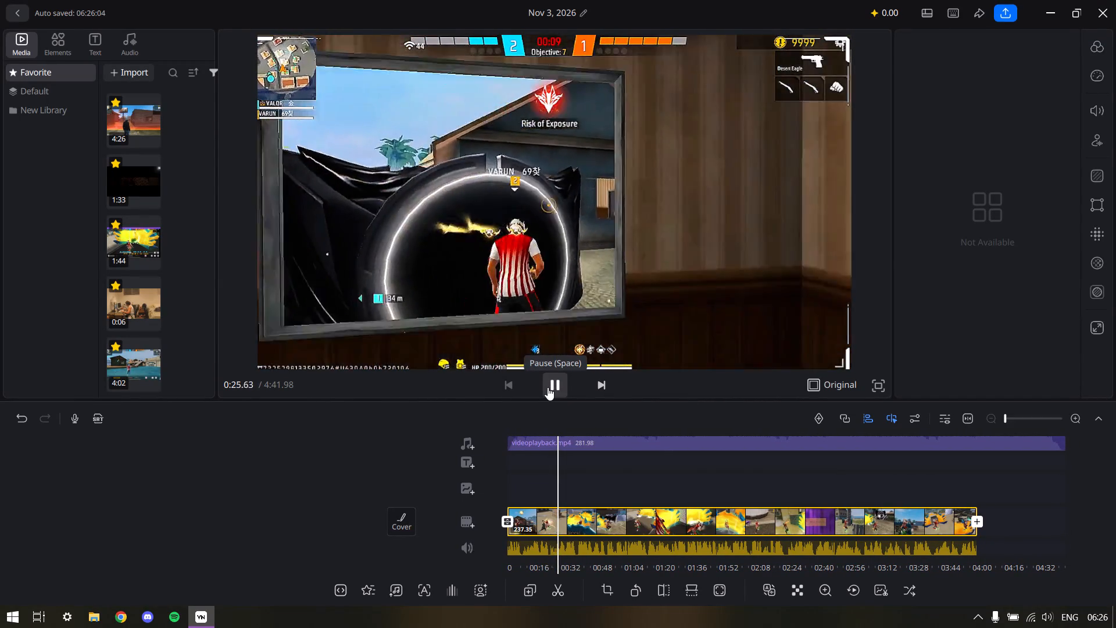
pyautogui.click(548, 387)
pyautogui.click(548, 387)
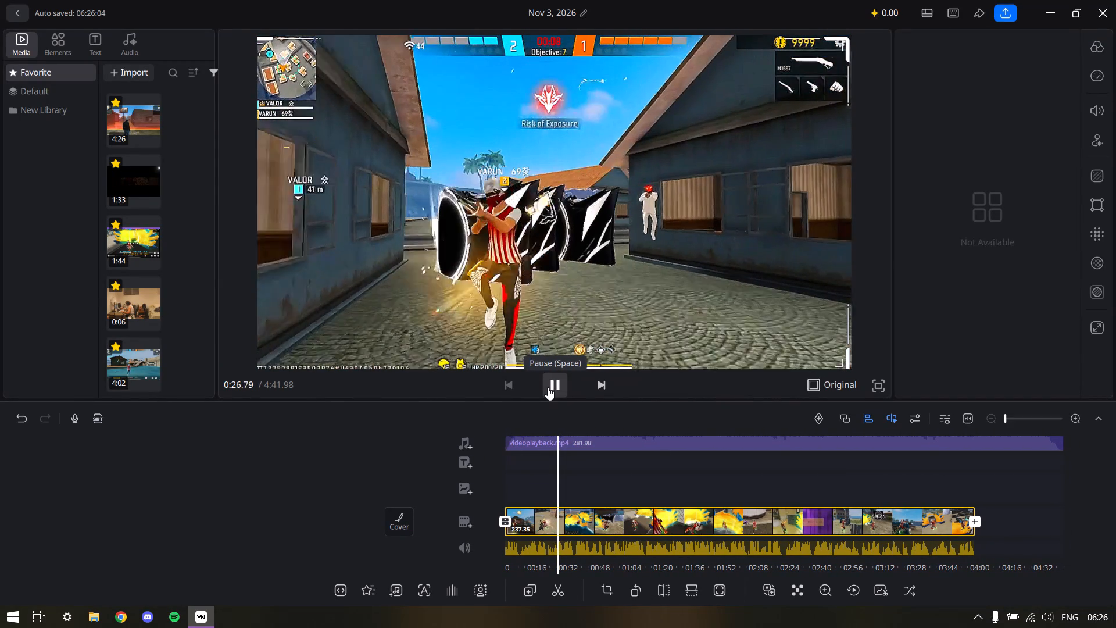
pyautogui.click(548, 387)
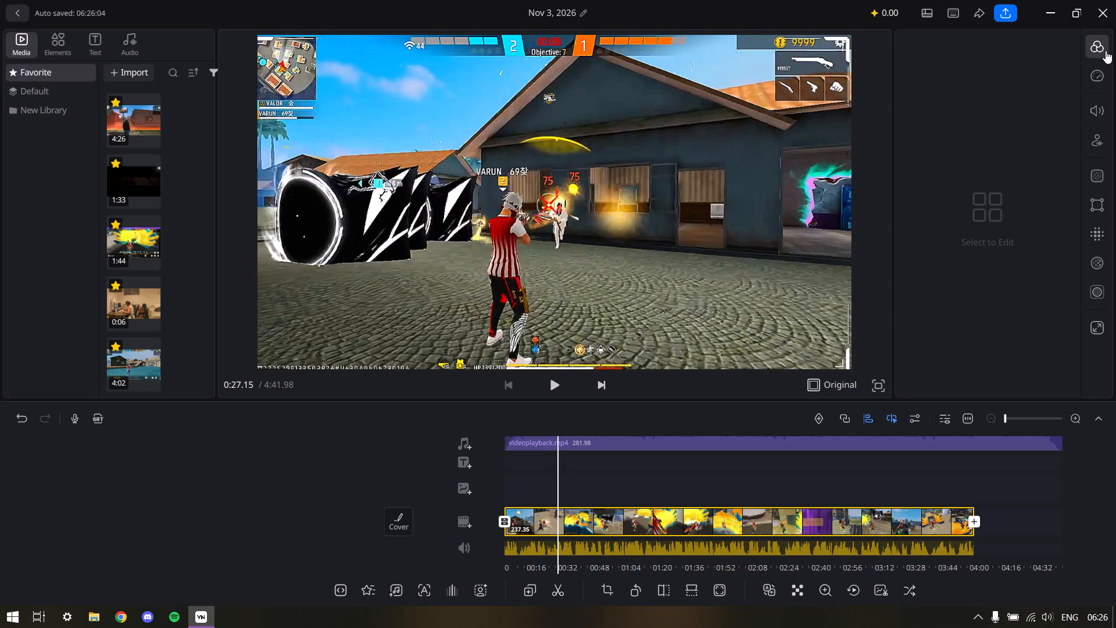
# Lower the gameplay clip's Contrast slightly and preview the footage from about 0:27.
pyautogui.click(1105, 51)
pyautogui.click(1037, 52)
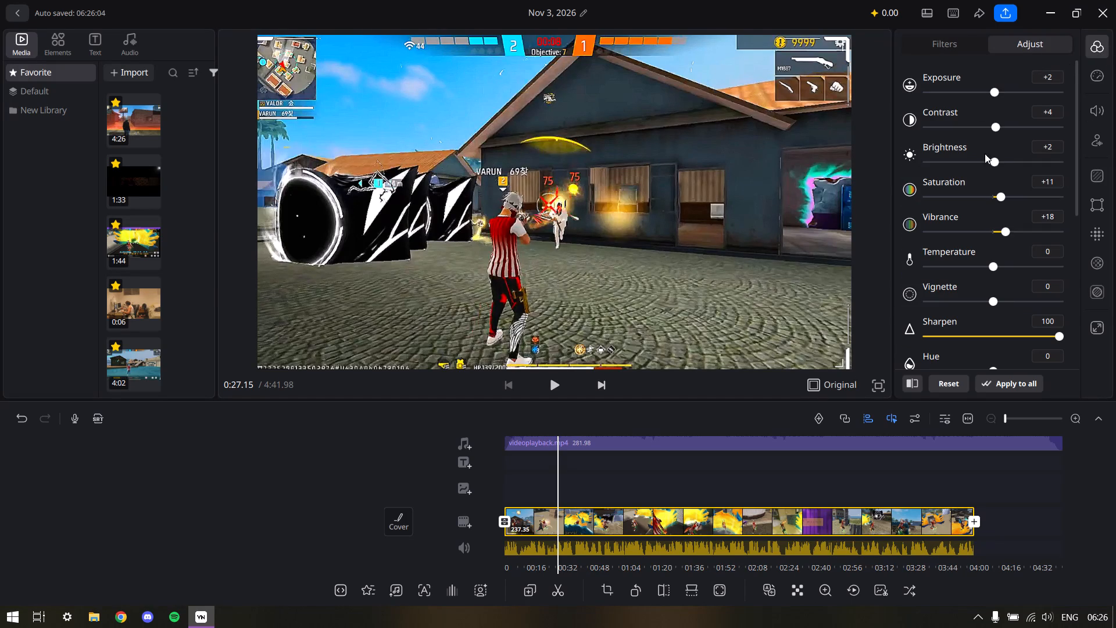
pyautogui.moveTo(994, 129); pyautogui.dragTo(985, 133)
pyautogui.click(561, 386)
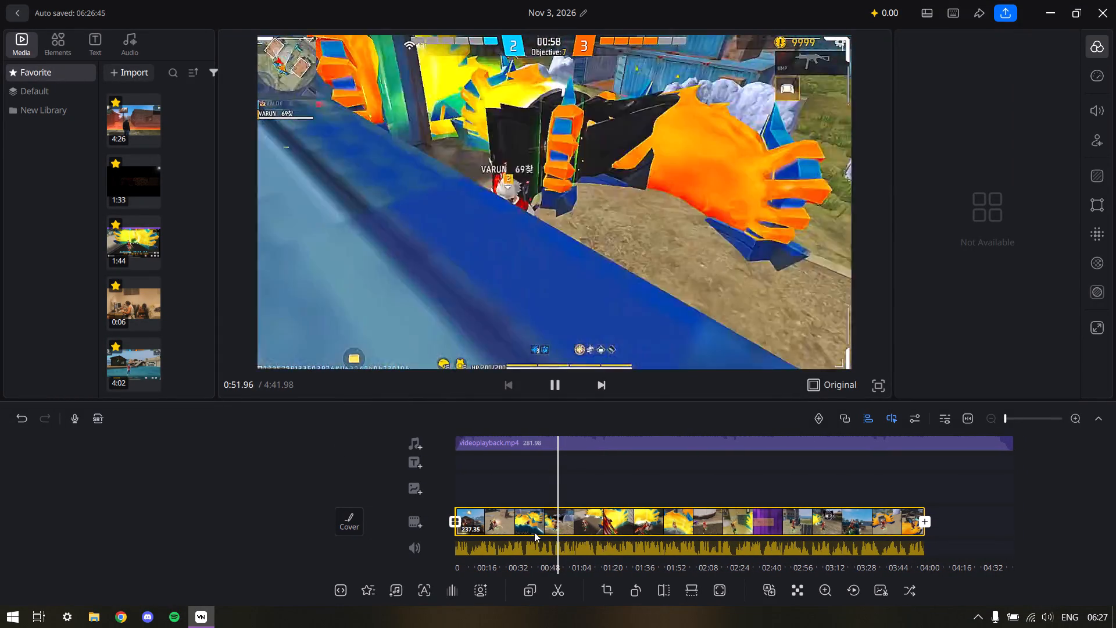
# Set the gameplay clip's Volume to 673 and preview the sound for a few seconds.
pyautogui.rightClick(558, 533)
pyautogui.click(1103, 107)
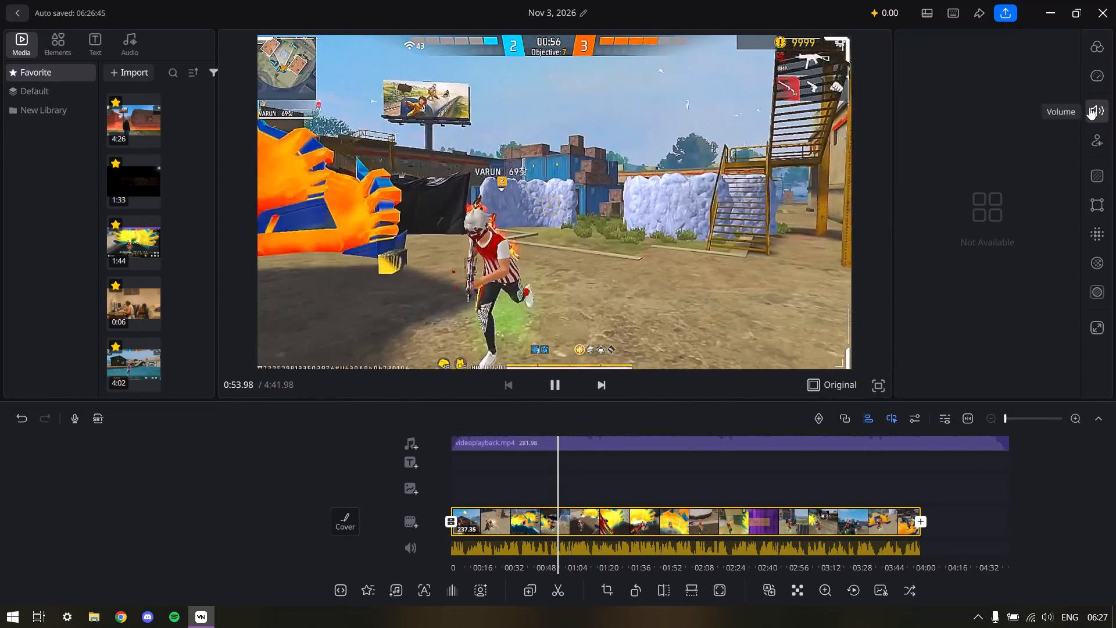
pyautogui.click(1099, 115)
pyautogui.tripleClick(1099, 112)
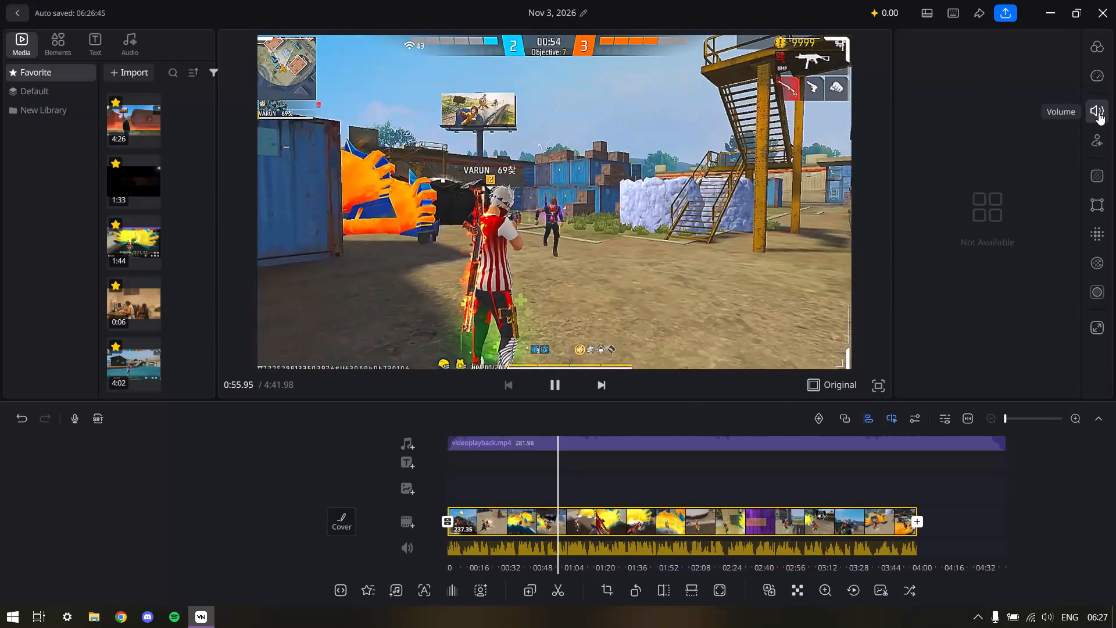
pyautogui.click(562, 397)
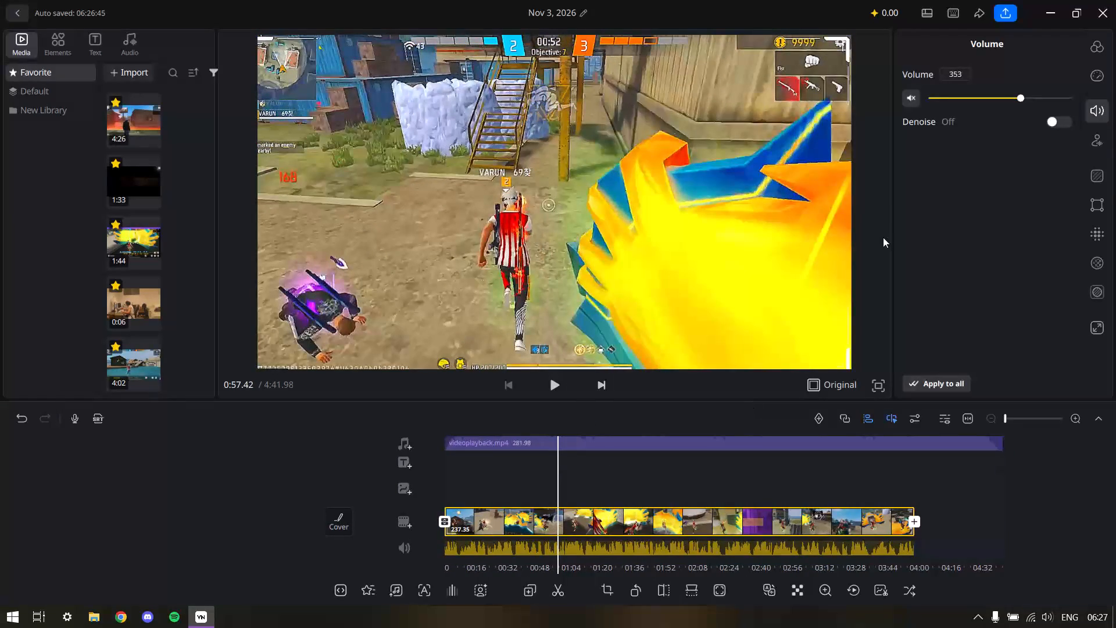
pyautogui.moveTo(1038, 93); pyautogui.dragTo(1114, 112)
pyautogui.click(1046, 101)
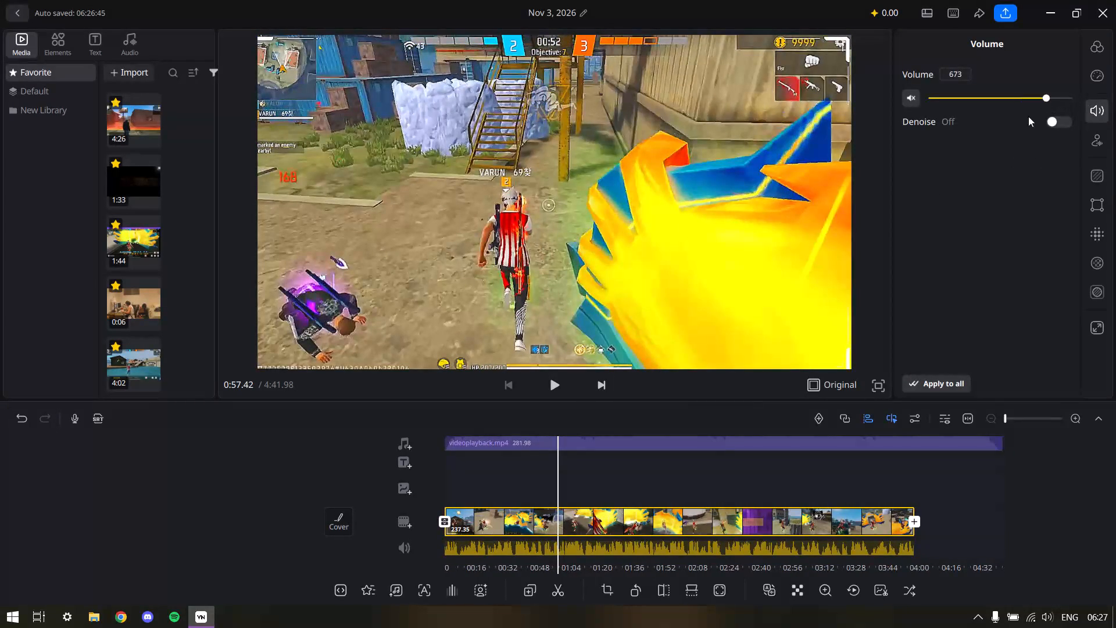
pyautogui.click(560, 387)
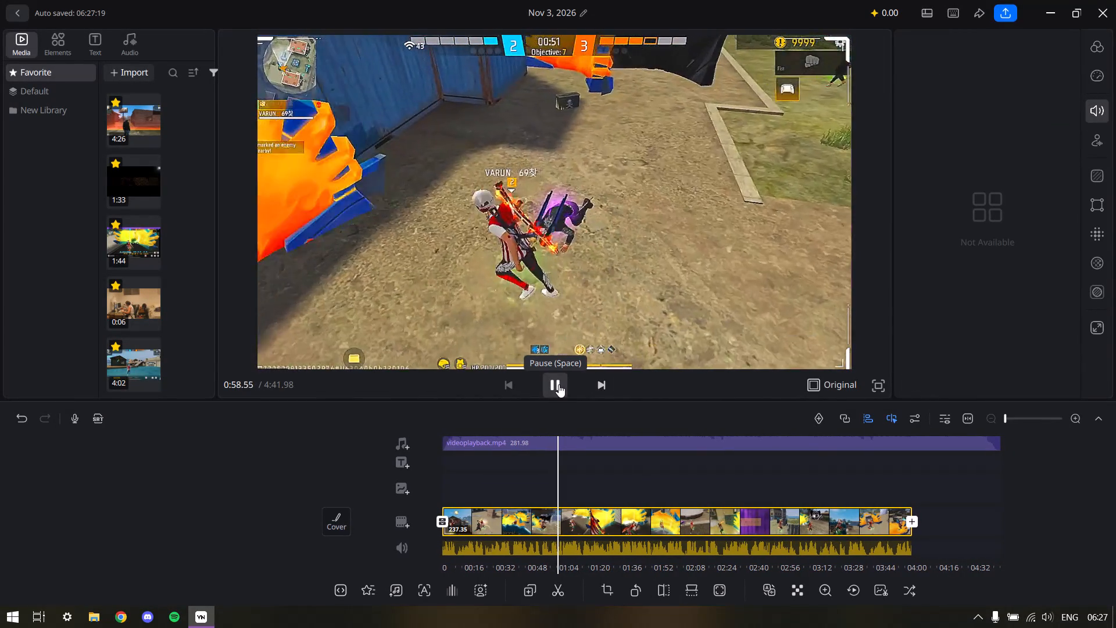
pyautogui.click(559, 384)
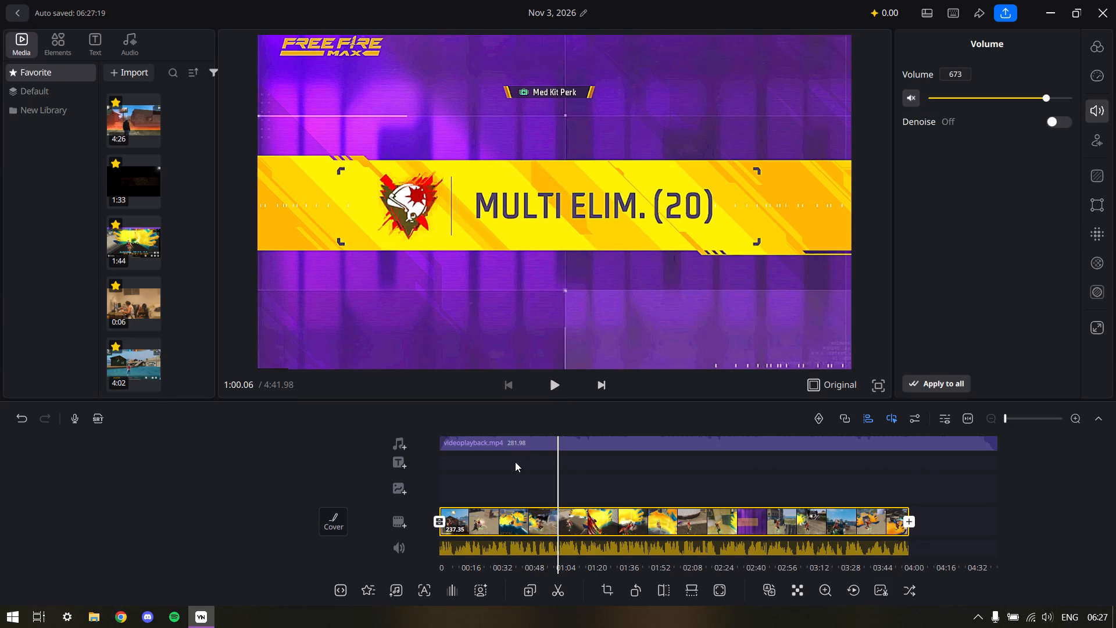
# Find the moment just after the elimination near 0:57 and split the gameplay clip at 0:57.06.
pyautogui.moveTo(515, 462); pyautogui.dragTo(530, 462)
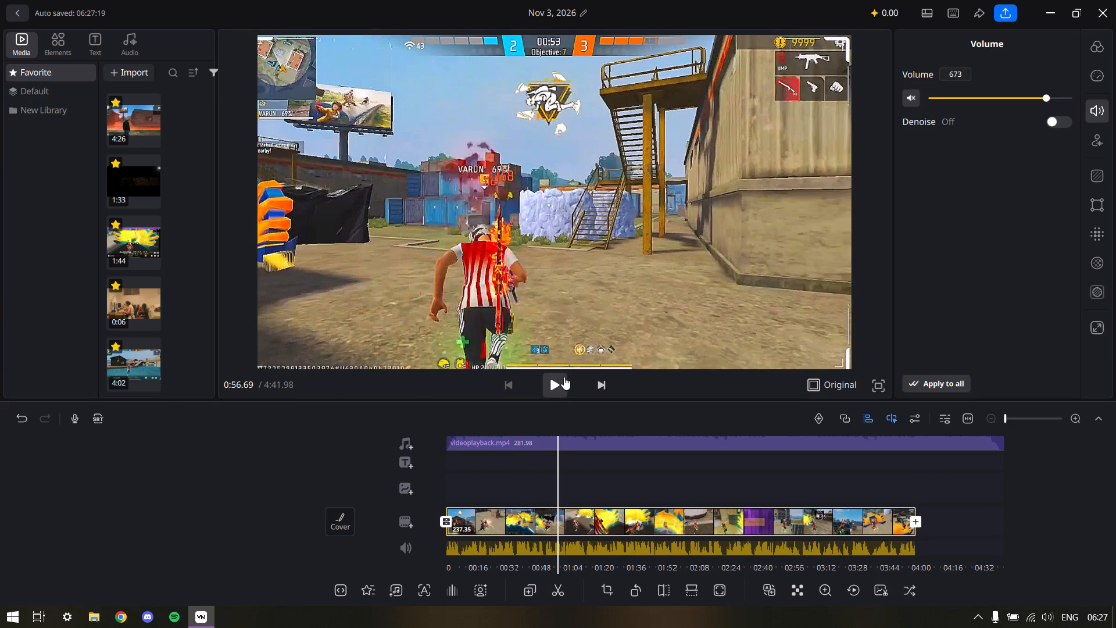
pyautogui.click(563, 377)
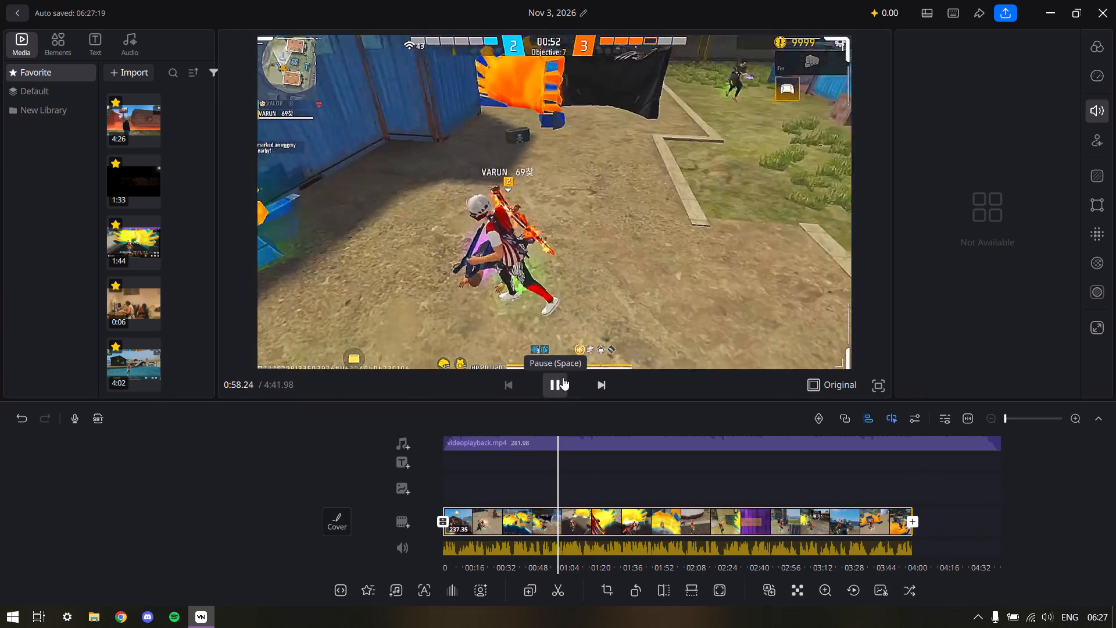
pyautogui.click(563, 377)
pyautogui.moveTo(531, 451); pyautogui.dragTo(536, 452)
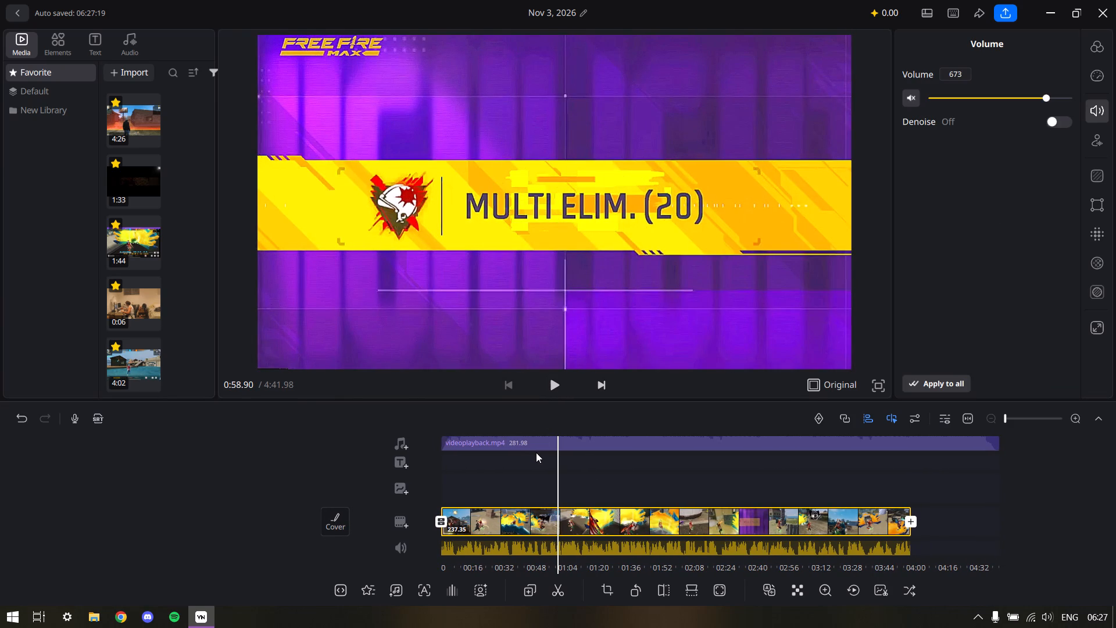
pyautogui.moveTo(536, 452); pyautogui.dragTo(544, 452)
pyautogui.click(557, 385)
pyautogui.click(557, 385)
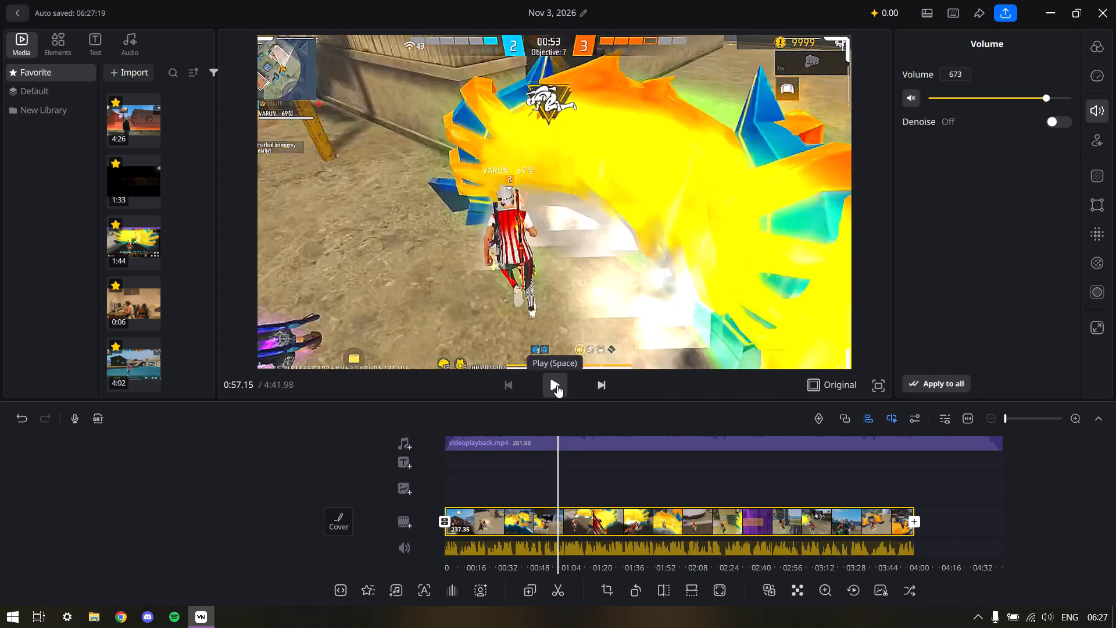
pyautogui.doubleClick(557, 385)
pyautogui.moveTo(533, 469); pyautogui.dragTo(553, 468)
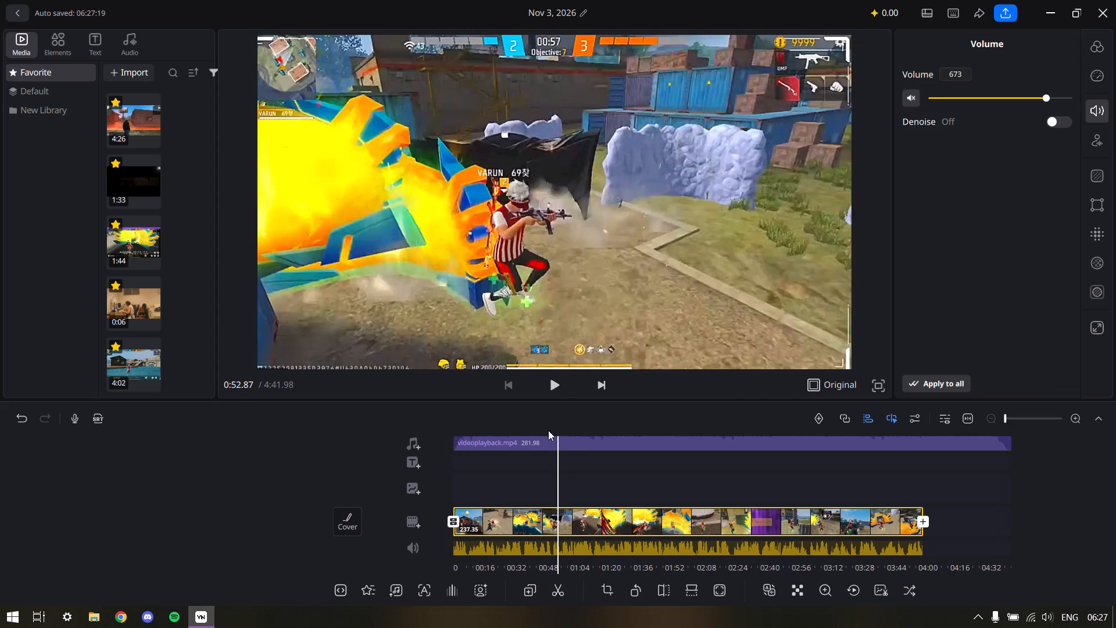
pyautogui.moveTo(531, 459); pyautogui.dragTo(551, 459)
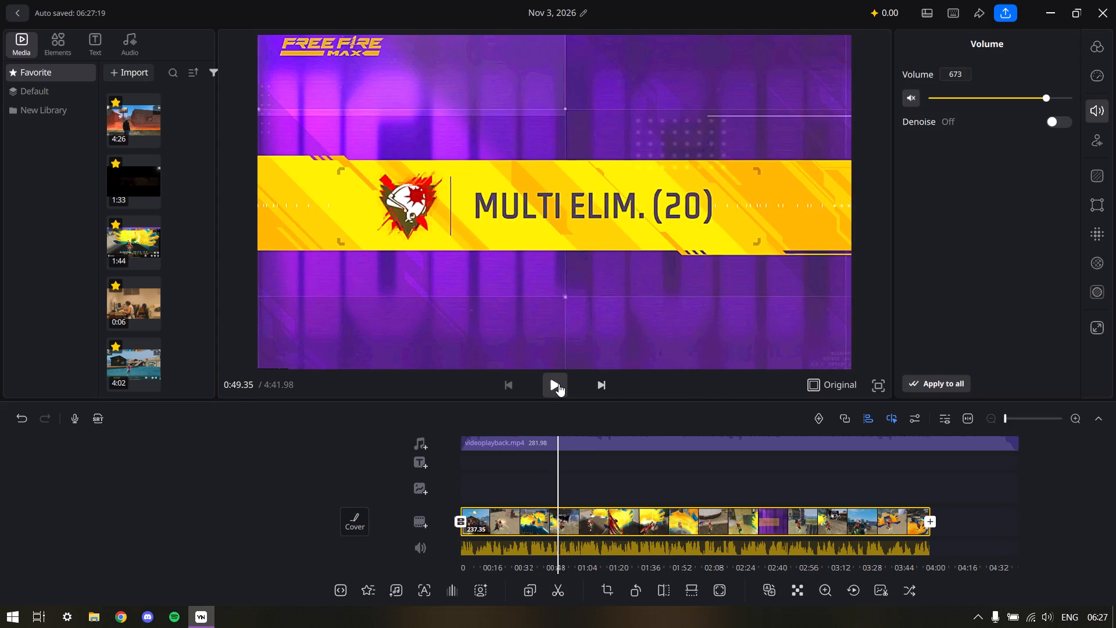
pyautogui.click(559, 384)
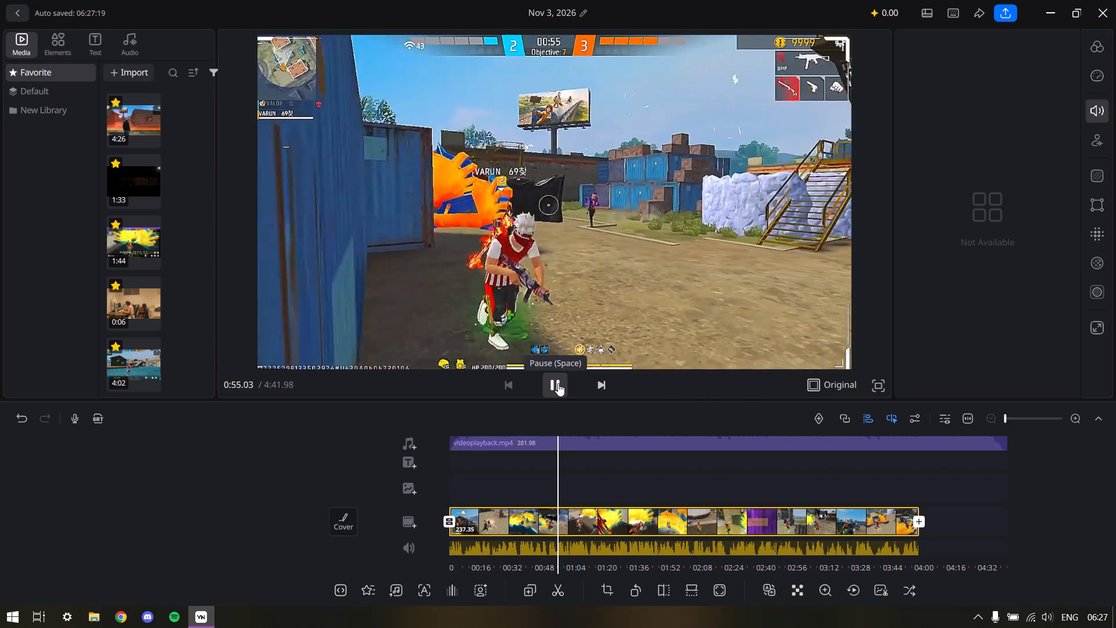
pyautogui.click(558, 383)
pyautogui.click(558, 383)
pyautogui.click(558, 383)
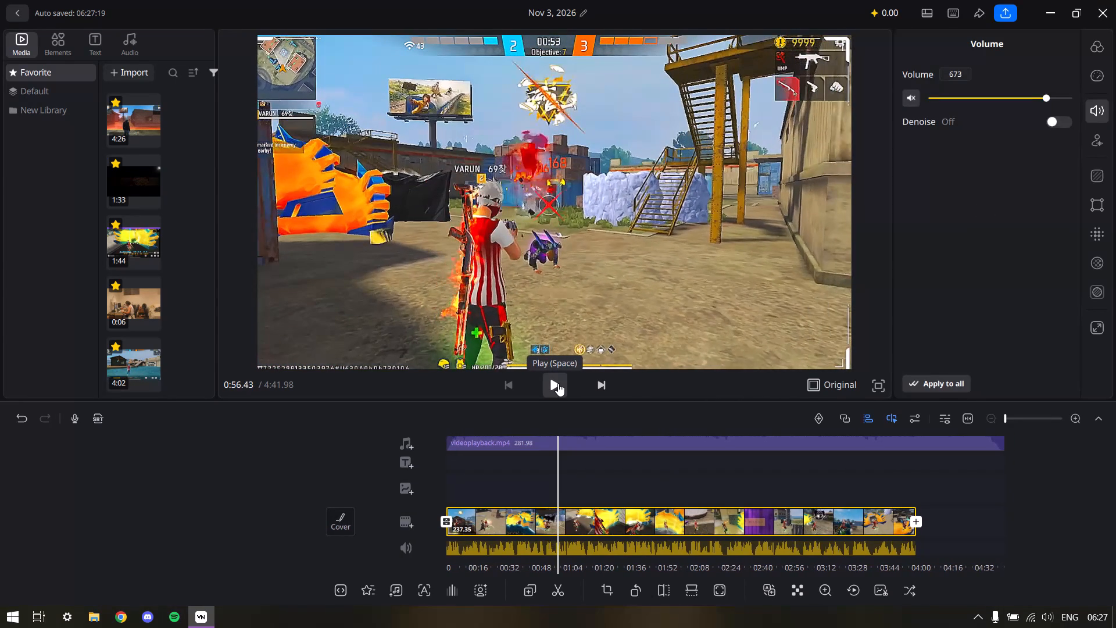
pyautogui.click(558, 383)
pyautogui.click(558, 383)
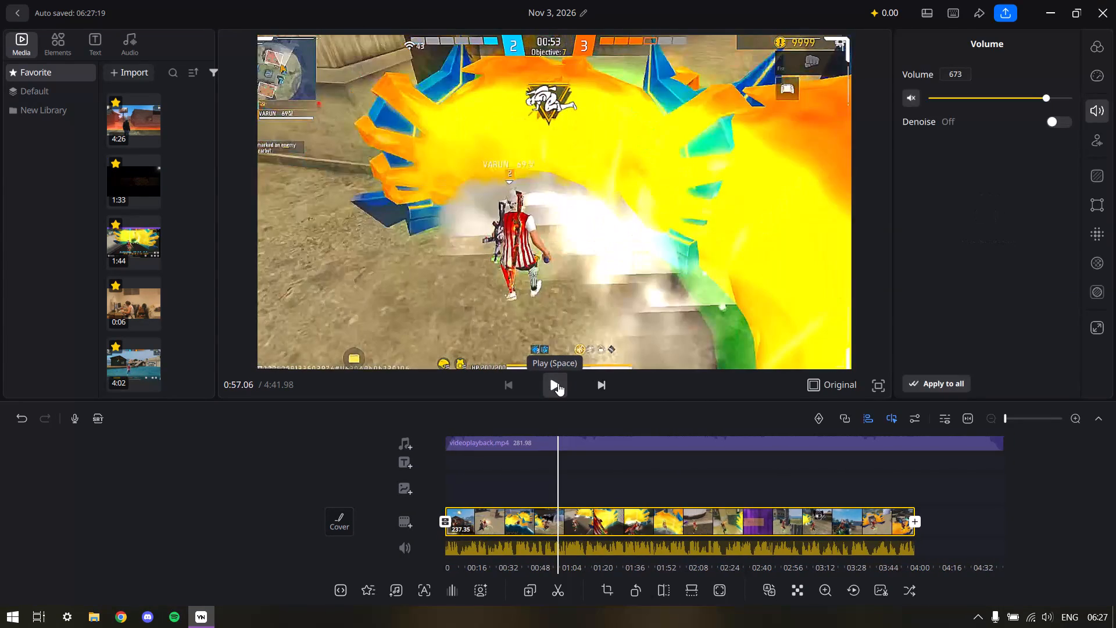
pyautogui.click(557, 585)
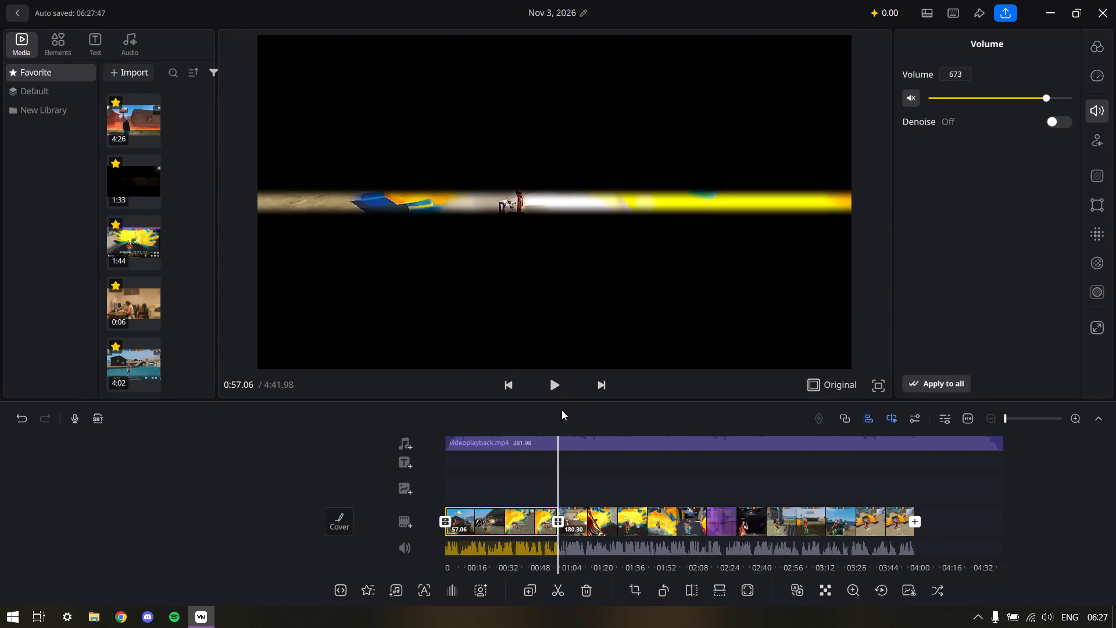
pyautogui.click(557, 389)
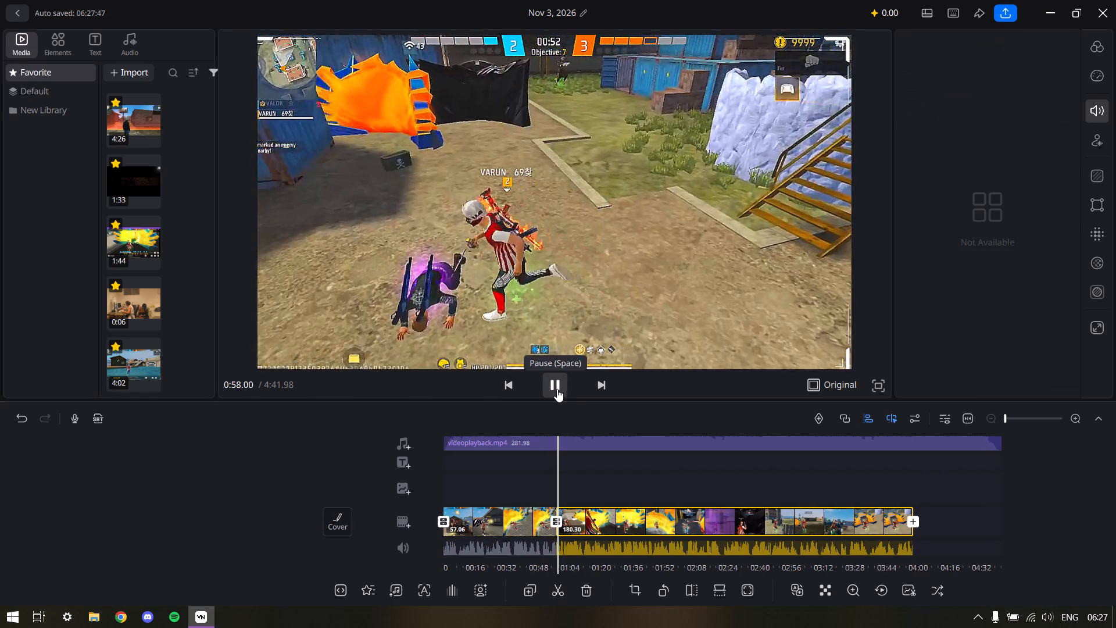
# Play forward in short bursts from about 0:58 and split the gameplay clip at 1:01.53.
pyautogui.click(557, 389)
pyautogui.click(557, 389)
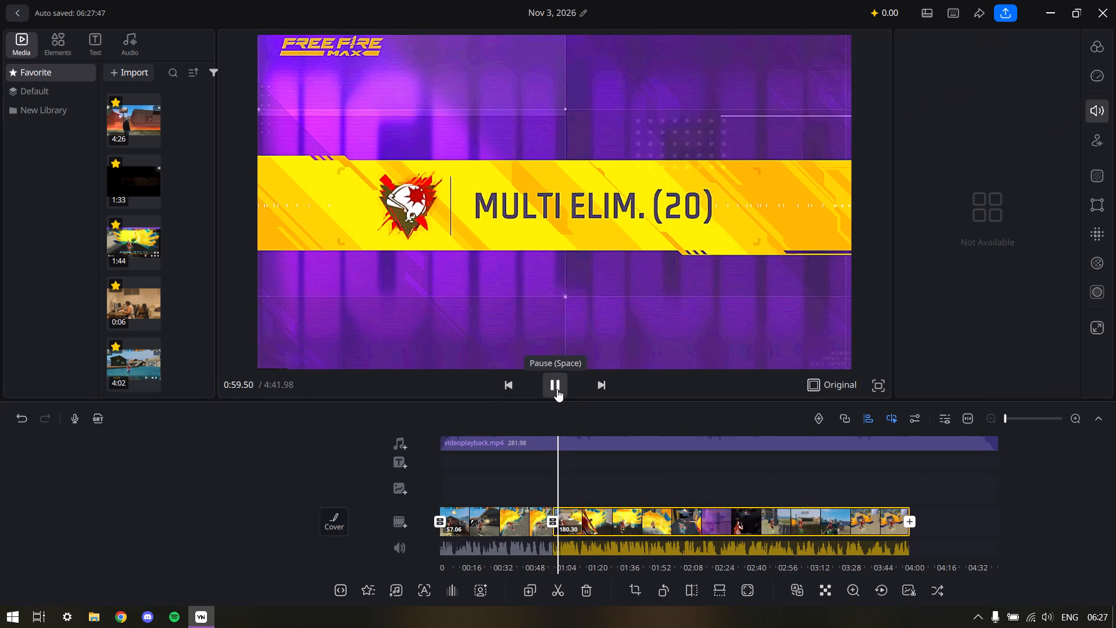
pyautogui.click(557, 389)
pyautogui.click(557, 389)
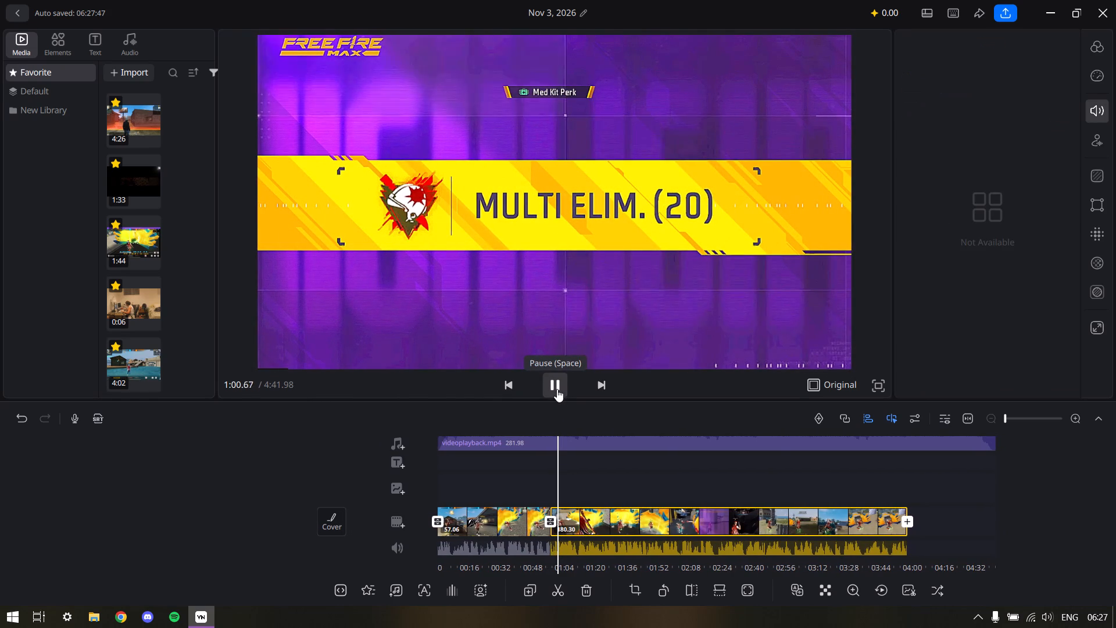
pyautogui.doubleClick(557, 389)
pyautogui.click(557, 389)
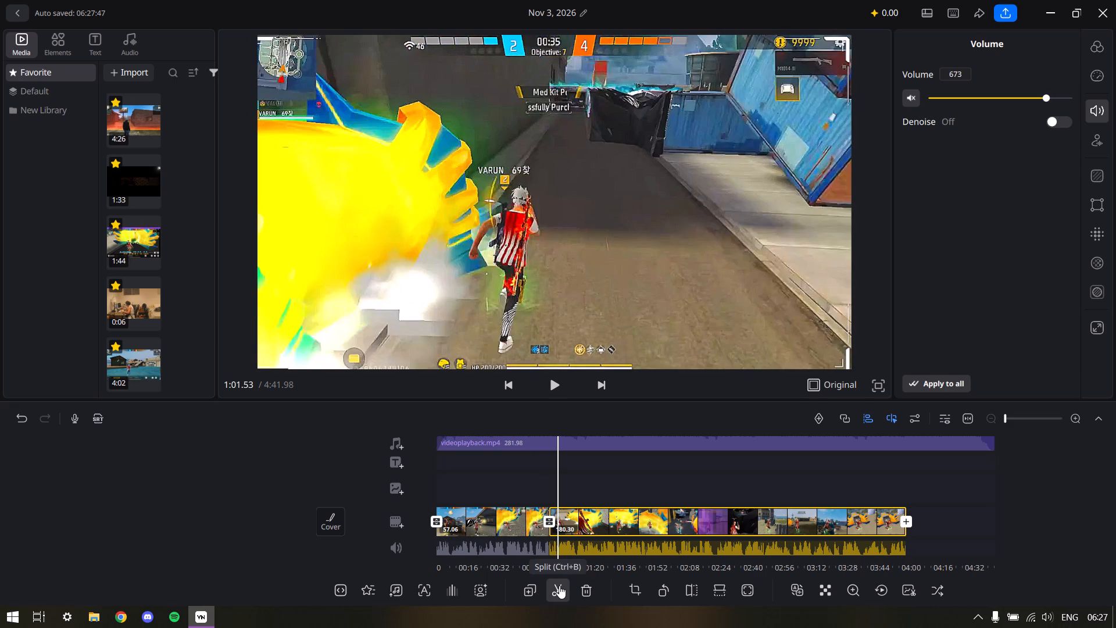
pyautogui.click(559, 586)
# Delete the short gameplay segment between 0:57.06 and 1:01.53.
pyautogui.keyDown('ctrl'); pyautogui.scroll(7, 554, 570); pyautogui.keyUp('ctrl')
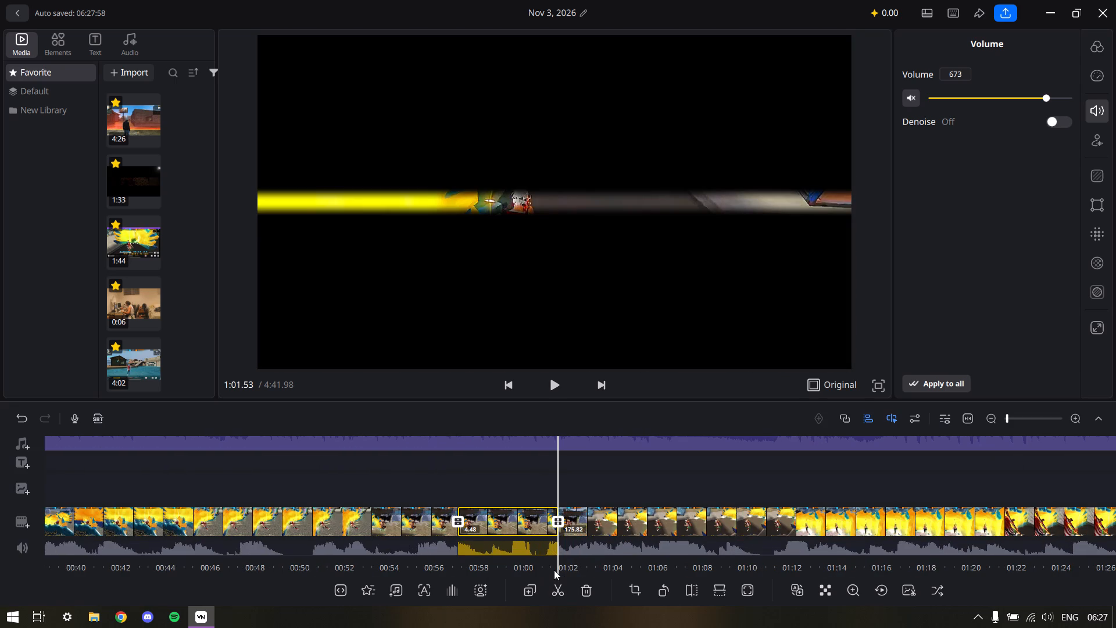
pyautogui.rightClick(500, 513)
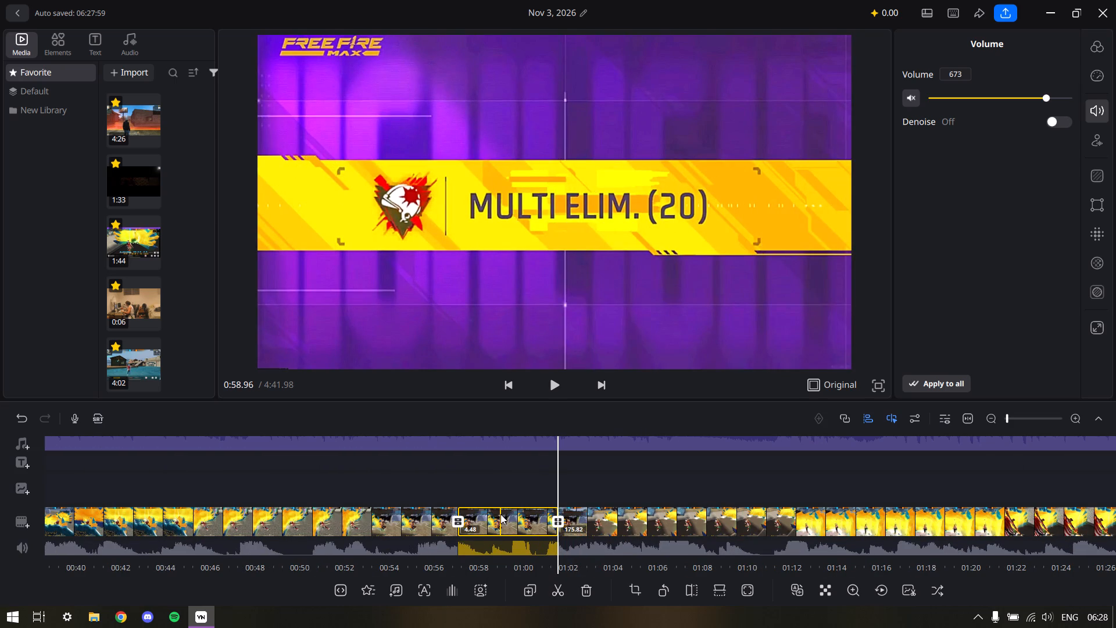
pyautogui.click(586, 599)
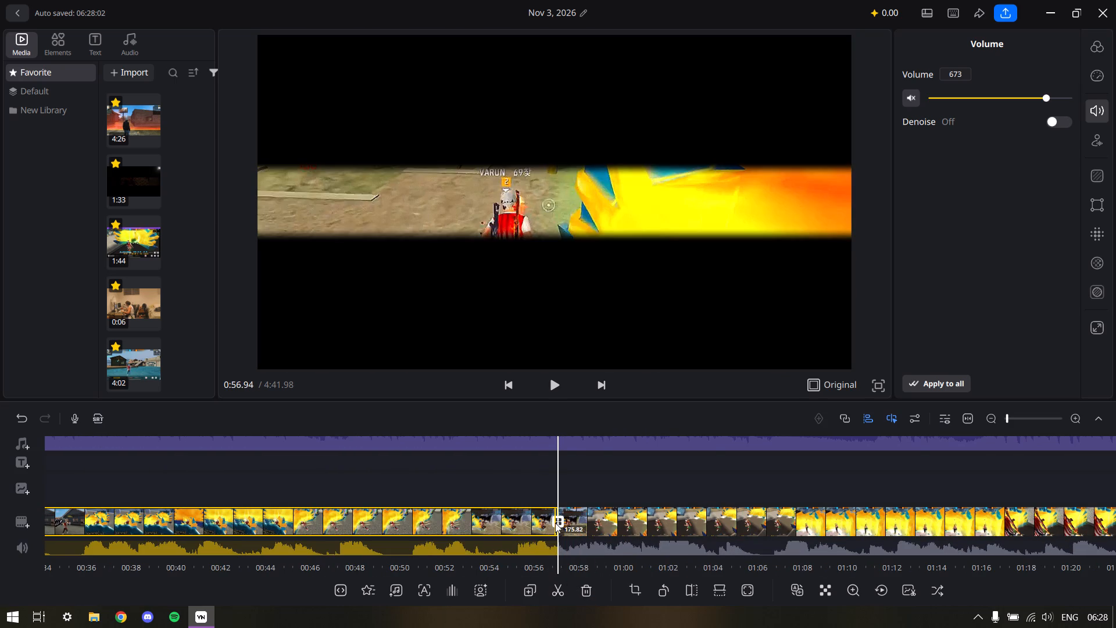
# Change the transition at the 0:57.06 cut to Circle with a duration of 0.6.
pyautogui.click(555, 523)
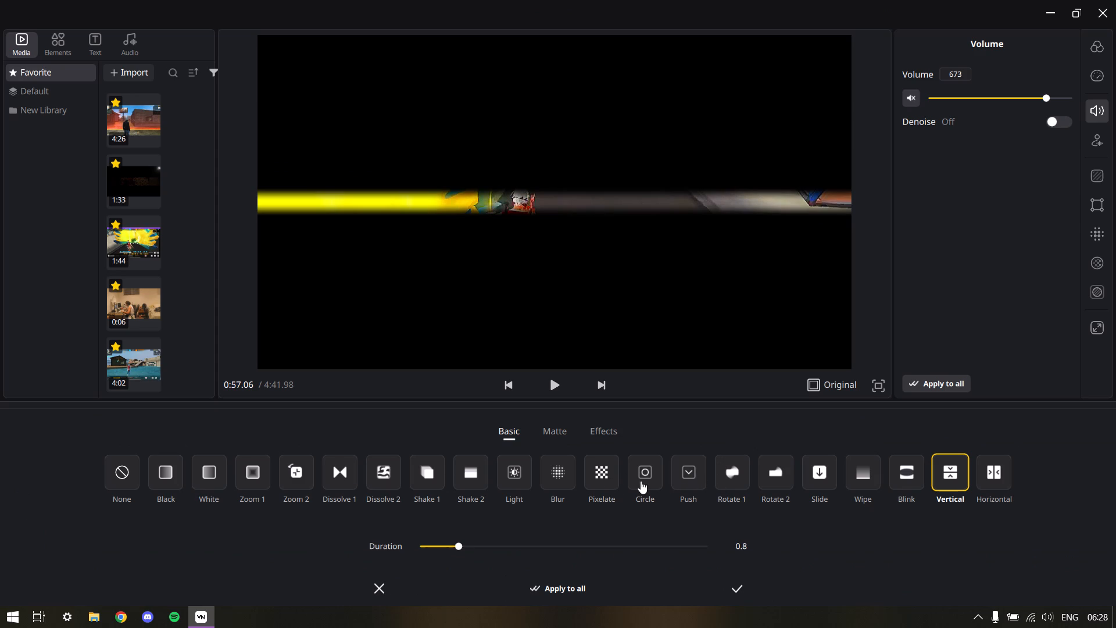
pyautogui.click(647, 484)
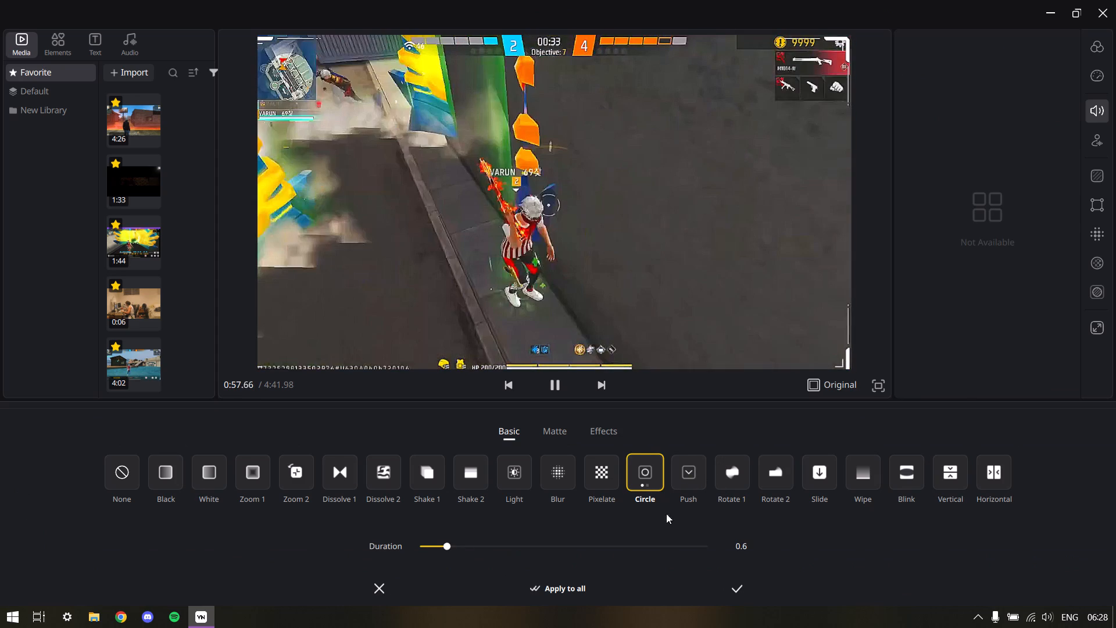
pyautogui.click(734, 584)
# Preview and scrub the footage between about 0:55 and 1:07, examining the eliminations after the Circle transition.
pyautogui.moveTo(635, 493); pyautogui.dragTo(646, 497)
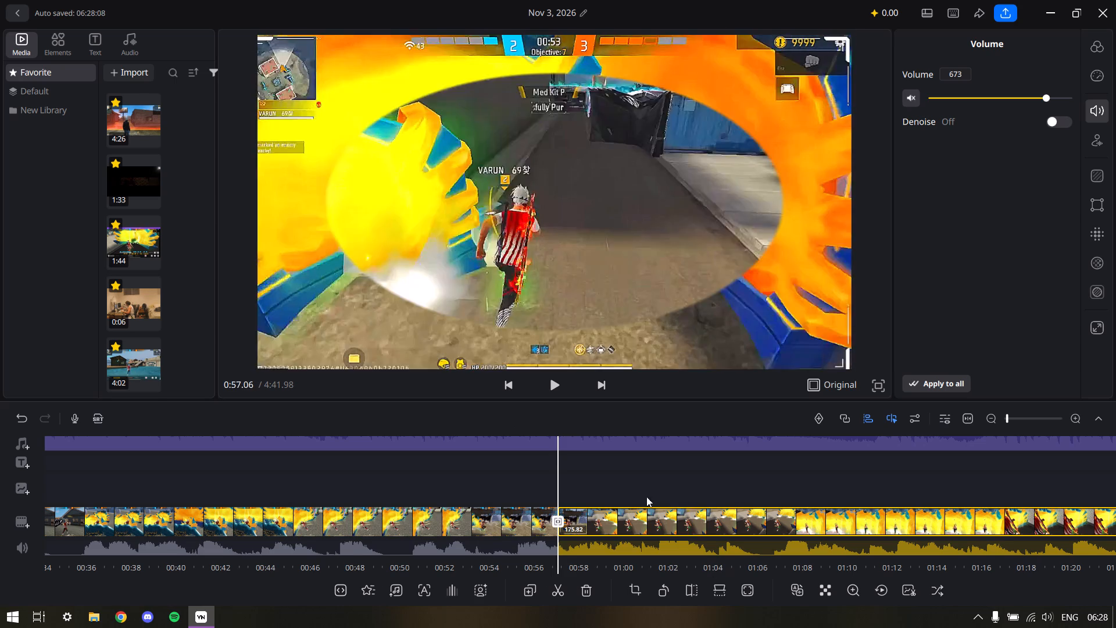
pyautogui.moveTo(646, 497); pyautogui.dragTo(693, 497)
pyautogui.keyDown('ctrl'); pyautogui.scroll(-5, 805, 424); pyautogui.keyUp('ctrl')
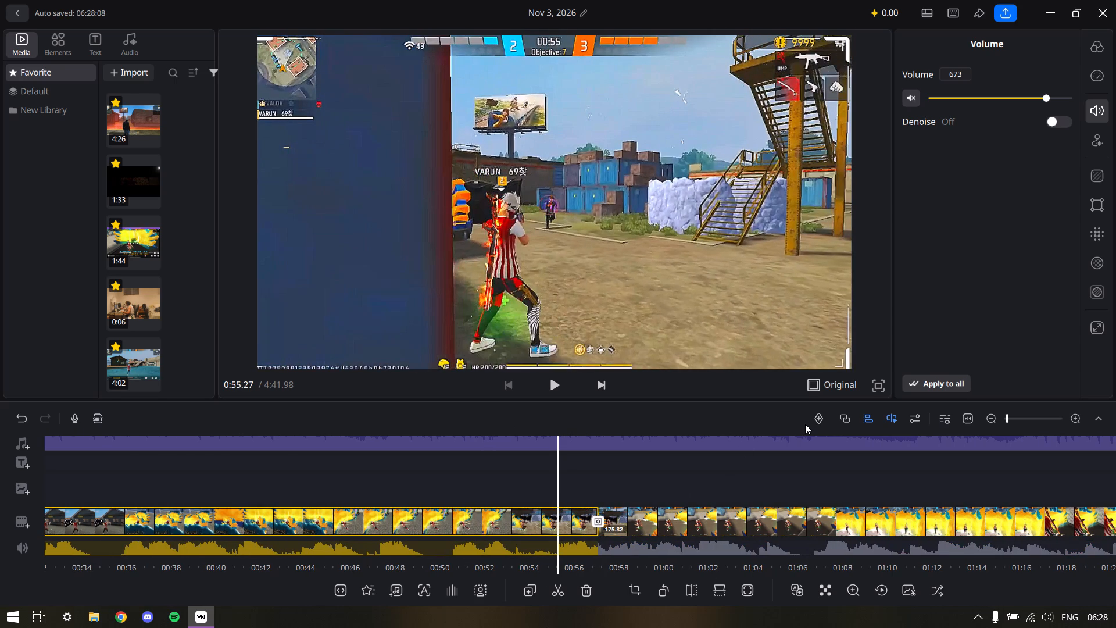
pyautogui.keyDown('ctrl'); pyautogui.scroll(-8, 600, 550); pyautogui.keyUp('ctrl')
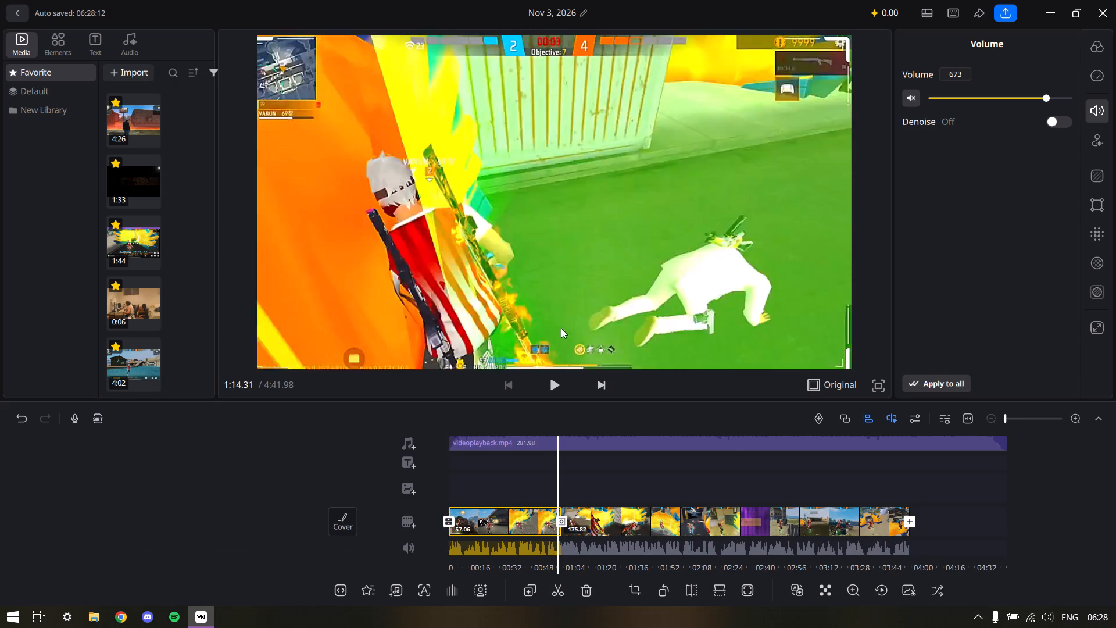
pyautogui.click(551, 377)
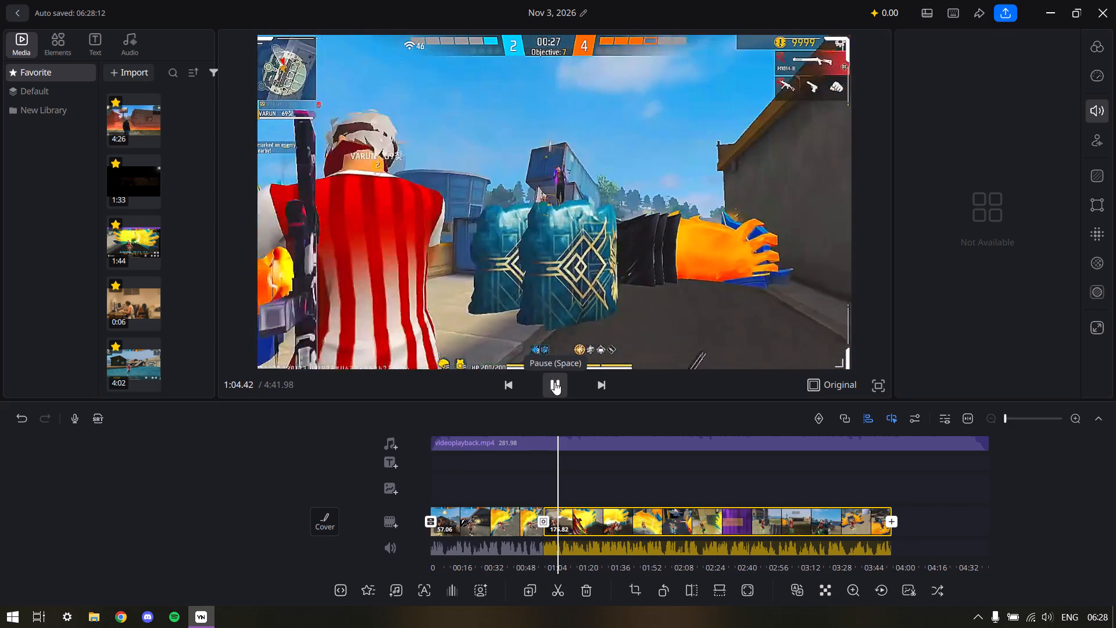
pyautogui.click(555, 382)
pyautogui.click(545, 383)
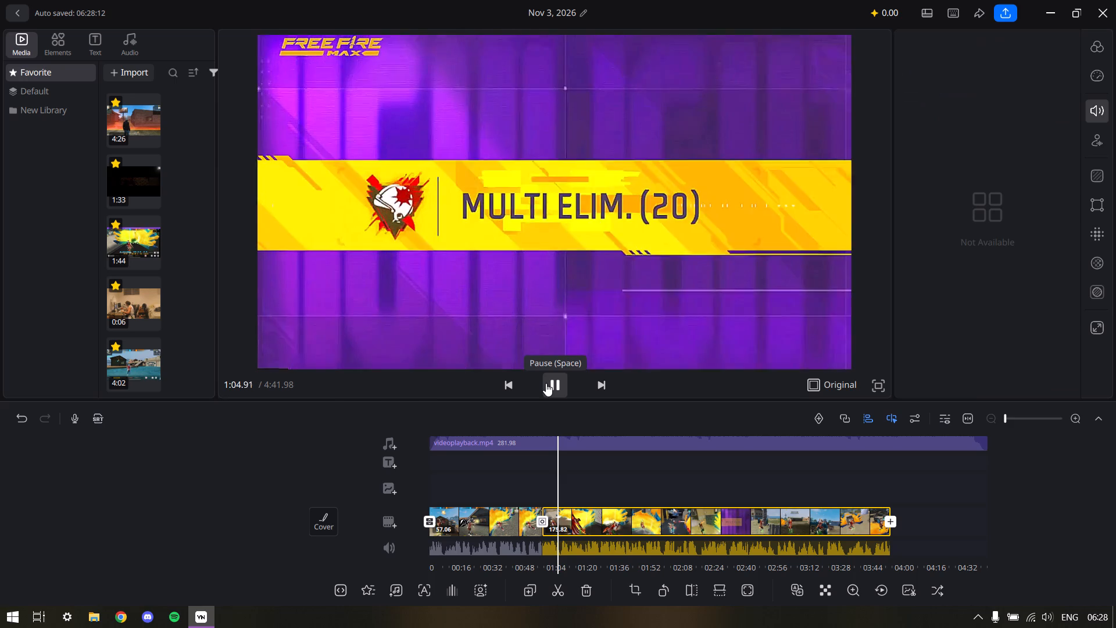
pyautogui.click(546, 383)
pyautogui.moveTo(520, 459); pyautogui.dragTo(536, 456)
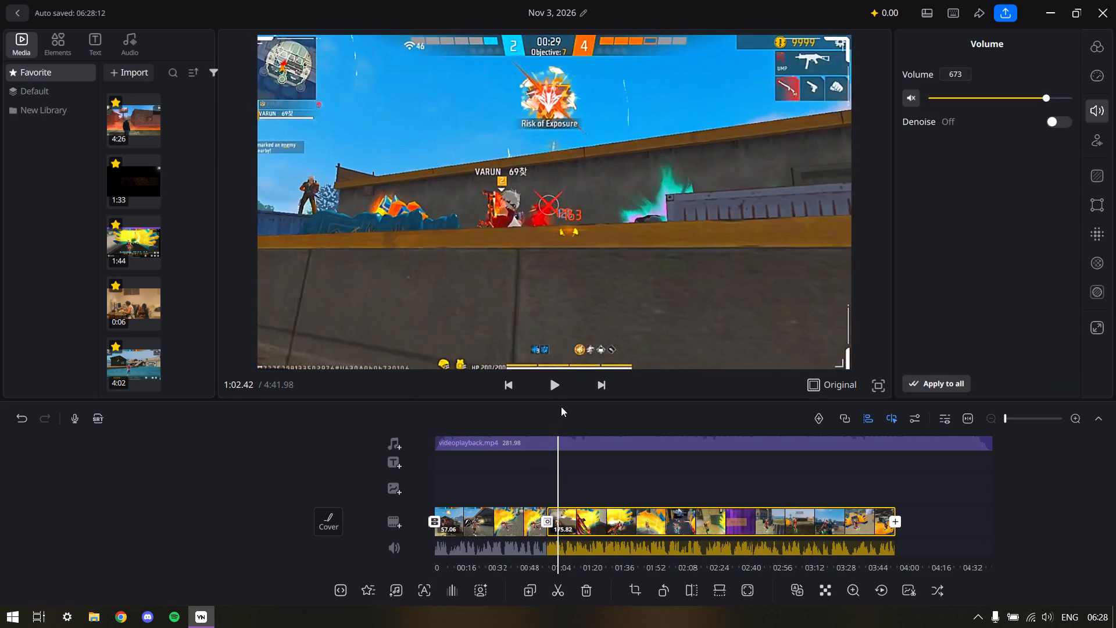
pyautogui.click(559, 395)
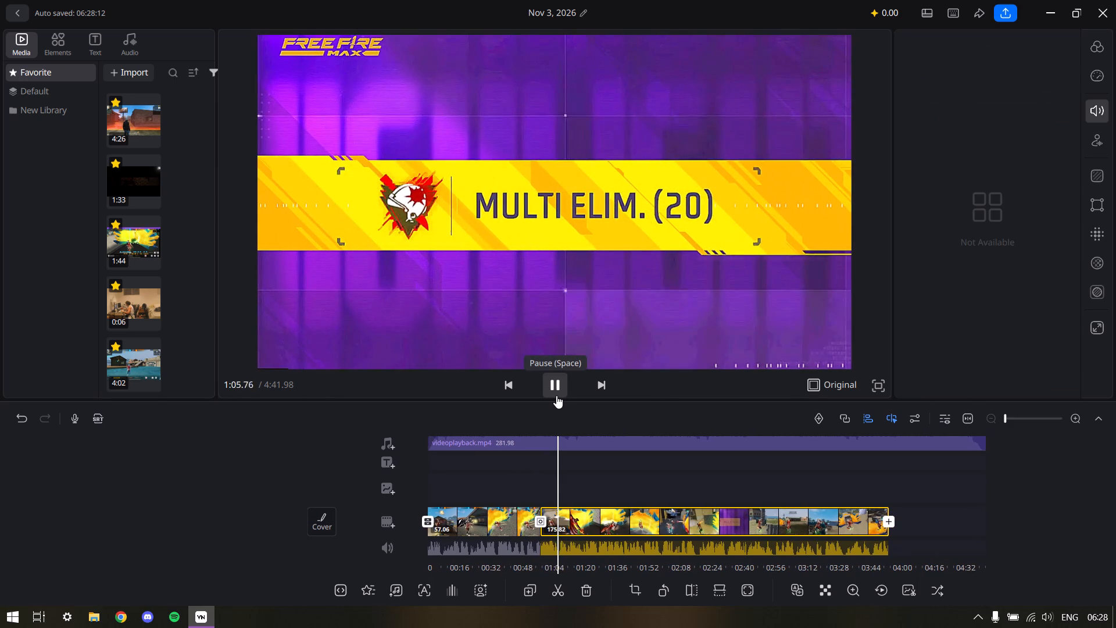
pyautogui.click(556, 395)
pyautogui.moveTo(509, 456); pyautogui.dragTo(516, 456)
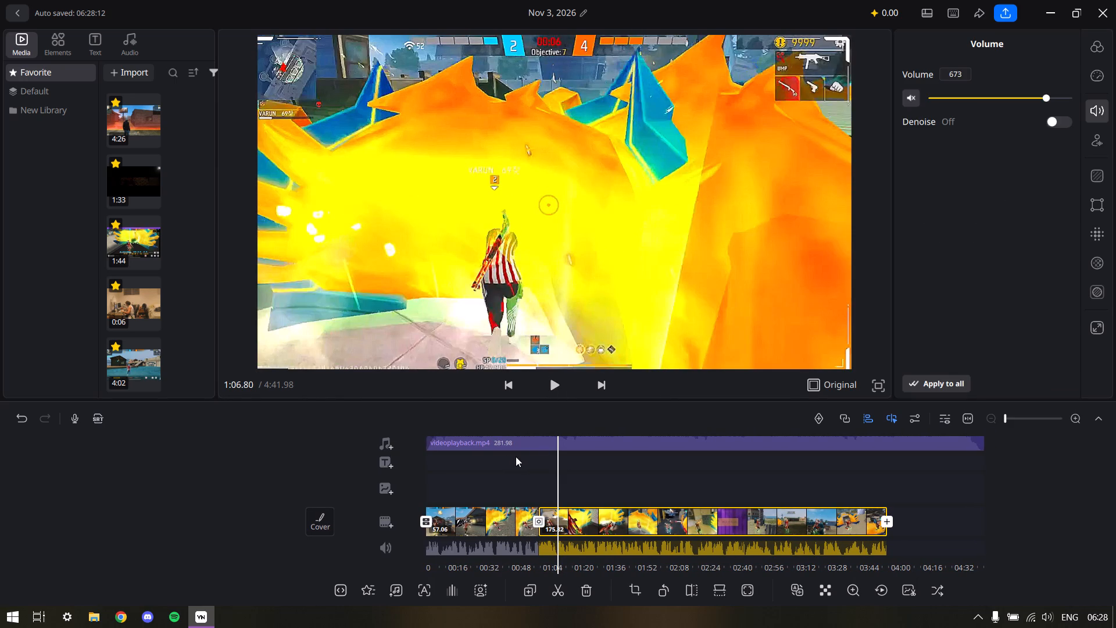
pyautogui.moveTo(516, 456); pyautogui.dragTo(527, 454)
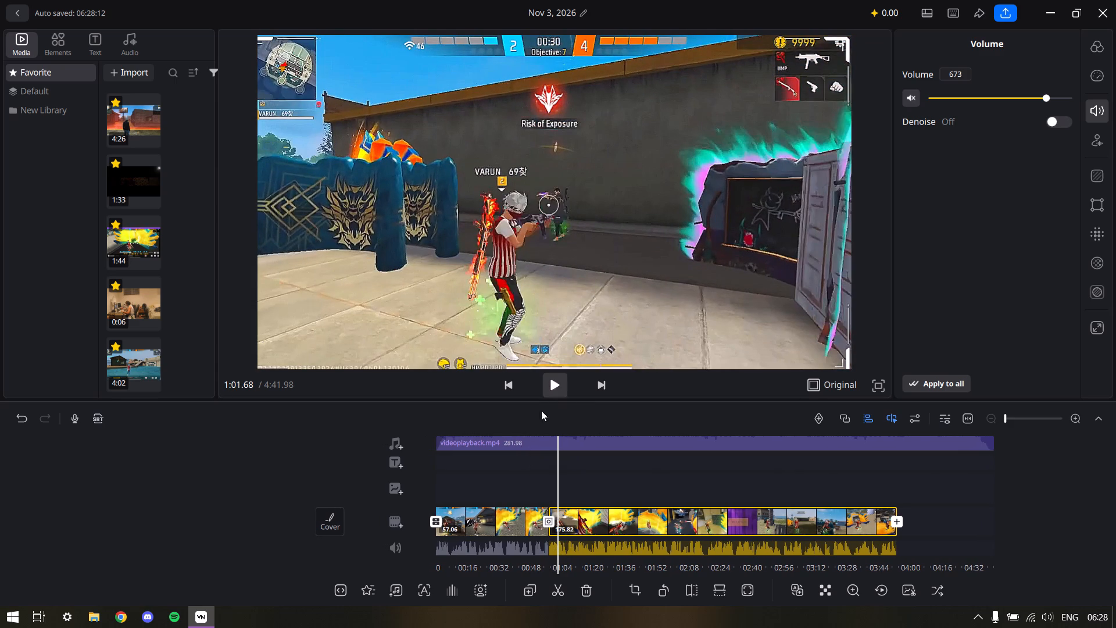
pyautogui.moveTo(508, 476); pyautogui.dragTo(521, 472)
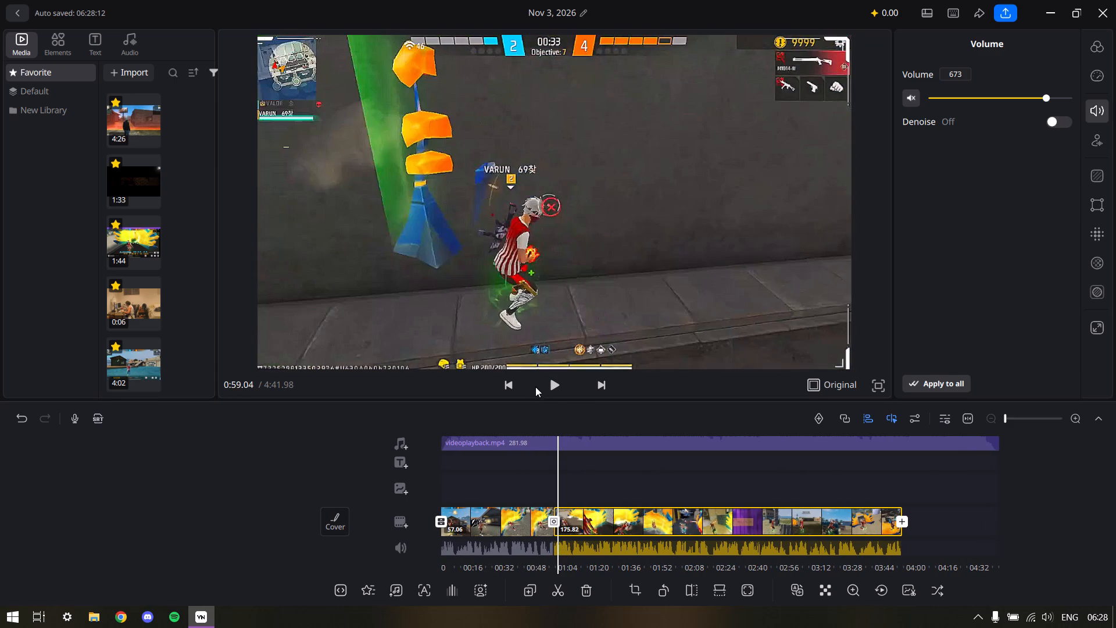
pyautogui.click(545, 379)
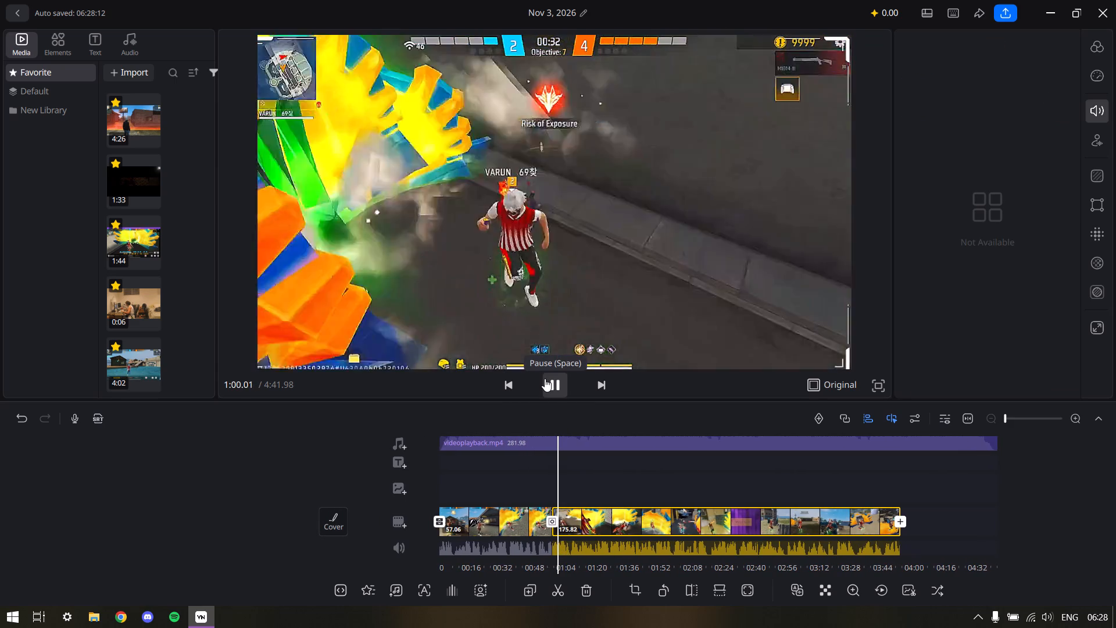
pyautogui.click(545, 379)
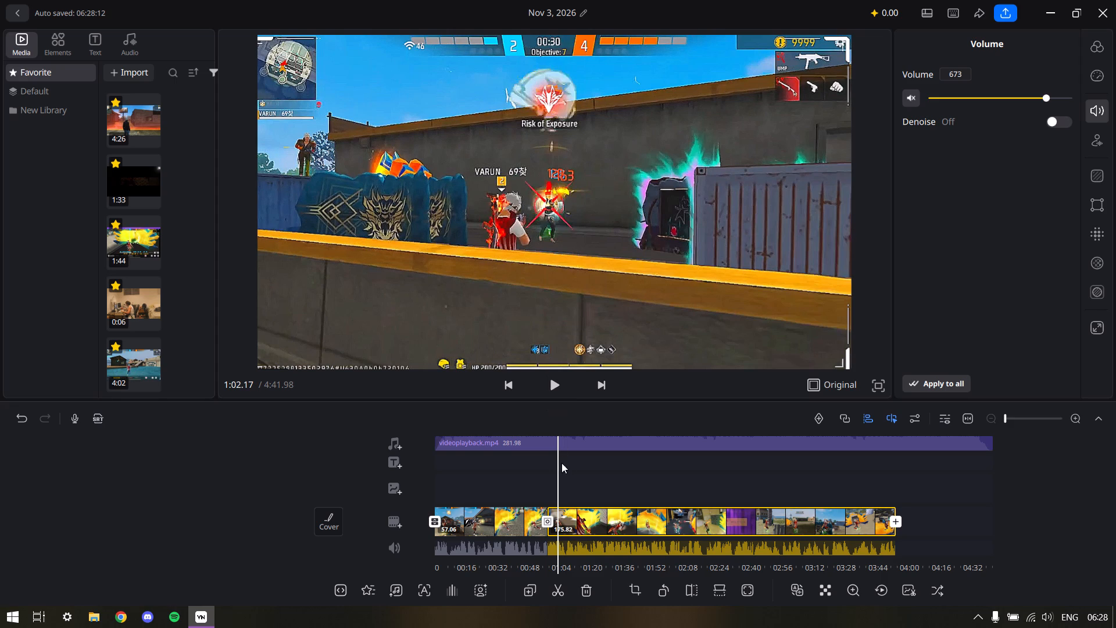
# Advance playback in short bursts from 1:02 and split the gameplay clip at 1:07.04.
pyautogui.click(559, 390)
pyautogui.click(559, 390)
pyautogui.click(559, 390)
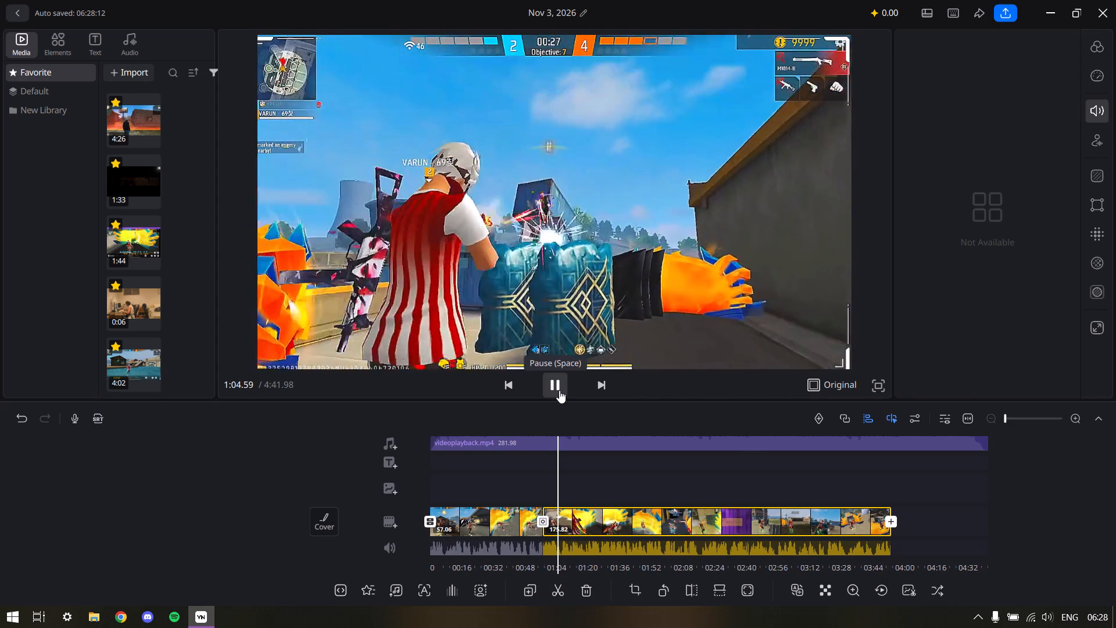
pyautogui.click(559, 390)
pyautogui.click(559, 390)
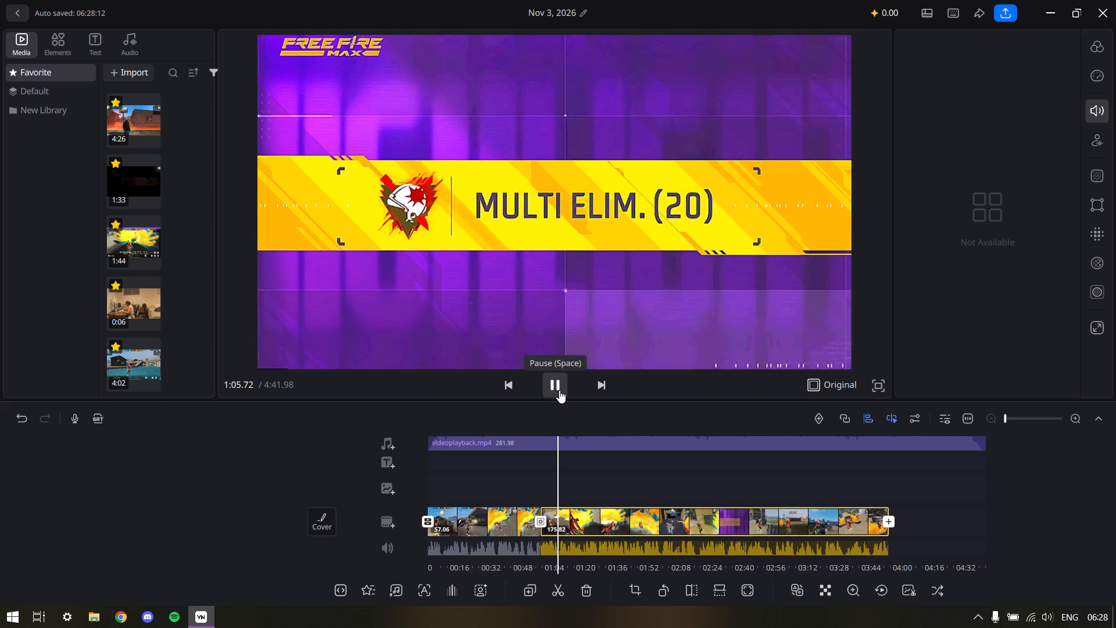
pyautogui.doubleClick(559, 390)
pyautogui.click(559, 390)
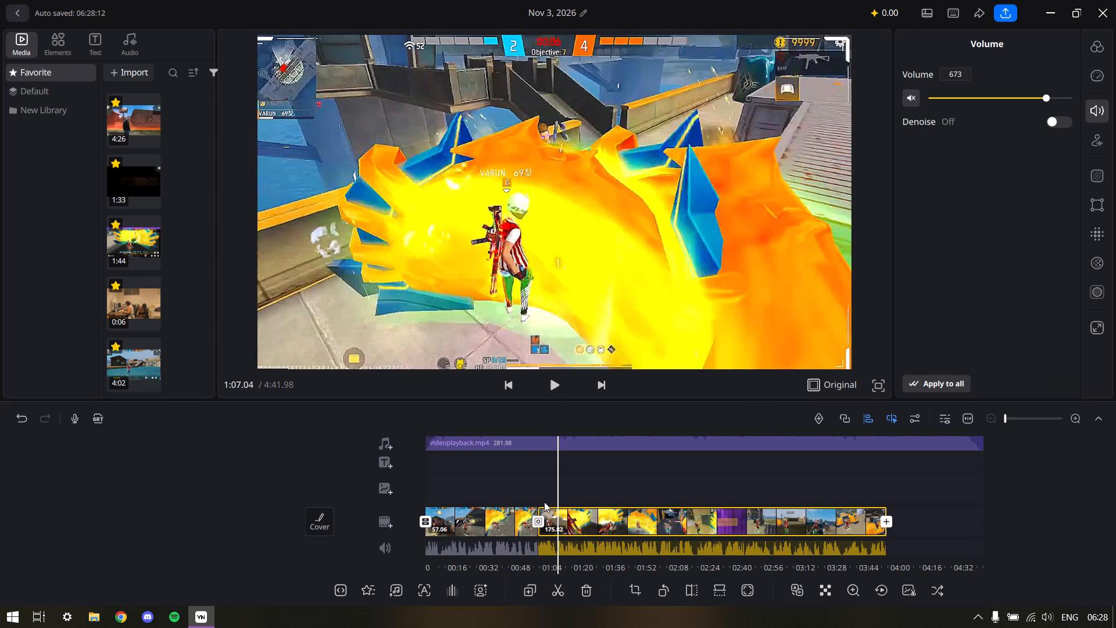
pyautogui.click(556, 584)
# Delete the gameplay segment between 0:57.06 and 1:07.04.
pyautogui.click(552, 529)
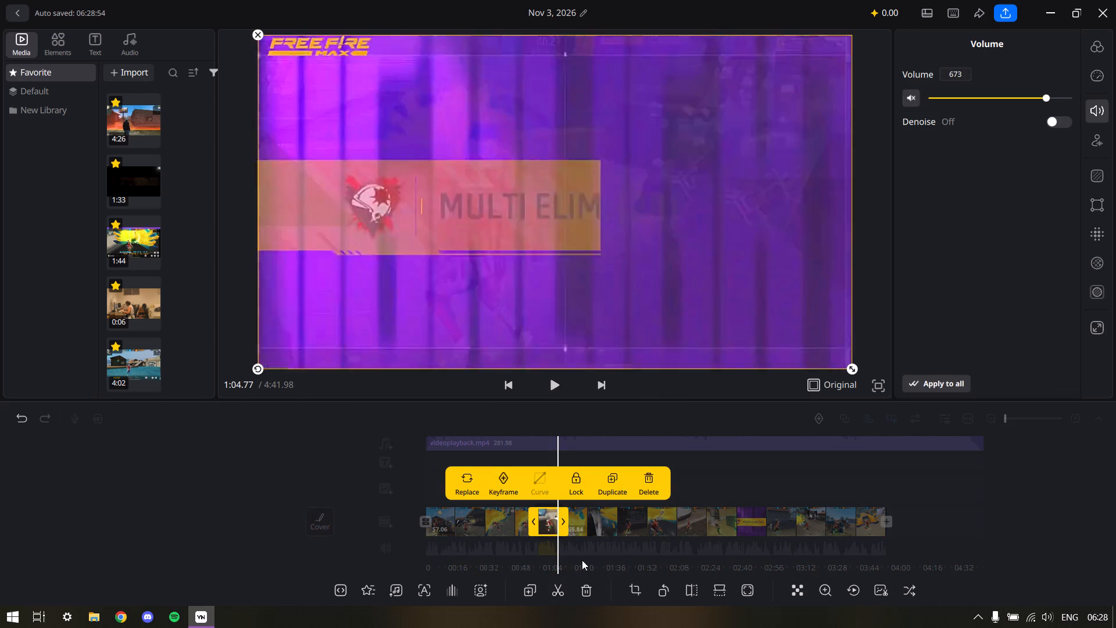
pyautogui.click(587, 587)
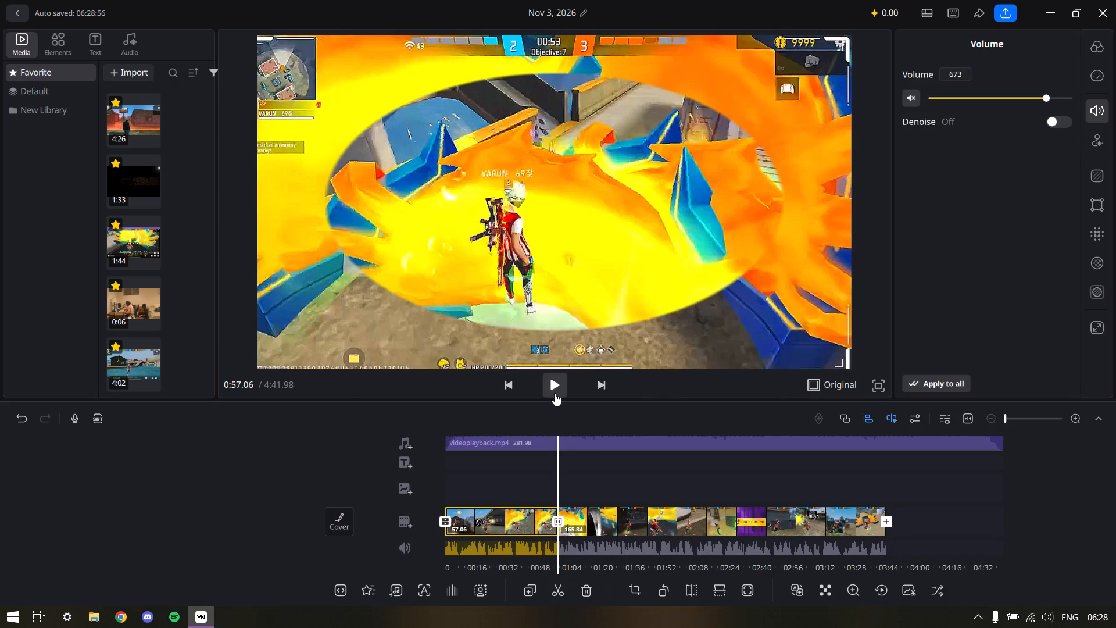
# Preview the footage following the 0:57.06 cut, go back to about 1:00 and split the gameplay clip at 1:03.01.
pyautogui.click(555, 393)
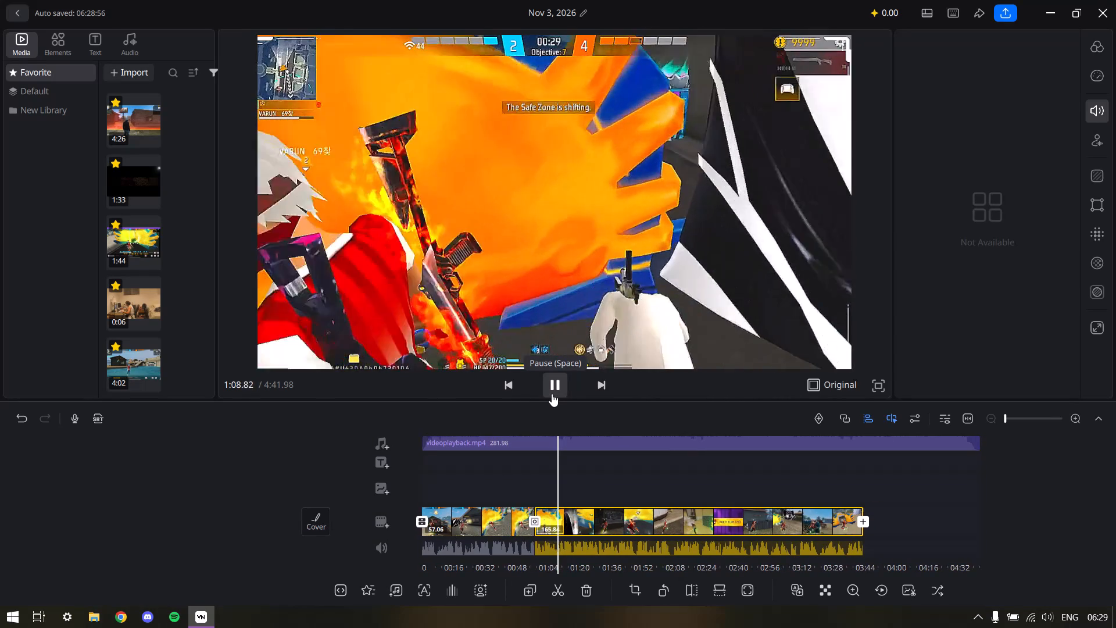
pyautogui.click(552, 394)
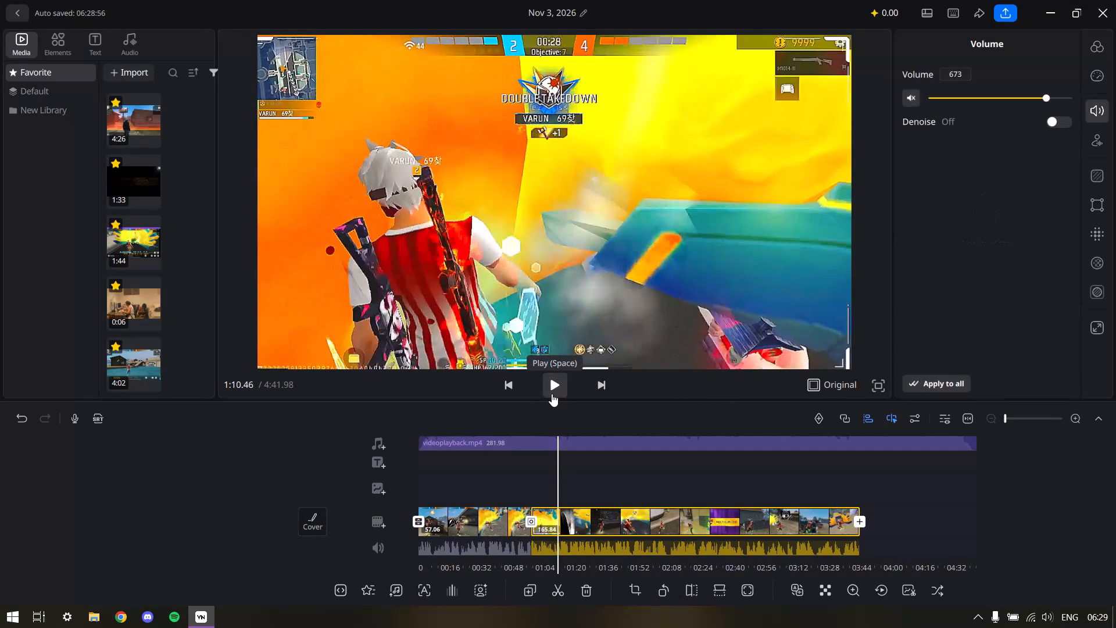
pyautogui.moveTo(544, 455); pyautogui.dragTo(560, 458)
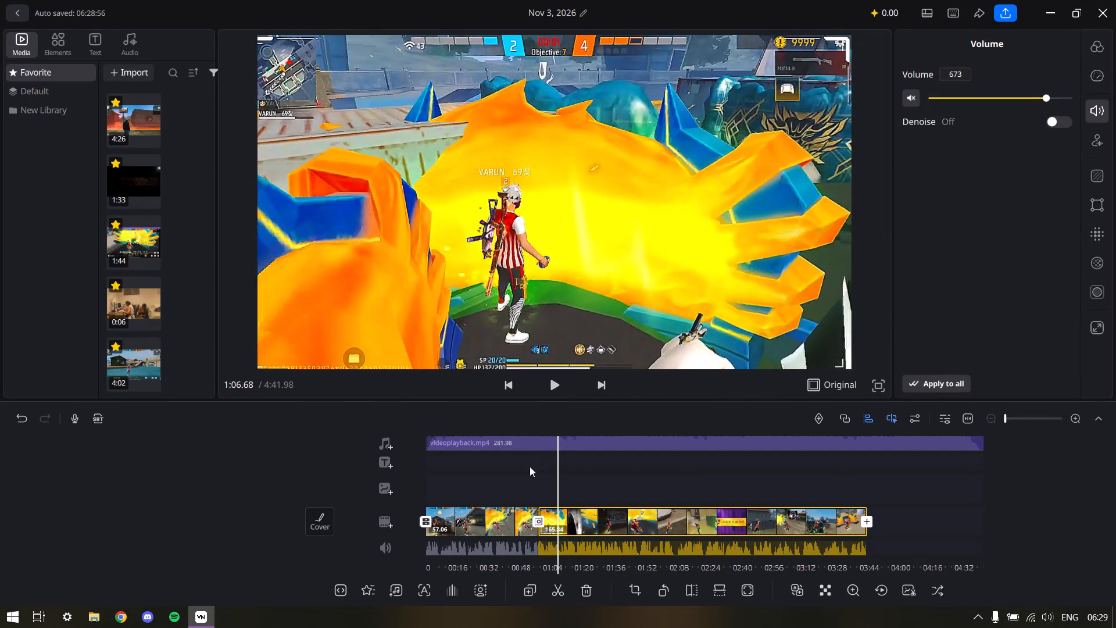
pyautogui.moveTo(530, 467); pyautogui.dragTo(552, 469)
pyautogui.click(554, 377)
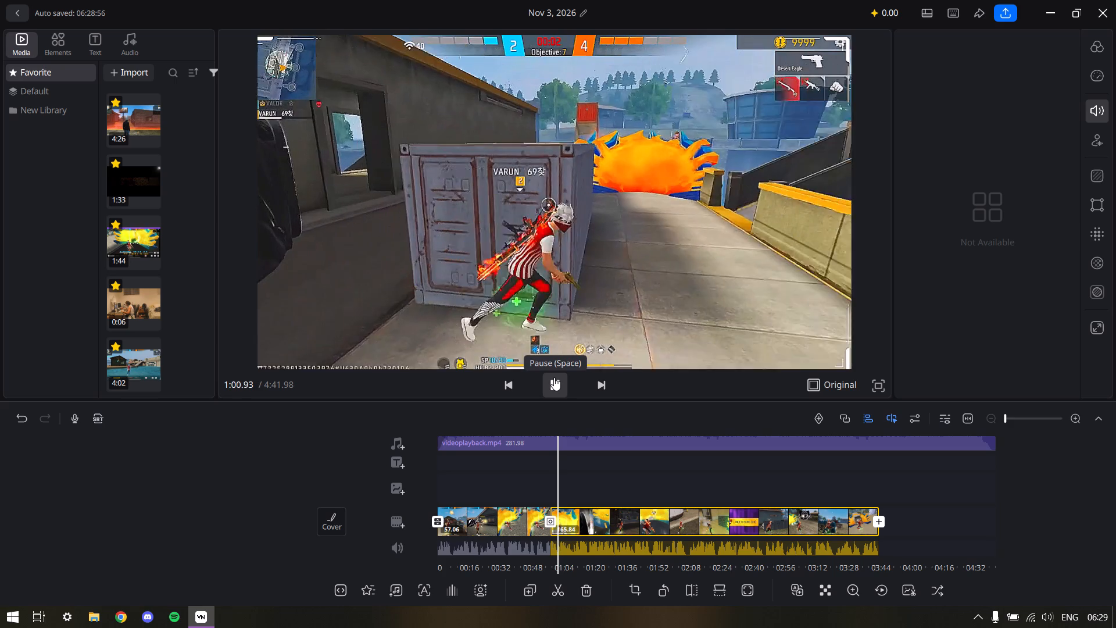
pyautogui.click(553, 377)
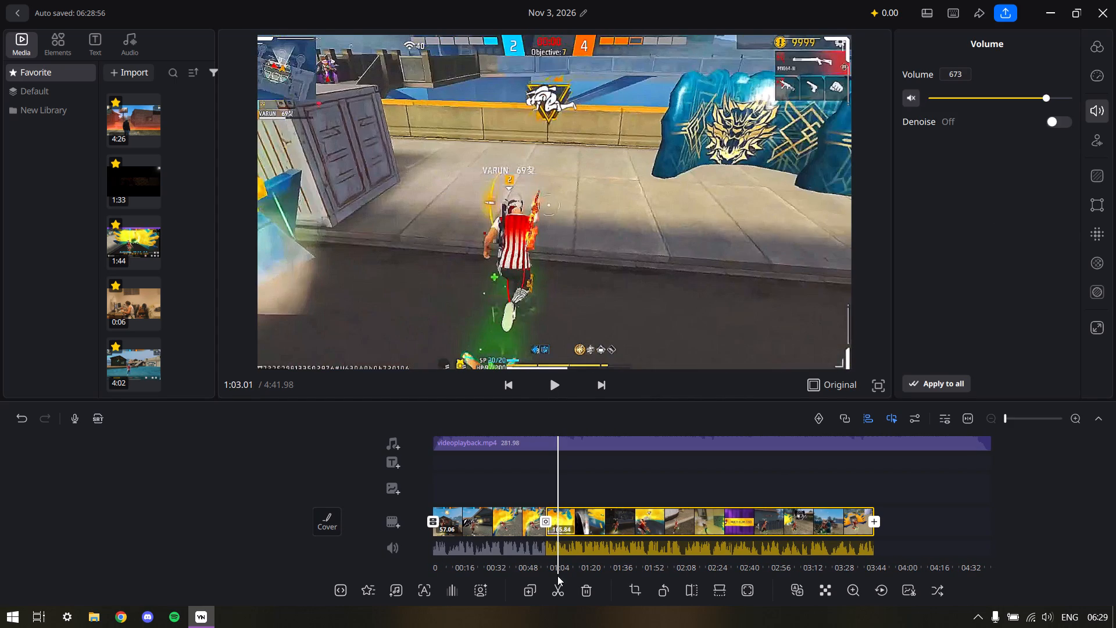
pyautogui.click(557, 583)
# Play on from 1:03.01 and split the gameplay clip again at about 1:15.
pyautogui.click(556, 386)
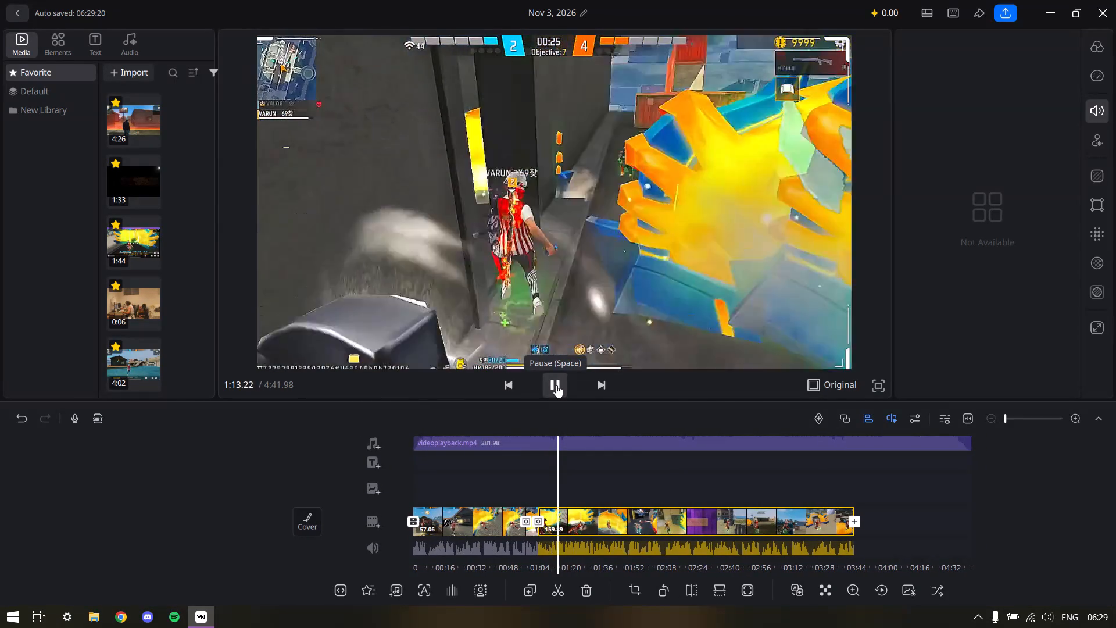
pyautogui.click(556, 385)
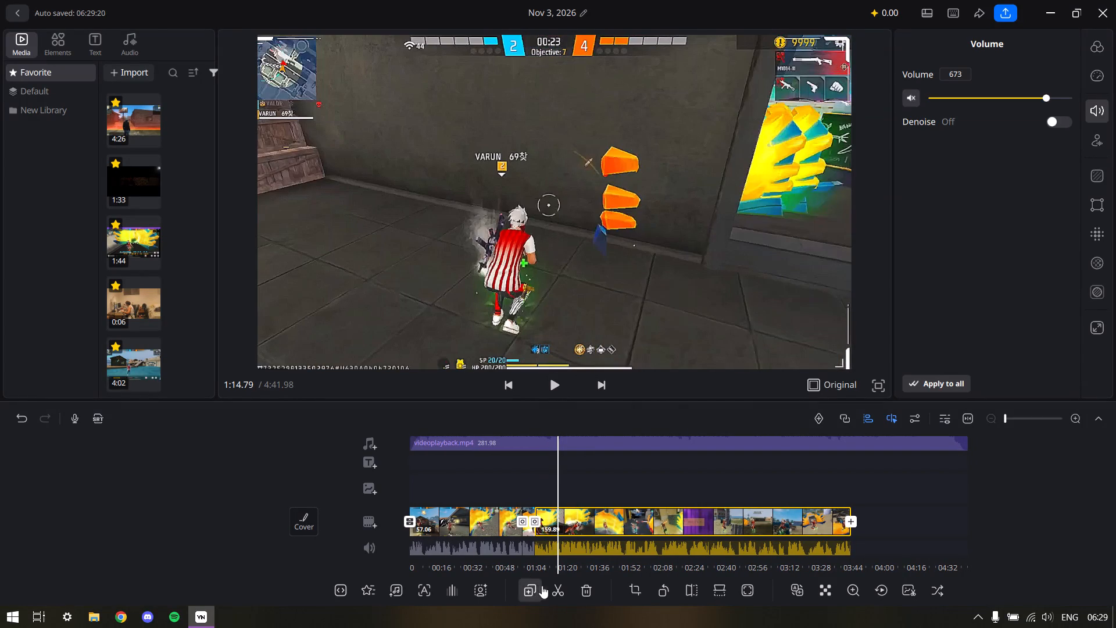
pyautogui.click(559, 388)
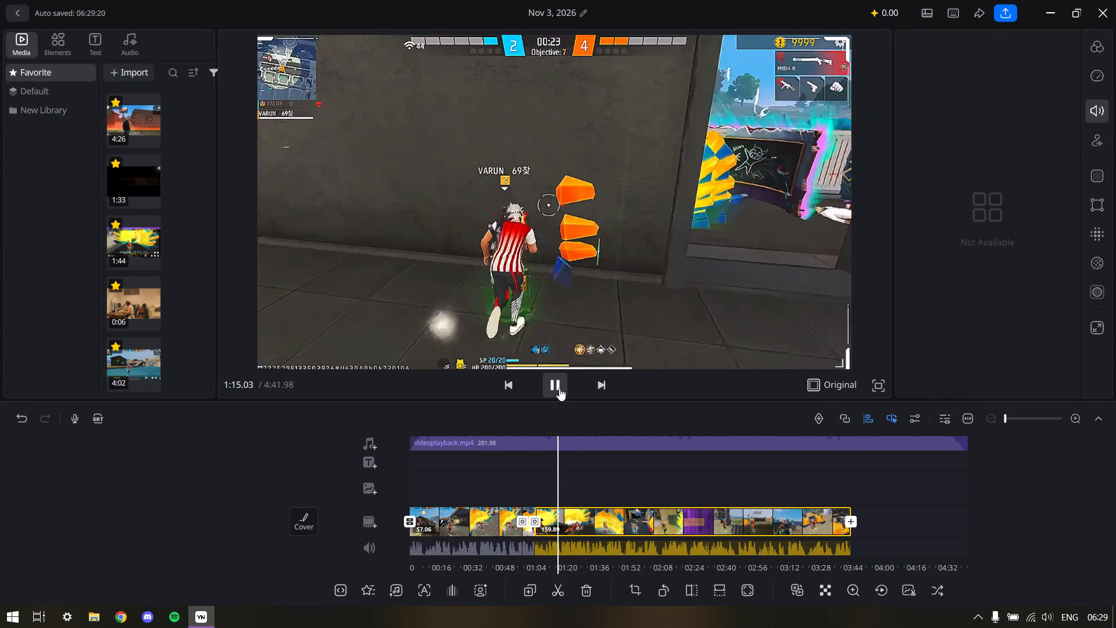
pyautogui.click(559, 388)
pyautogui.click(561, 587)
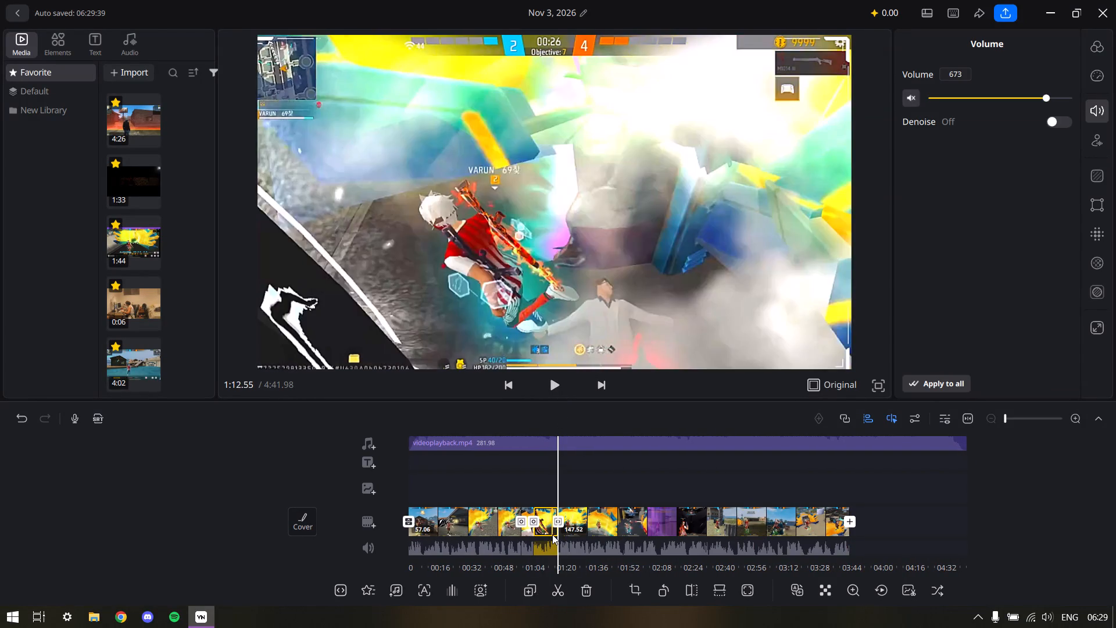
# Delete the gameplay segment between 1:03.01 and about 1:15.
pyautogui.click(552, 534)
pyautogui.click(649, 479)
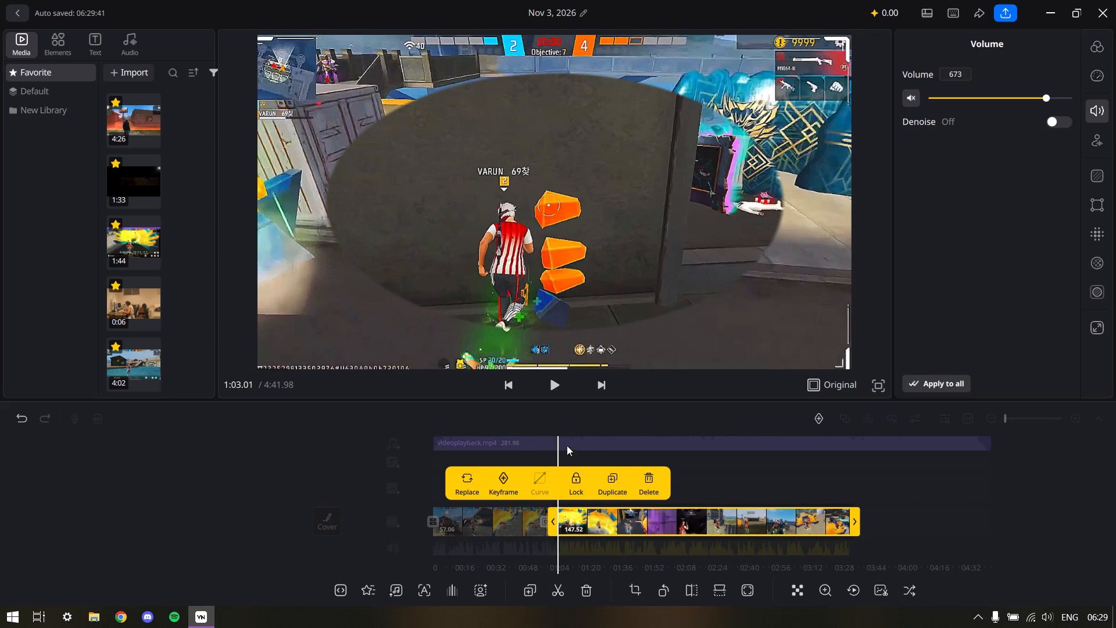
# Preview the gameplay around the 1:03.01 cut and on to about 1:25, skim the remaining footage to about 3:19, and return to about 1:05.
pyautogui.click(550, 386)
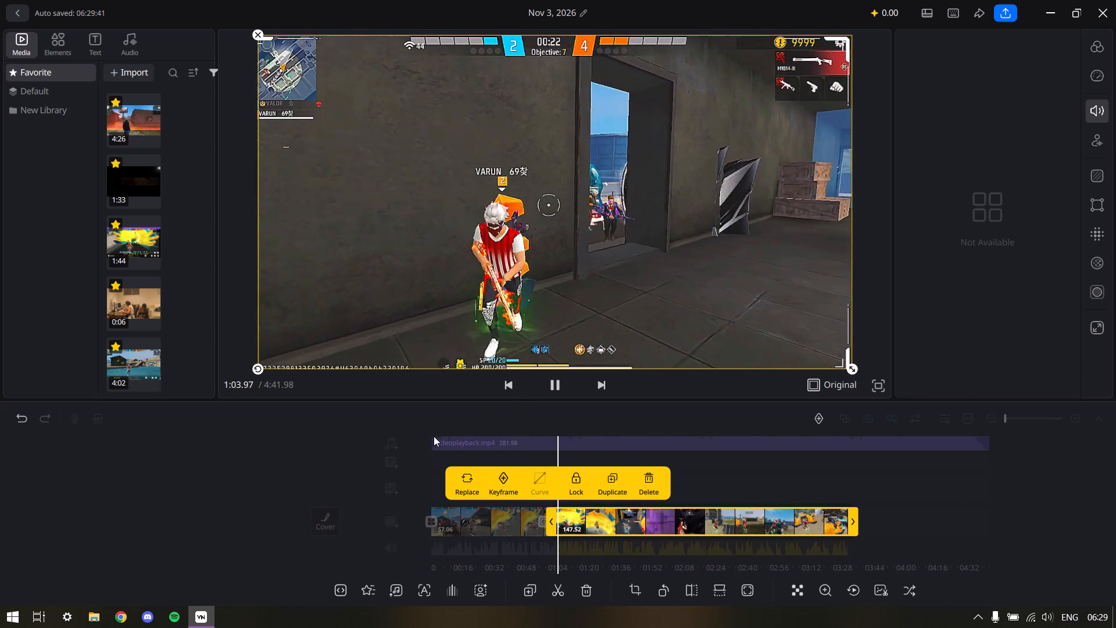
pyautogui.click(301, 470)
pyautogui.moveTo(477, 461); pyautogui.dragTo(502, 463)
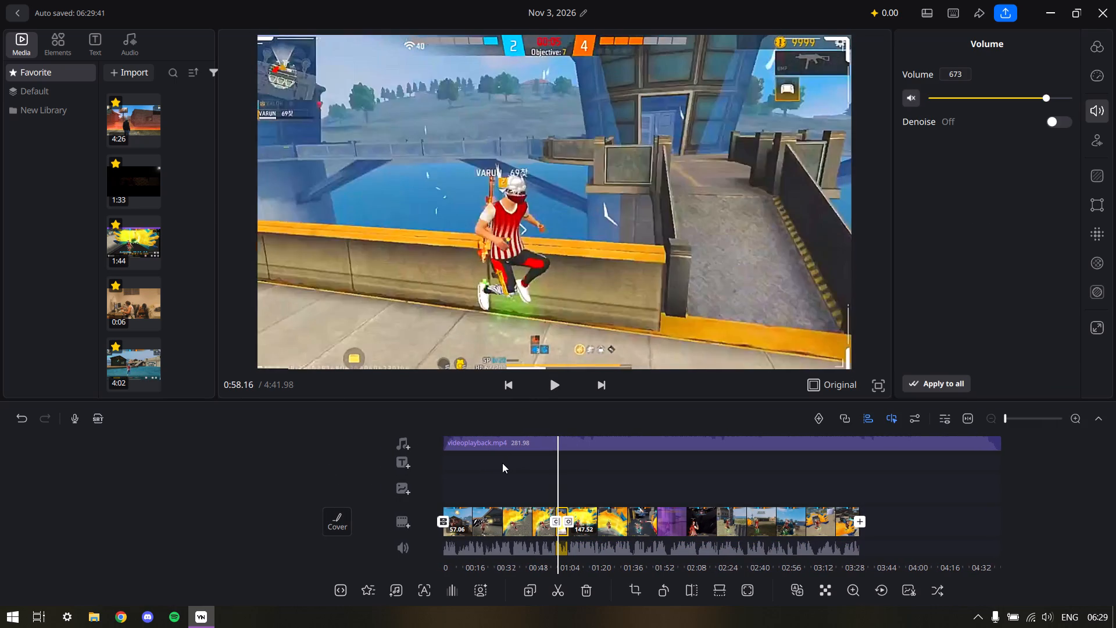
pyautogui.click(561, 383)
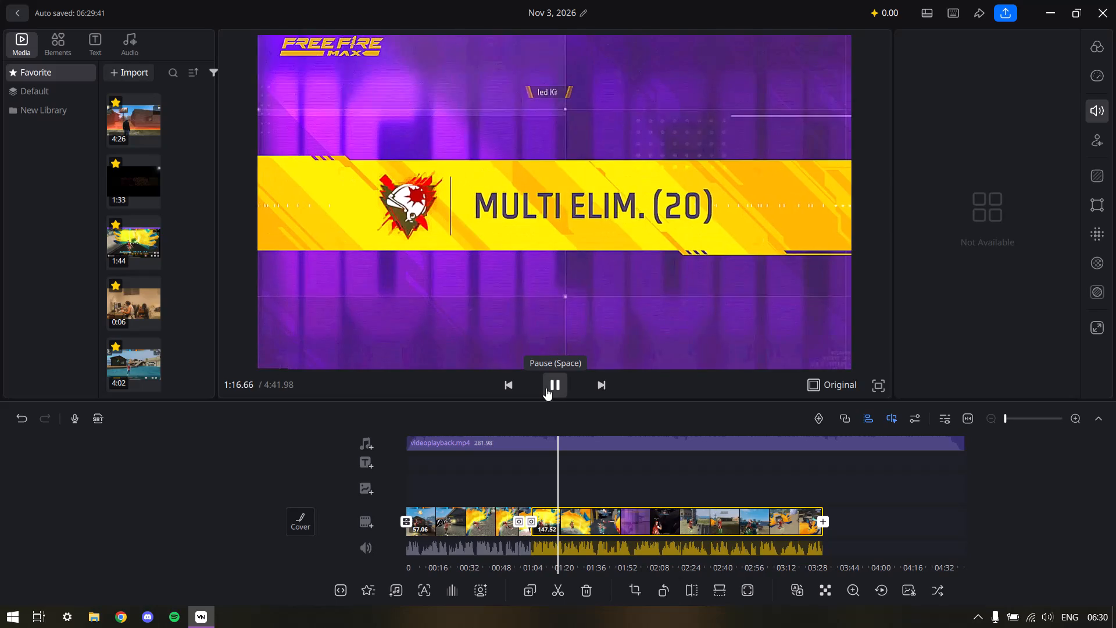
pyautogui.click(546, 388)
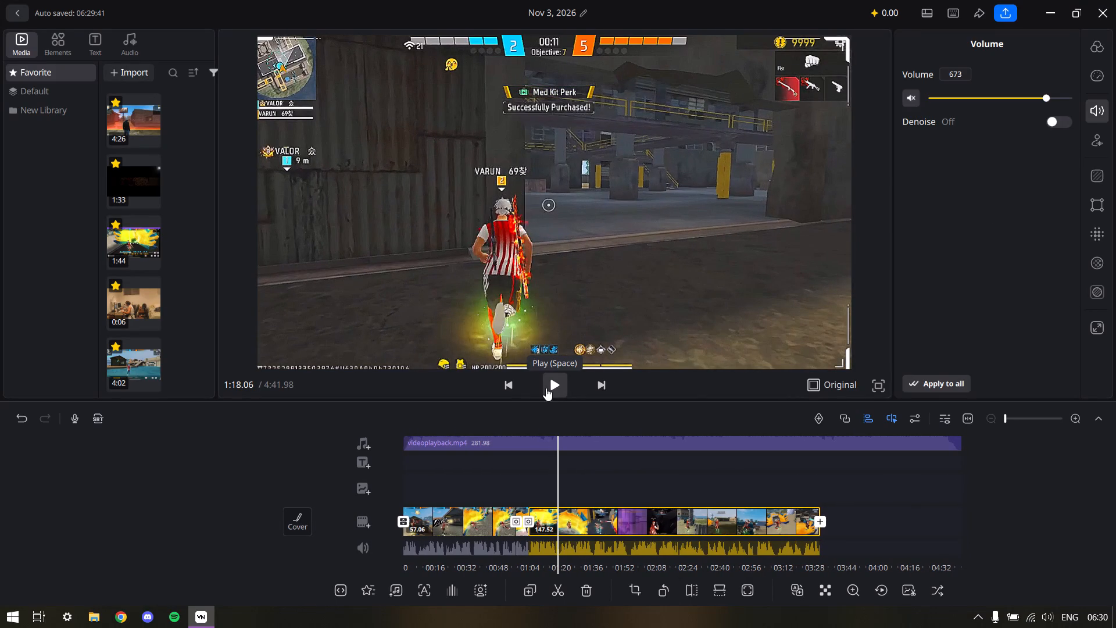
pyautogui.click(546, 388)
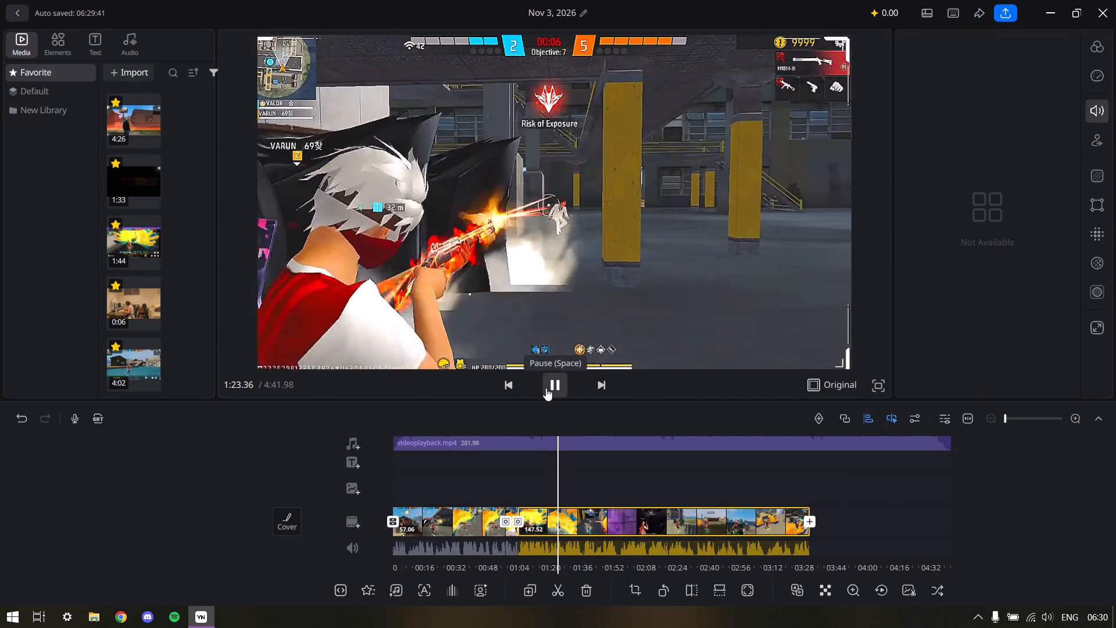
pyautogui.moveTo(675, 469); pyautogui.dragTo(641, 473)
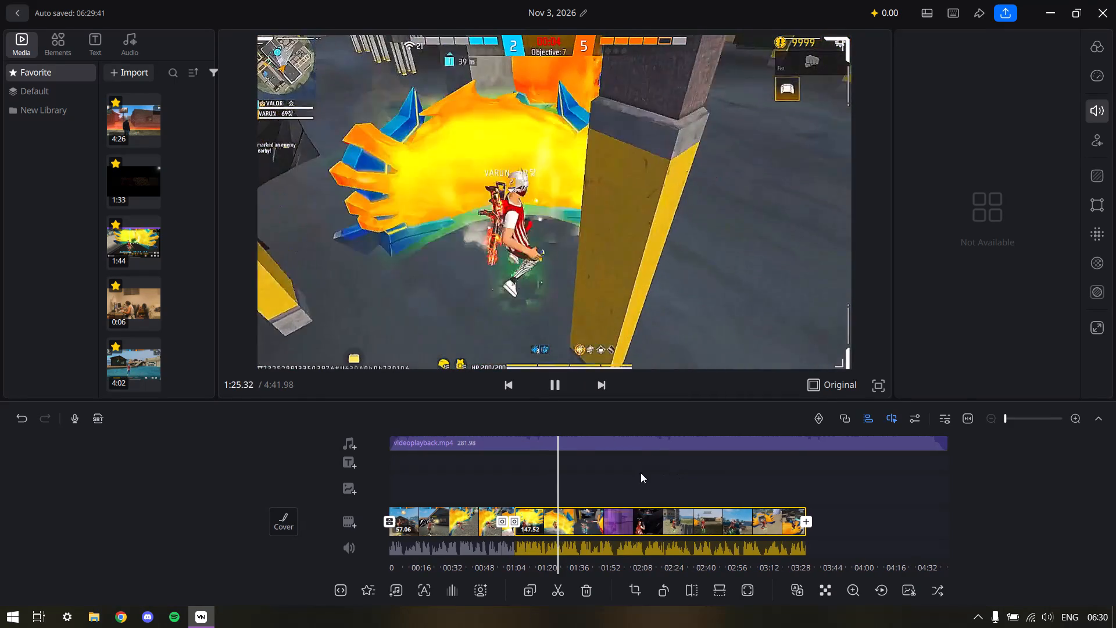
pyautogui.moveTo(641, 473); pyautogui.dragTo(455, 473)
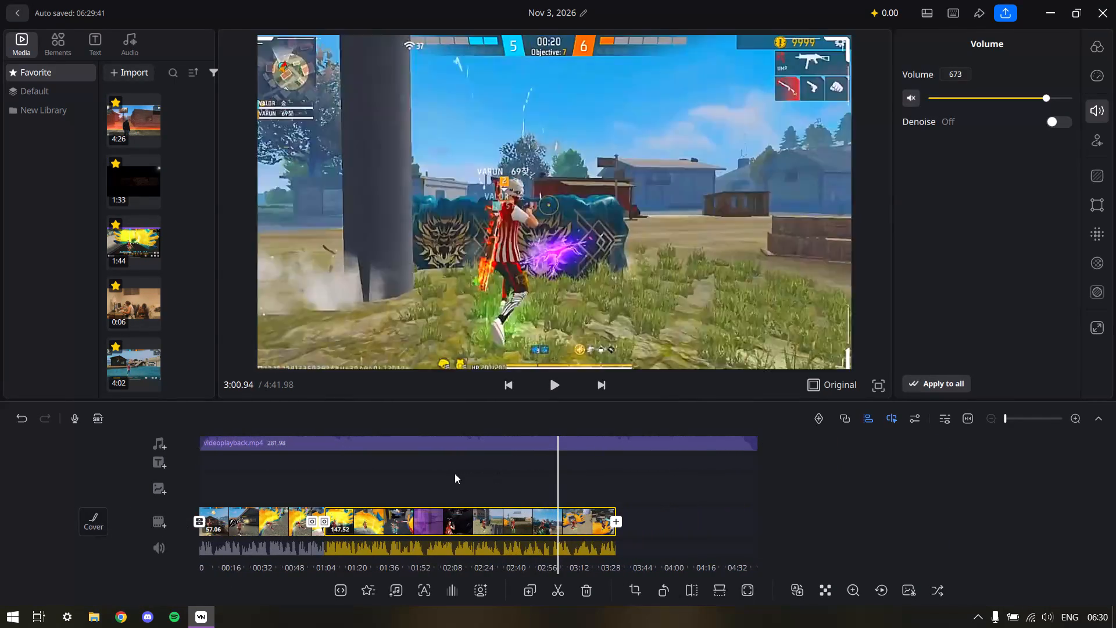
pyautogui.moveTo(455, 473); pyautogui.dragTo(423, 470)
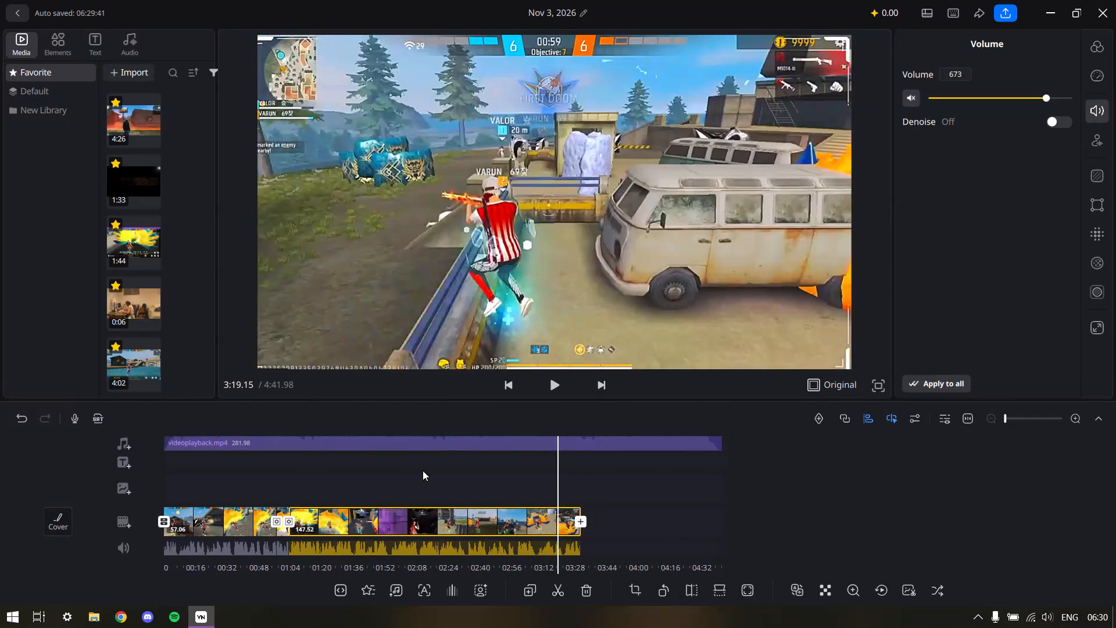
pyautogui.moveTo(423, 470); pyautogui.dragTo(467, 466)
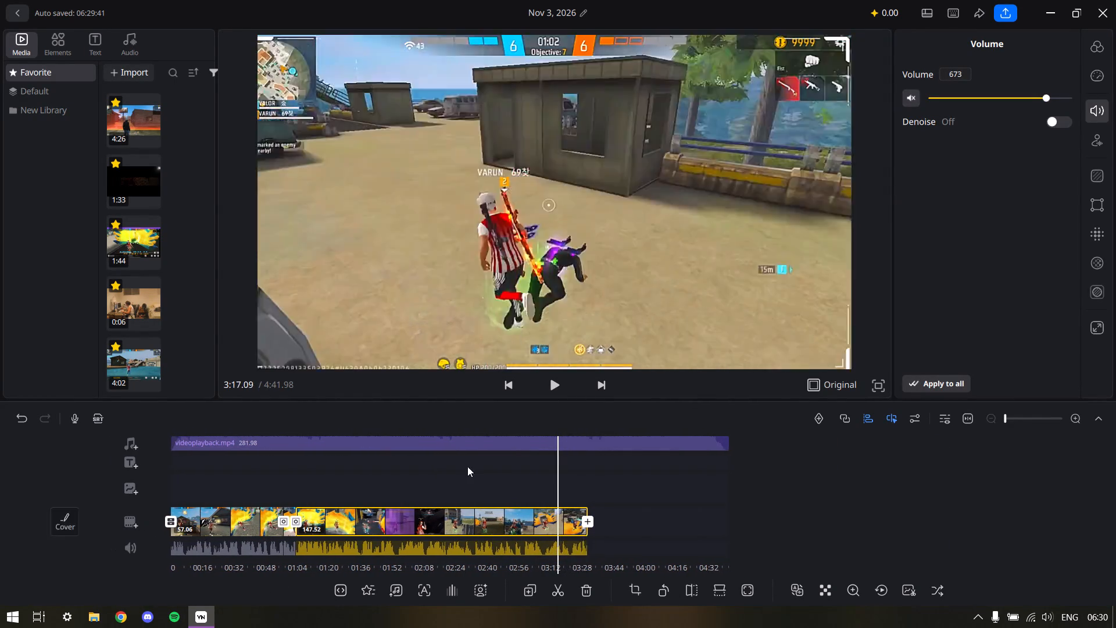
pyautogui.moveTo(467, 466); pyautogui.dragTo(610, 468)
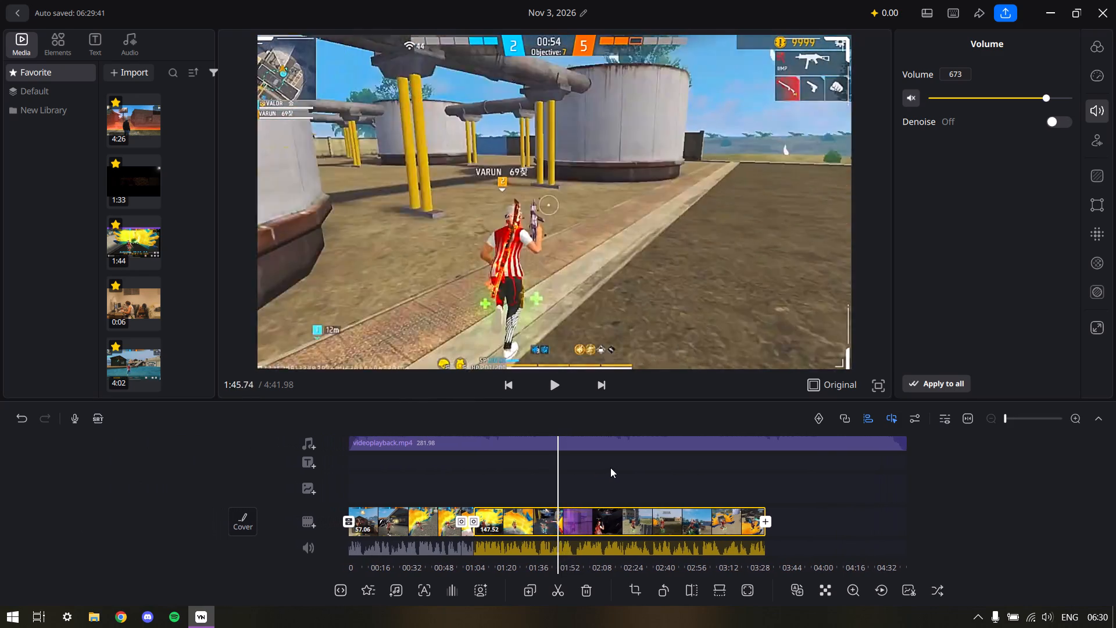
pyautogui.moveTo(610, 468); pyautogui.dragTo(662, 456)
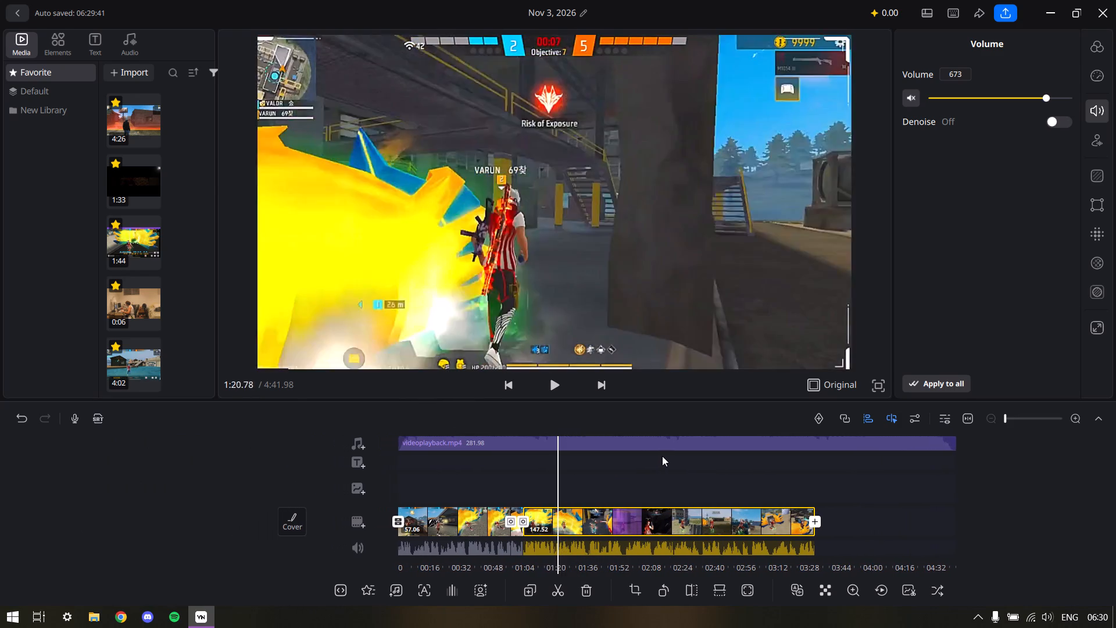
pyautogui.moveTo(662, 456); pyautogui.dragTo(693, 453)
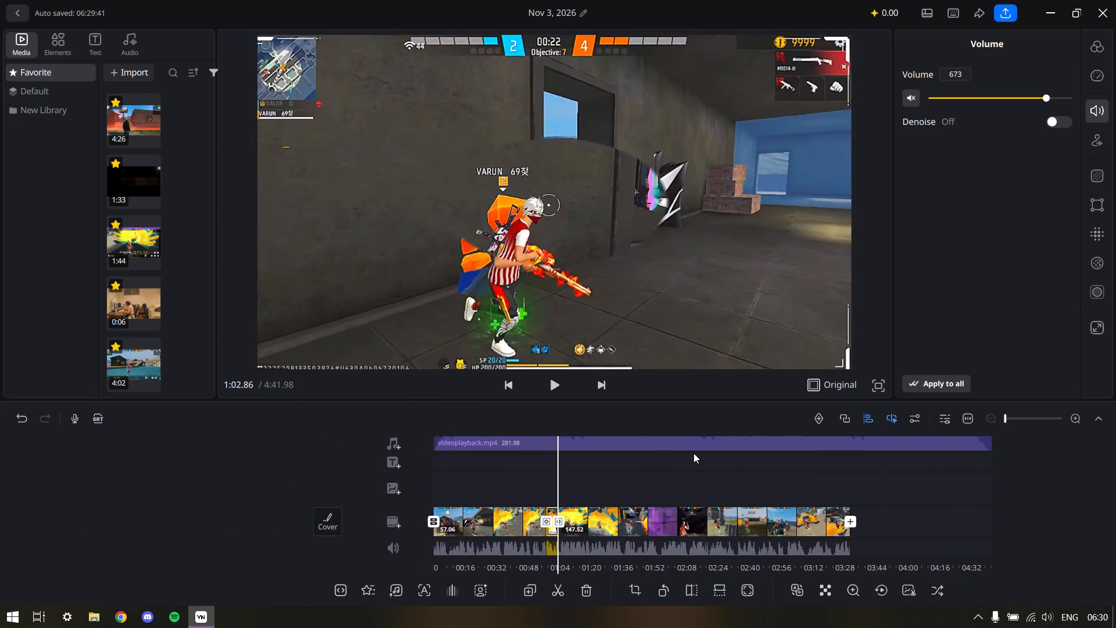
pyautogui.moveTo(693, 453); pyautogui.dragTo(688, 452)
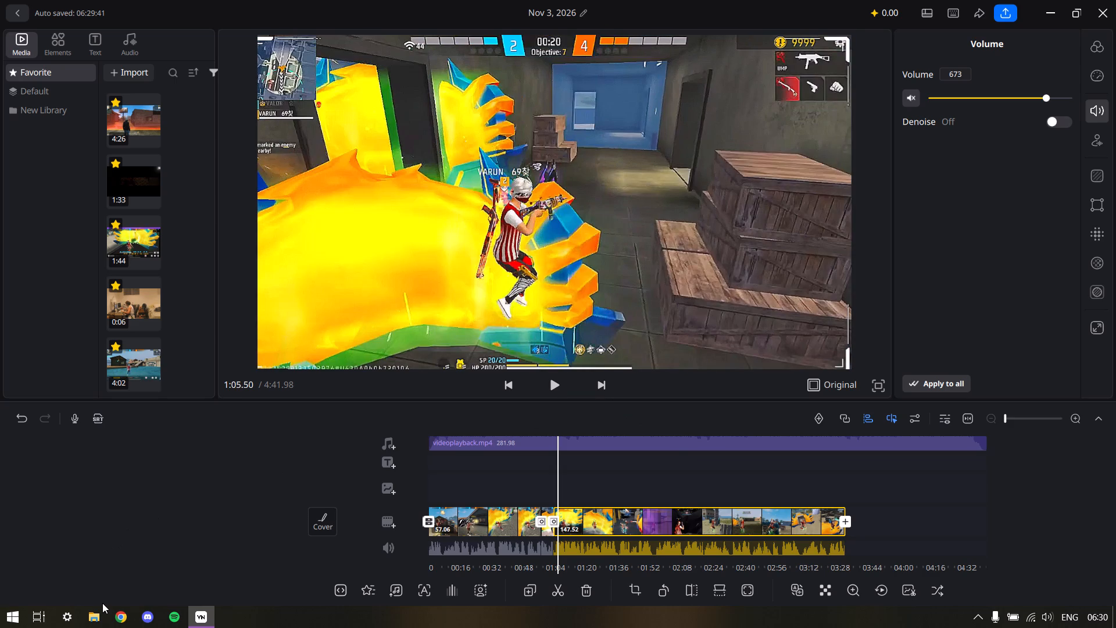
pyautogui.doubleClick(101, 606)
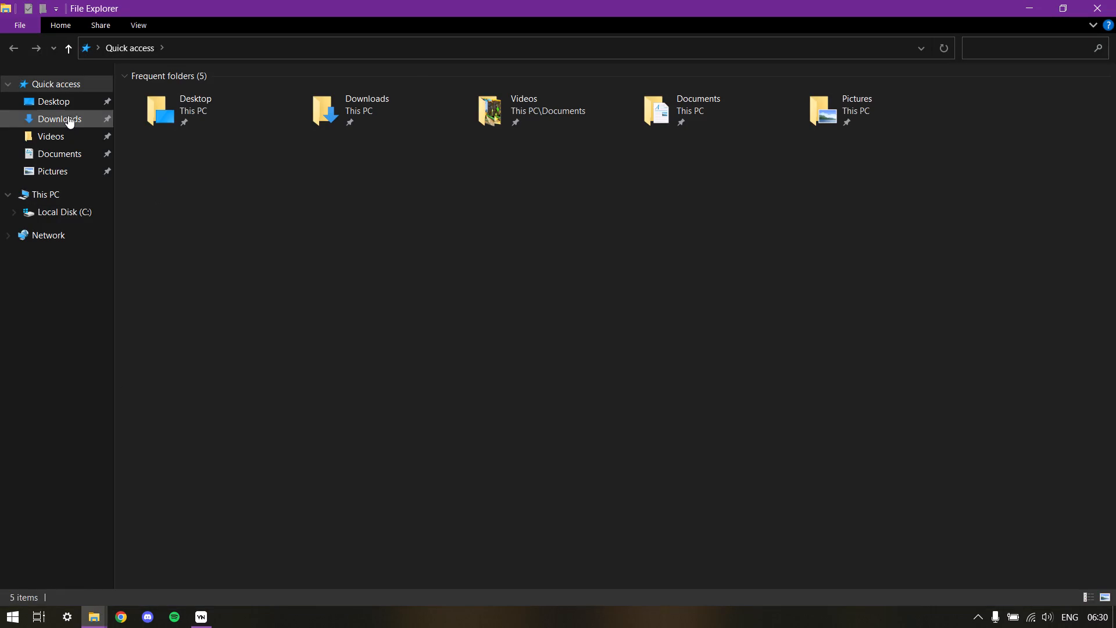
pyautogui.click(59, 116)
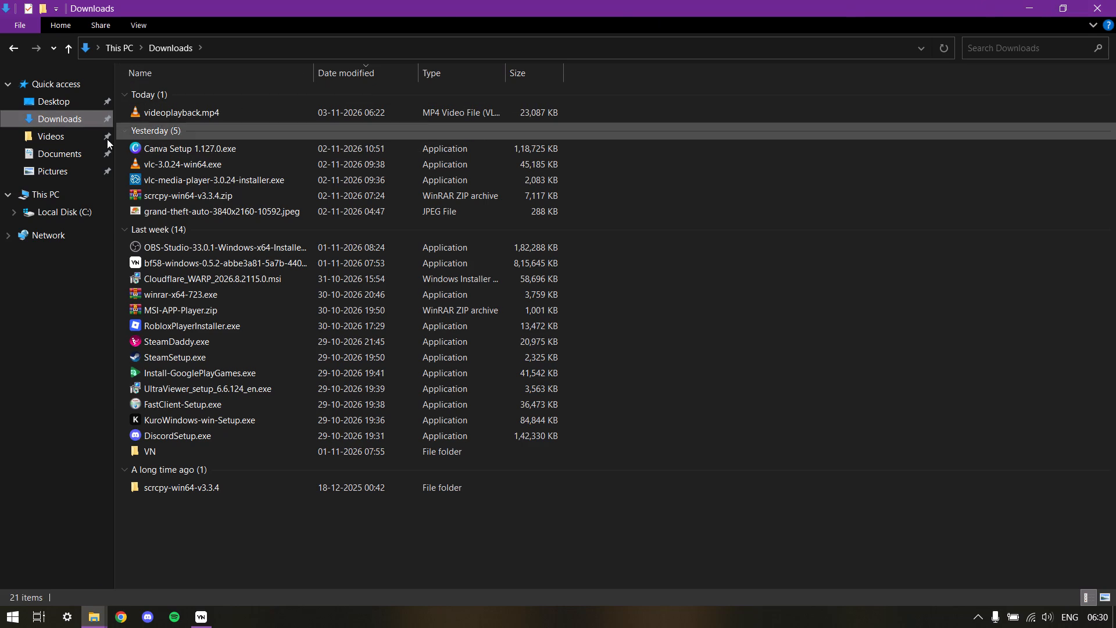
pyautogui.click(83, 142)
pyautogui.doubleClick(244, 115)
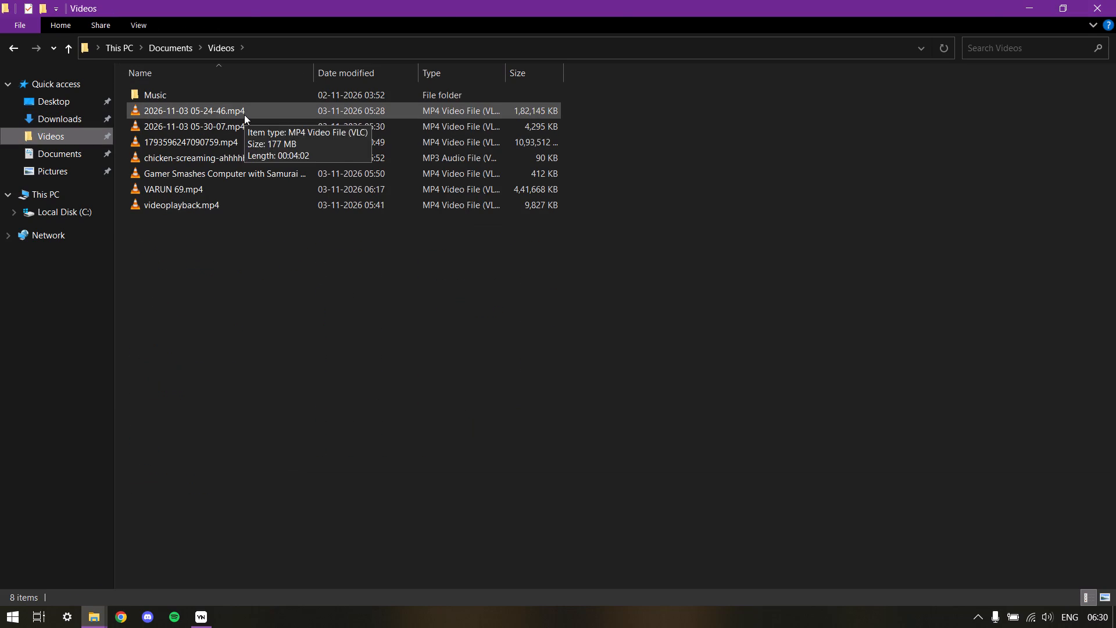
pyautogui.doubleClick(297, 112)
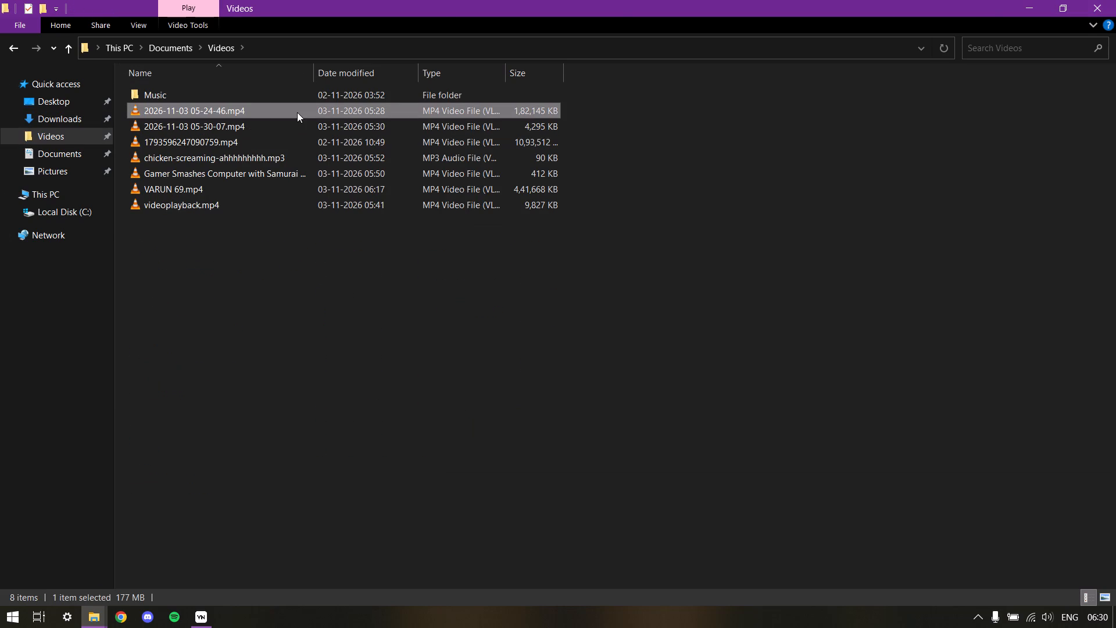
pyautogui.click(1115, 0)
pyautogui.doubleClick(549, 104)
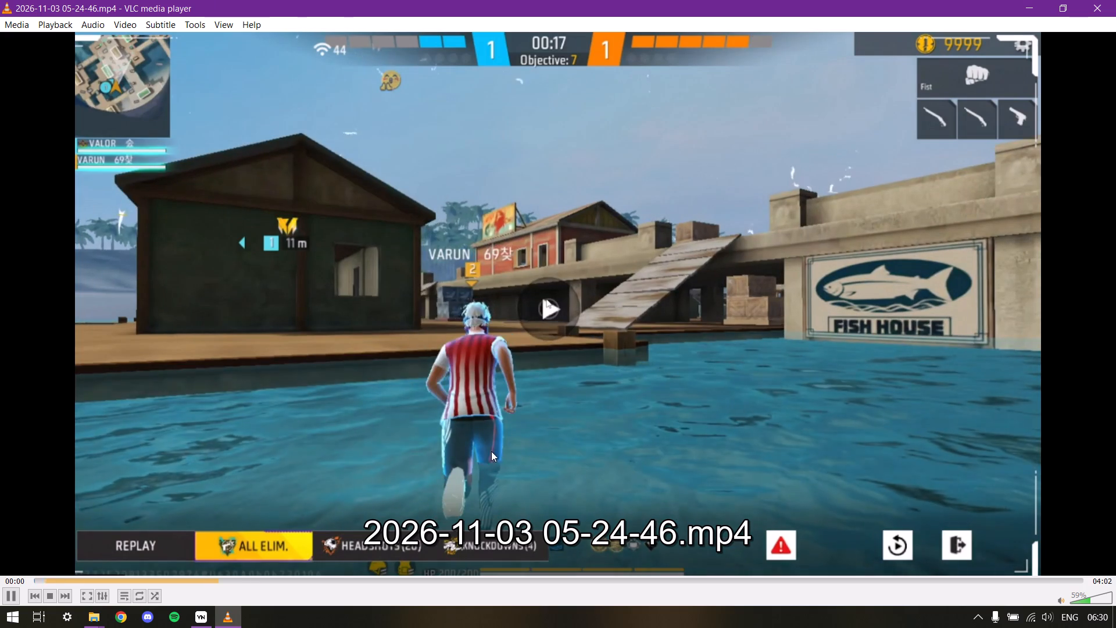
pyautogui.click(338, 578)
pyautogui.moveTo(342, 578); pyautogui.dragTo(420, 572)
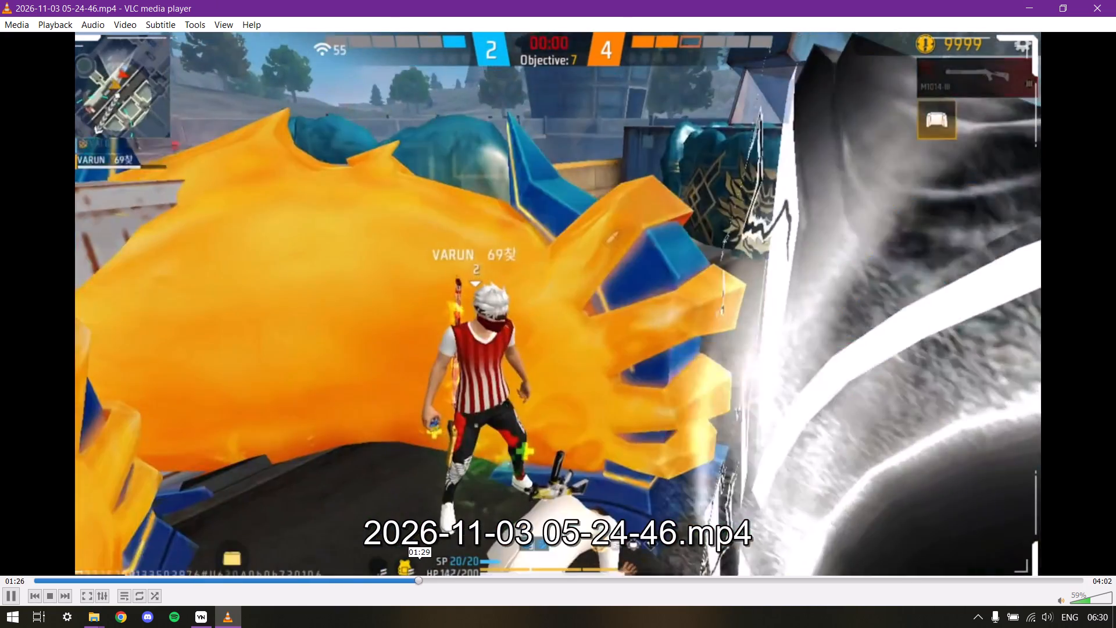
pyautogui.moveTo(420, 572); pyautogui.dragTo(565, 572)
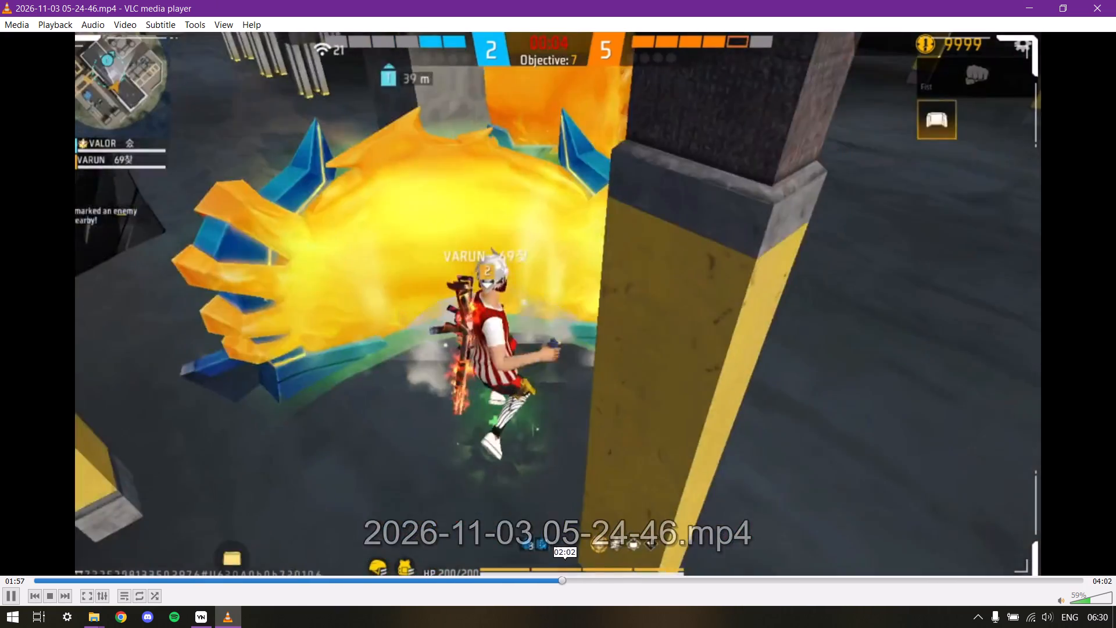
pyautogui.moveTo(565, 572); pyautogui.dragTo(834, 554)
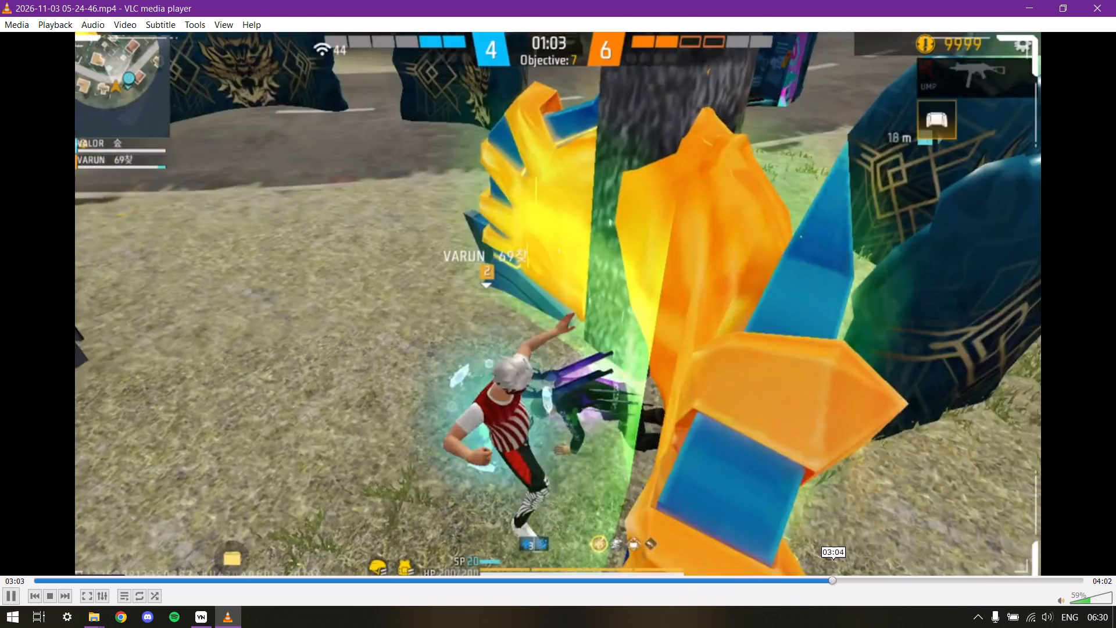
pyautogui.moveTo(834, 554); pyautogui.dragTo(996, 522)
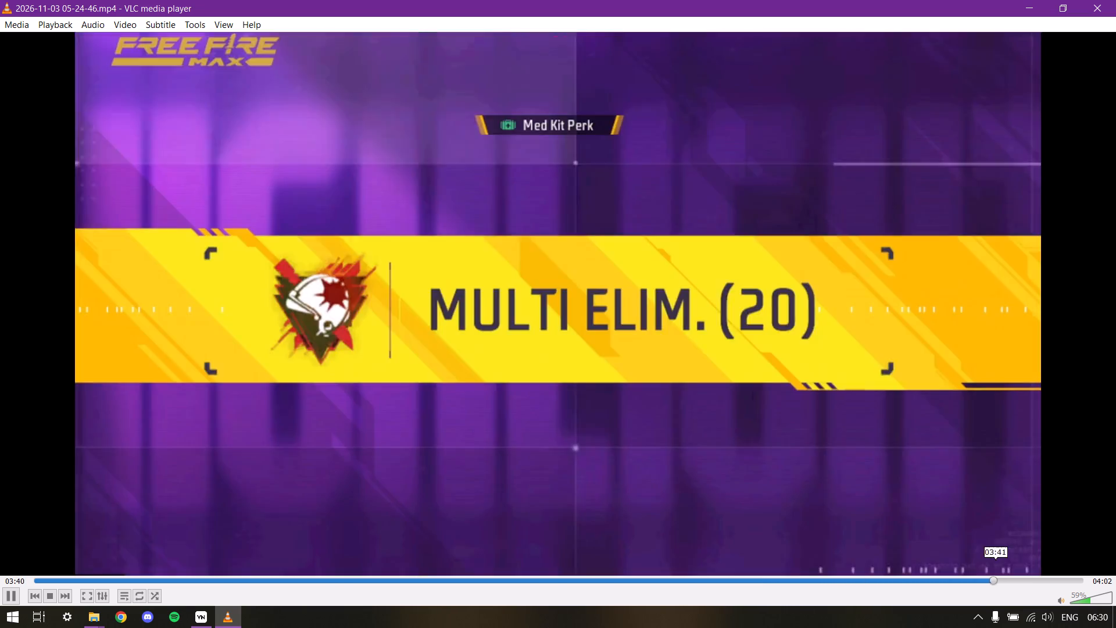
pyautogui.moveTo(996, 522); pyautogui.dragTo(1029, 515)
pyautogui.click(1115, 0)
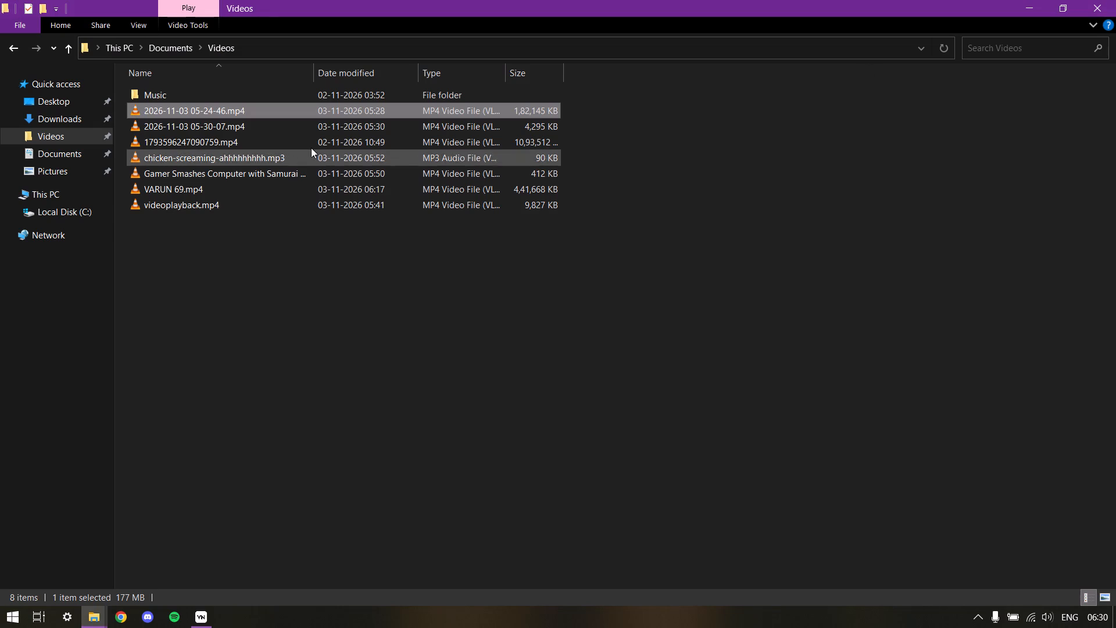
pyautogui.doubleClick(281, 131)
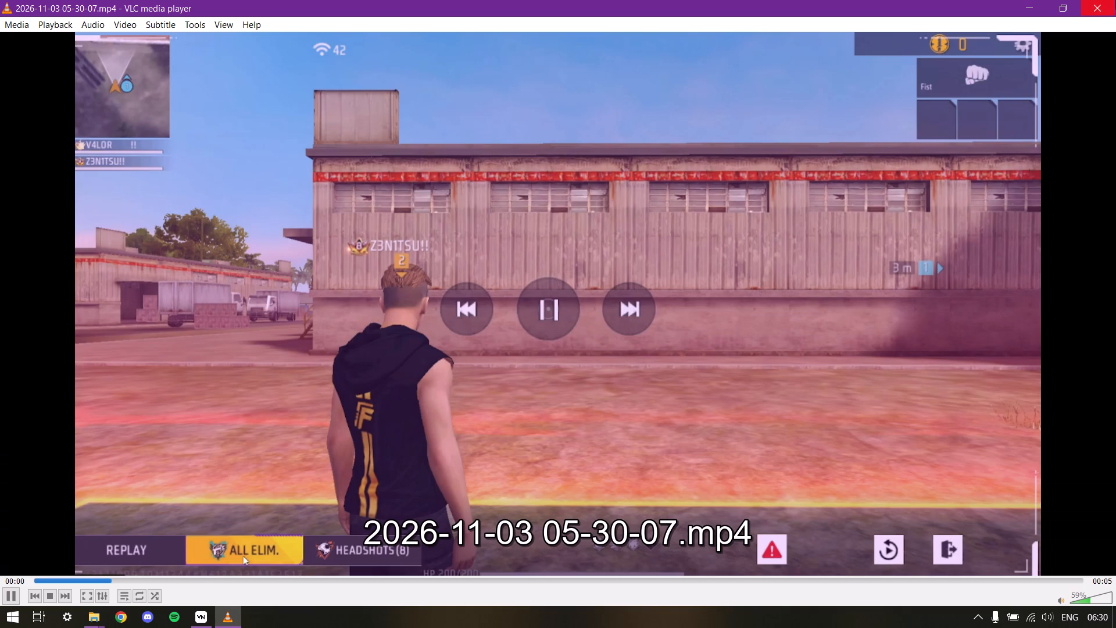
pyautogui.click(1115, 0)
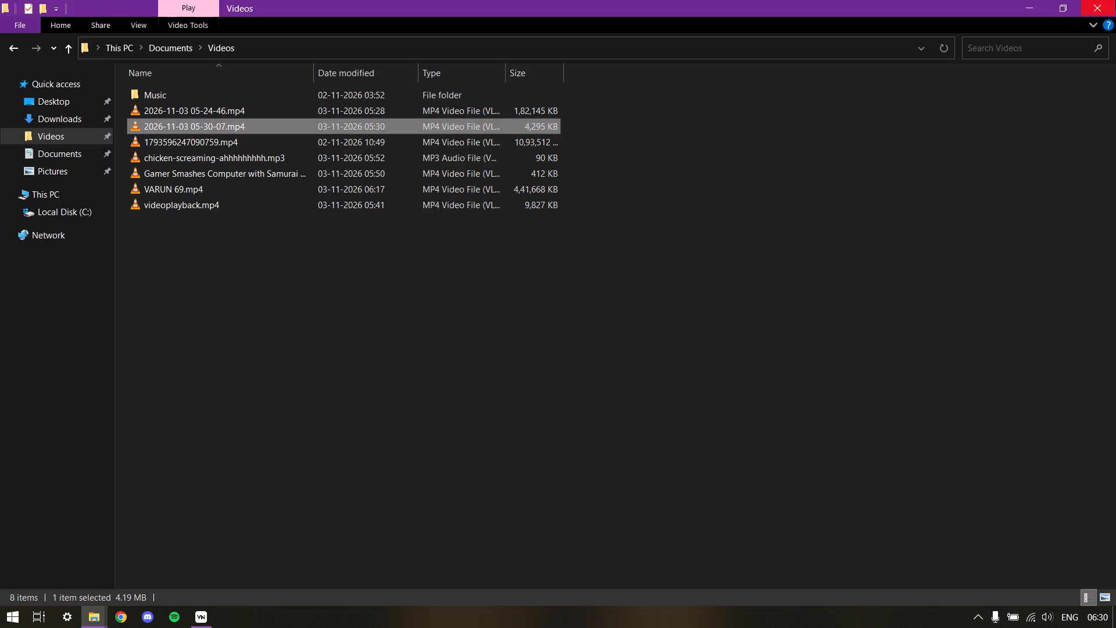
pyautogui.press('Delete')
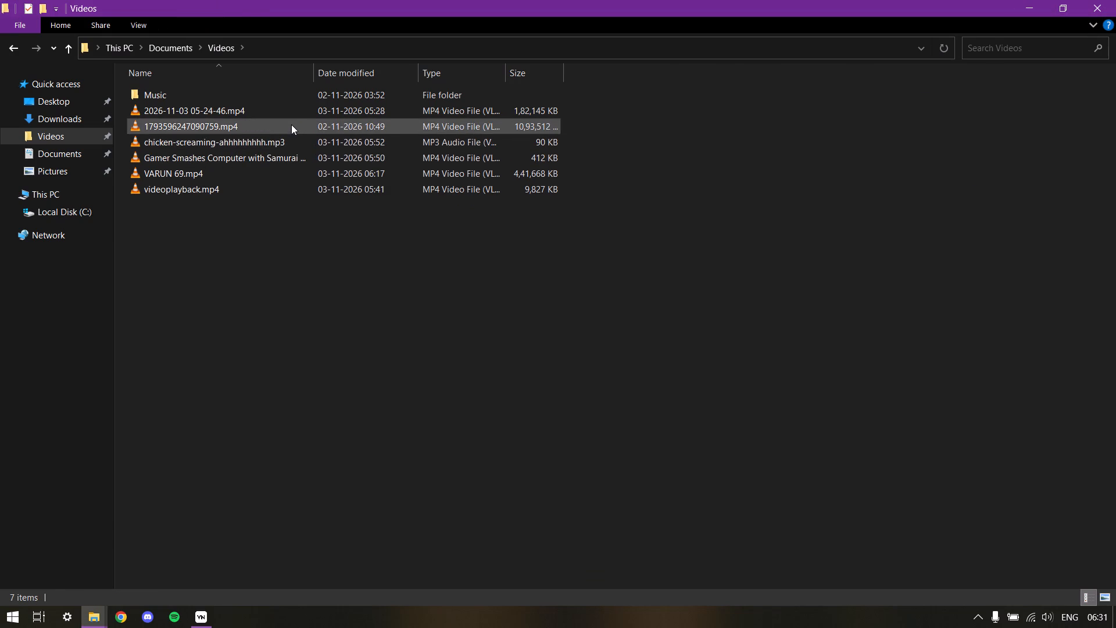
# Briefly play 1793596247090759.mp4, the chicken-screaming MP3 and the Gamer Smashes Computer meme clip to check their contents.
pyautogui.doubleClick(291, 124)
pyautogui.click(1115, 0)
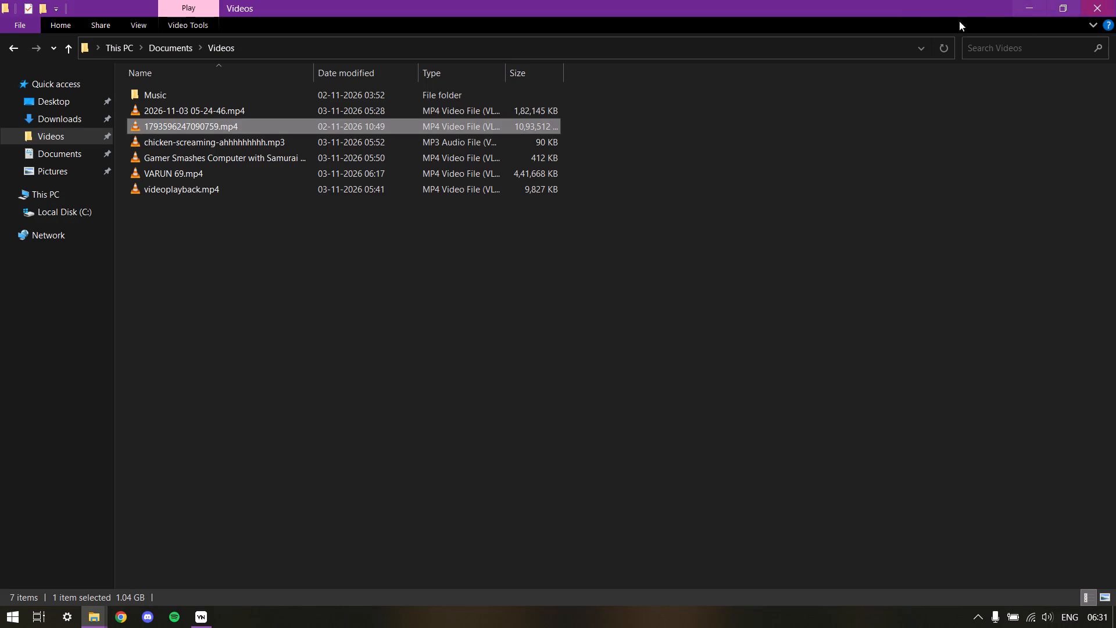
pyautogui.doubleClick(331, 148)
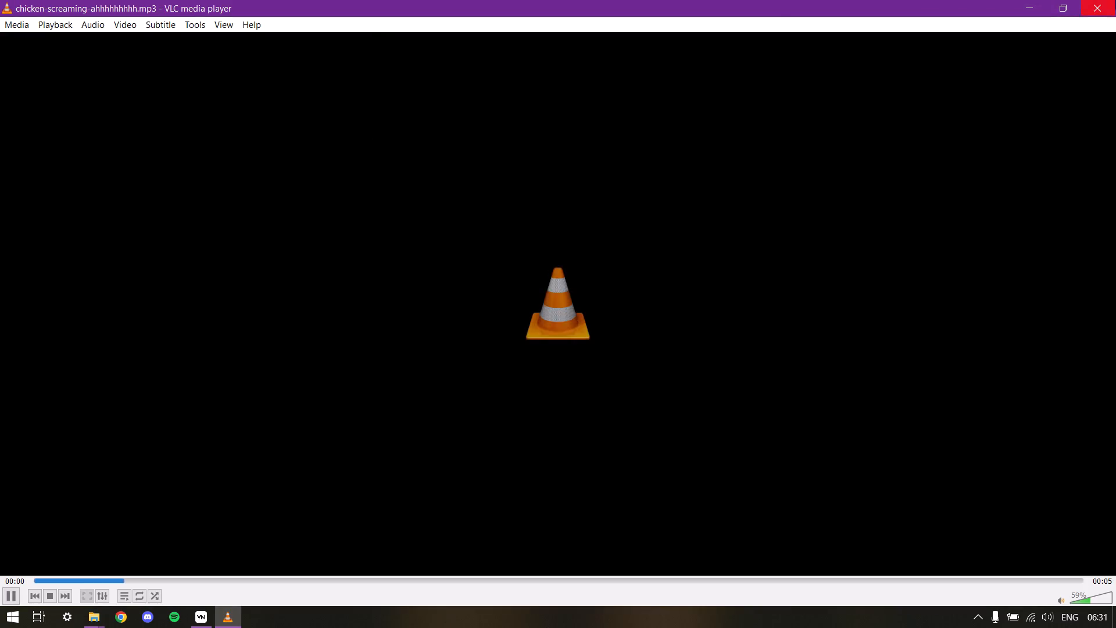
pyautogui.click(1115, 0)
pyautogui.doubleClick(239, 156)
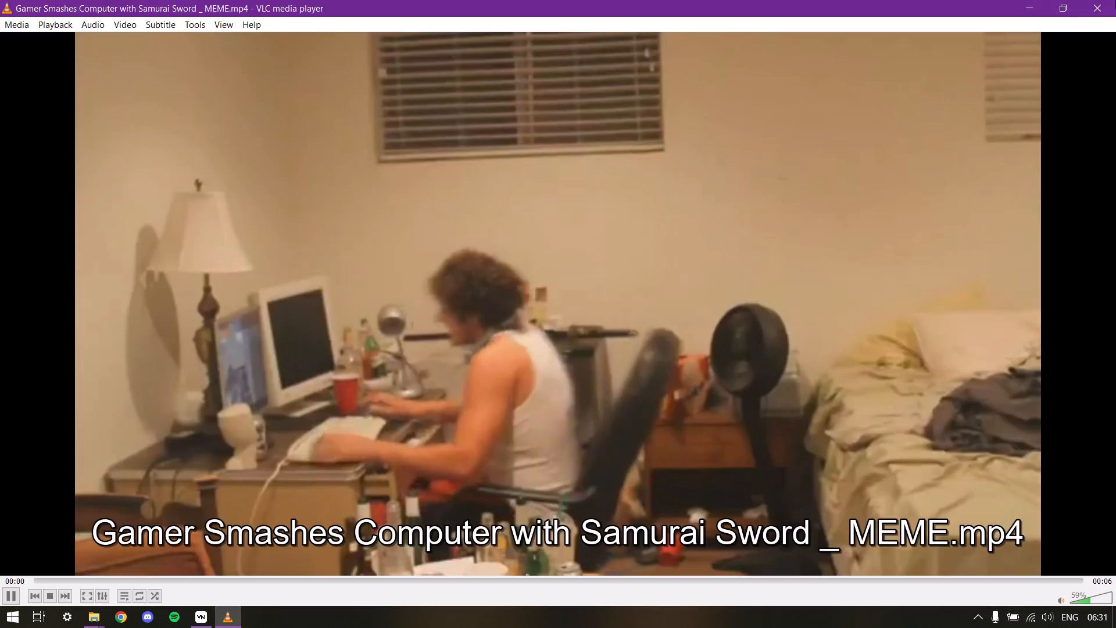
pyautogui.click(1115, 0)
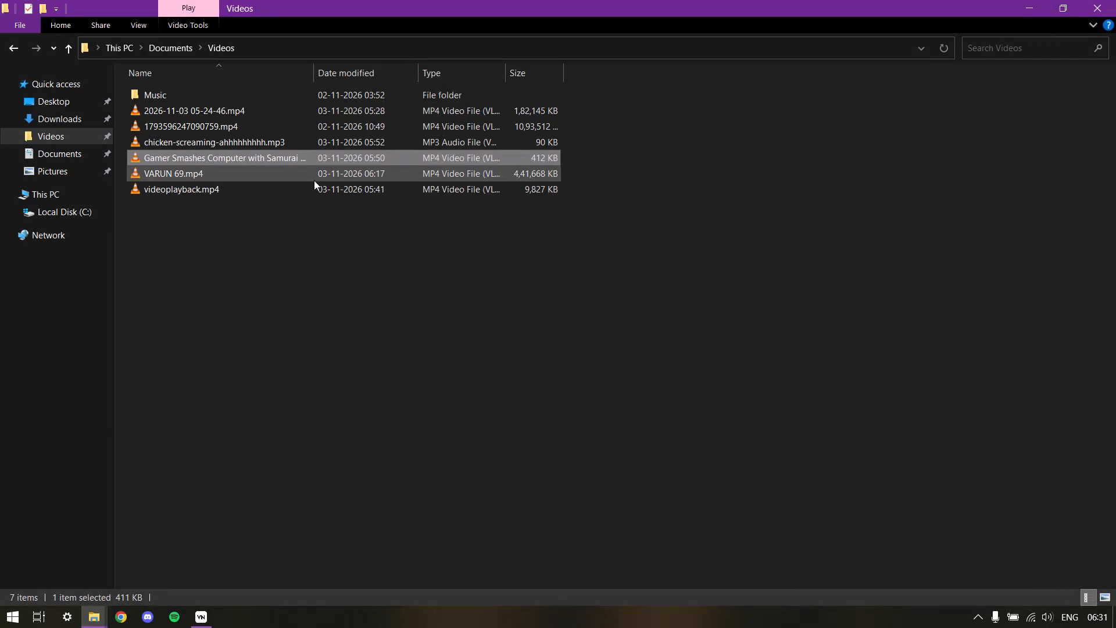
# Check videoplayback.mp4 in VLC and move it from the Videos folder into its Music subfolder.
pyautogui.doubleClick(313, 195)
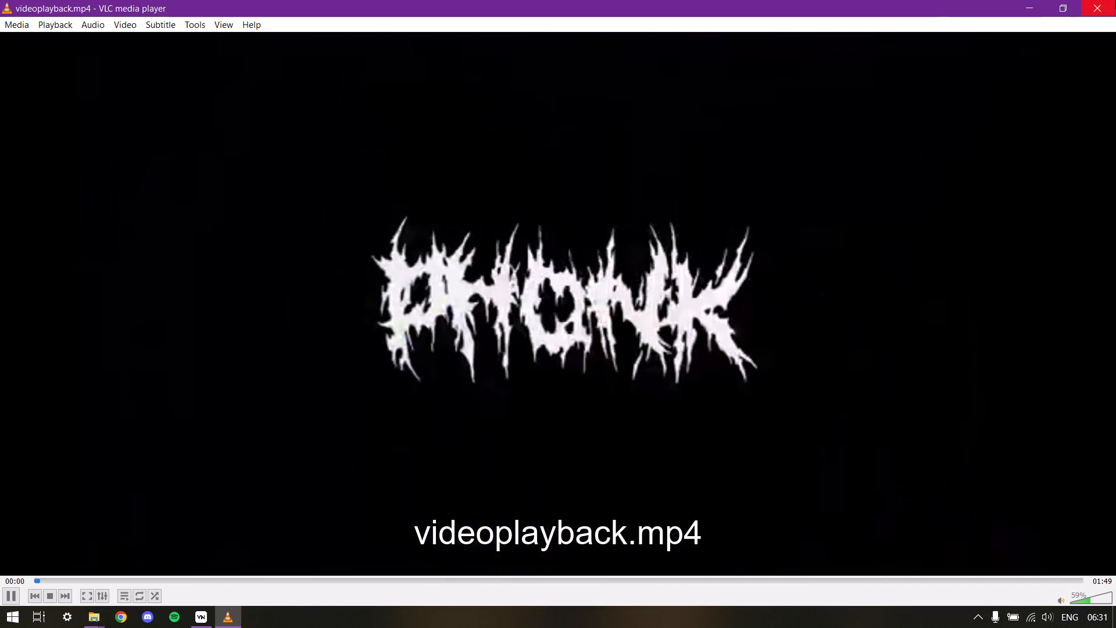
pyautogui.click(1115, 0)
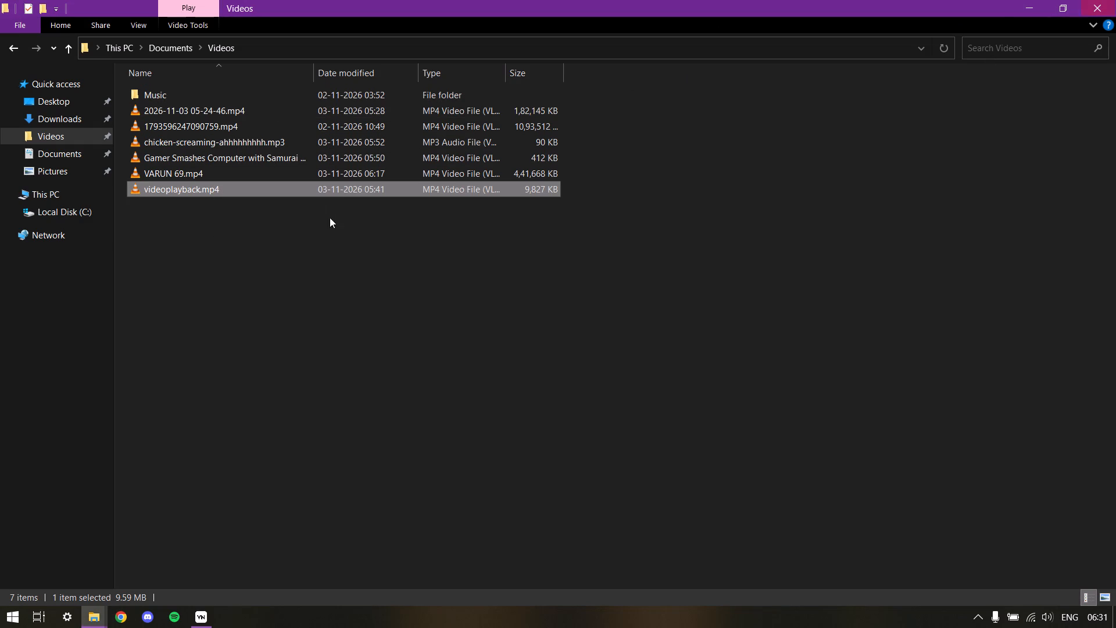
pyautogui.moveTo(257, 192); pyautogui.dragTo(274, 95)
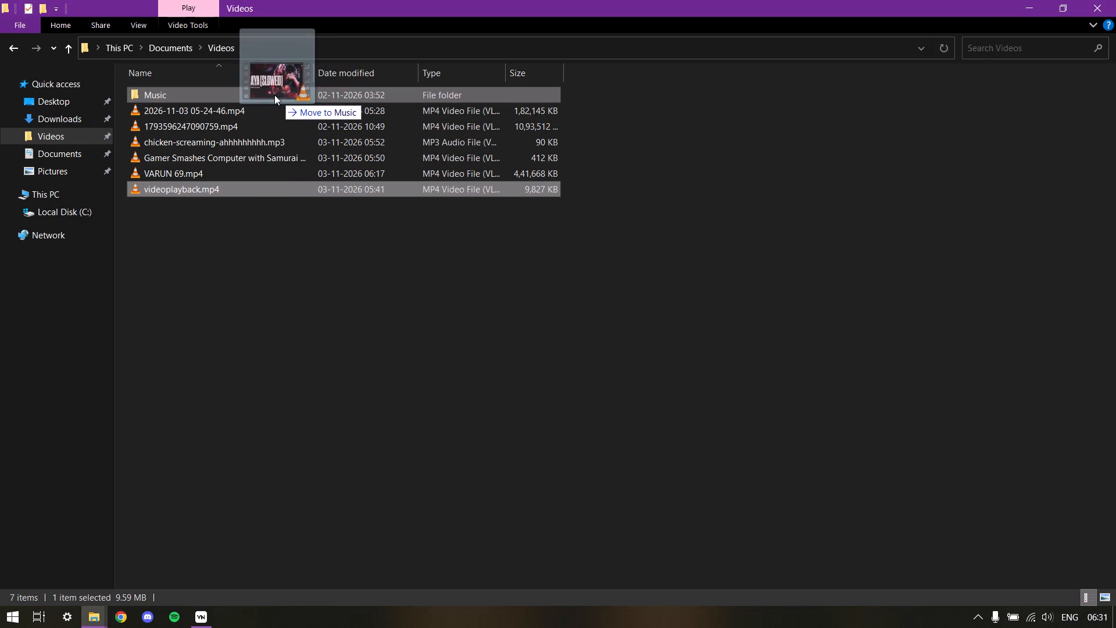
pyautogui.moveTo(274, 95); pyautogui.dragTo(274, 94)
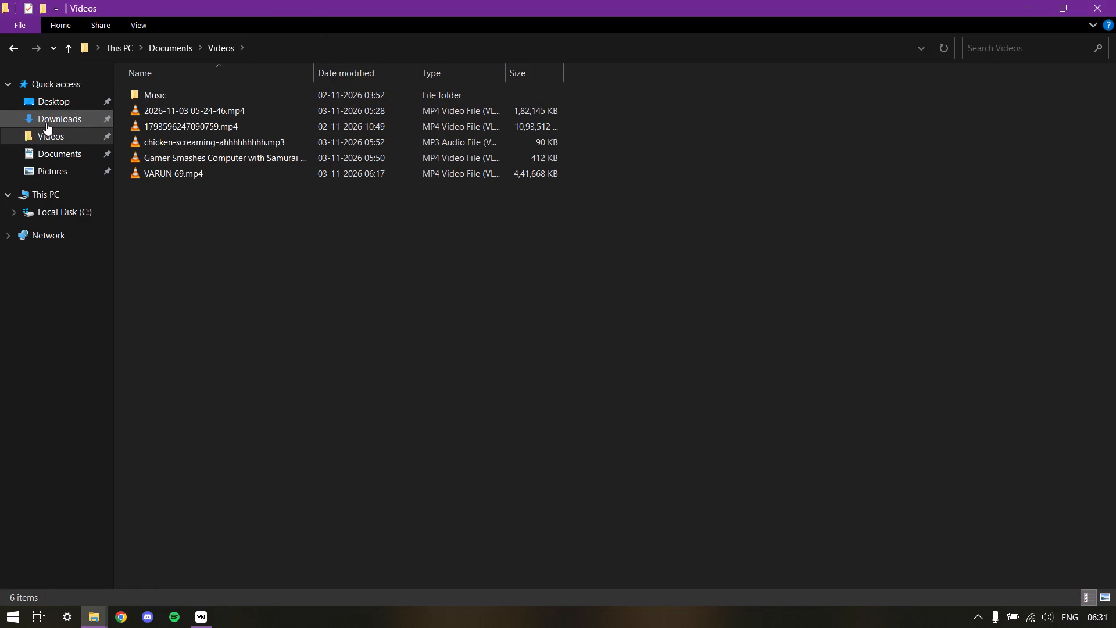
# Return to VN, split the second gameplay clip at 1:18.98 after the multi elimination banner, and delete the section before the split.
pyautogui.click(46, 123)
pyautogui.click(1115, 0)
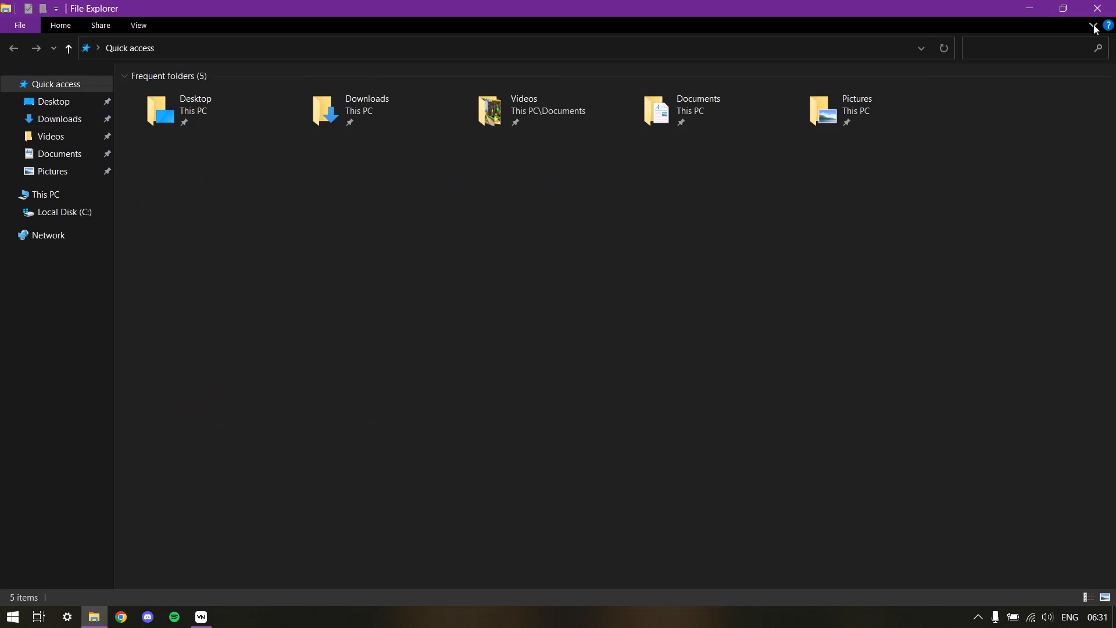
pyautogui.click(1115, 0)
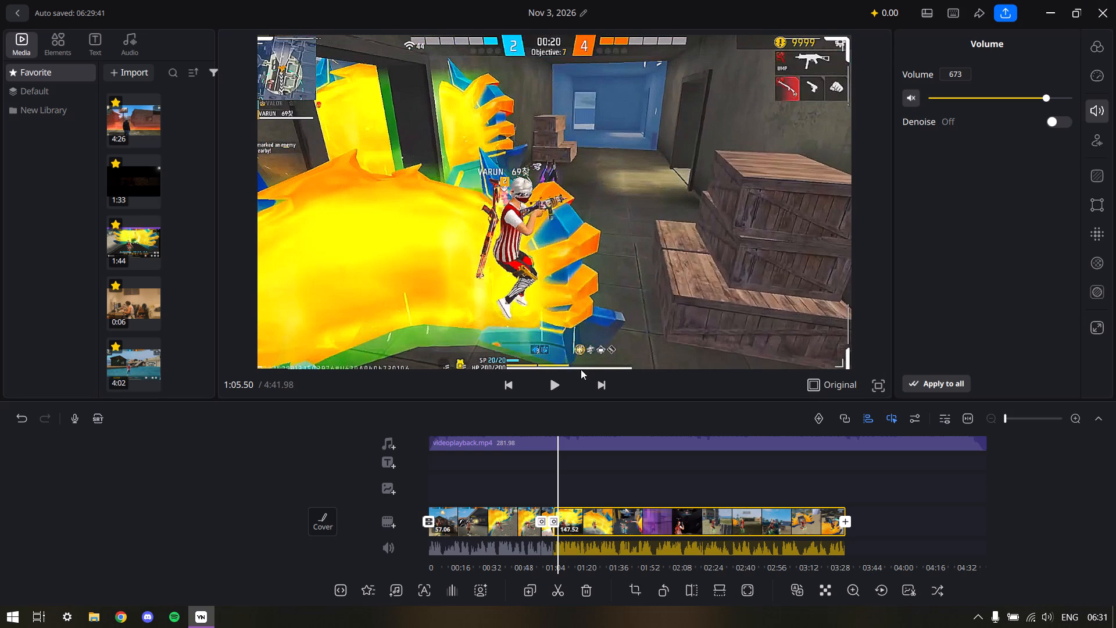
pyautogui.click(550, 380)
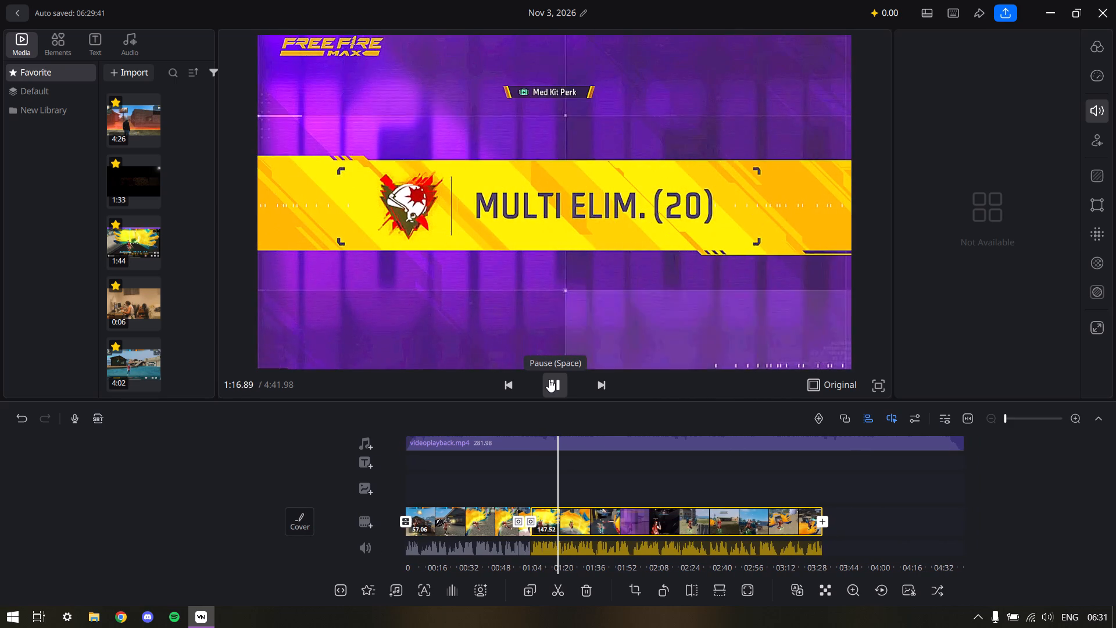
pyautogui.click(549, 379)
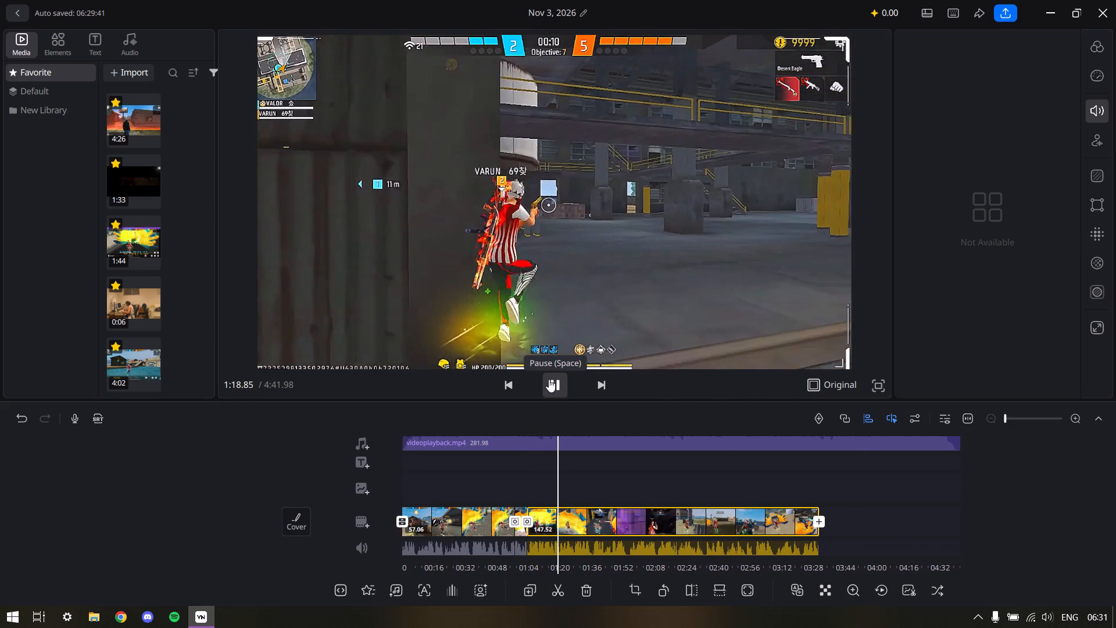
pyautogui.click(555, 586)
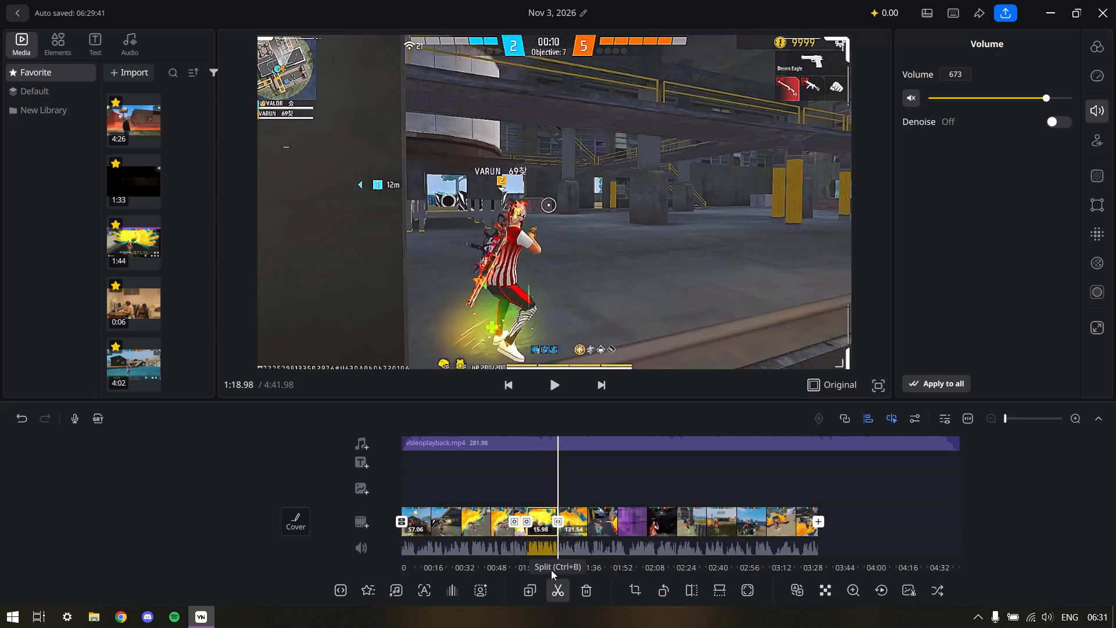
pyautogui.click(545, 537)
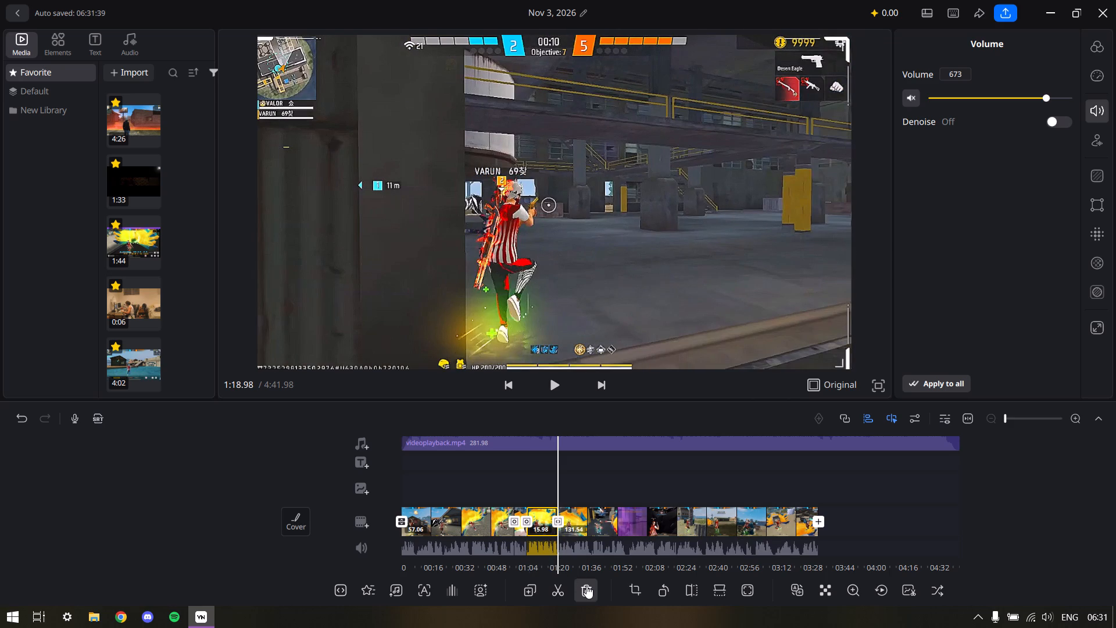
pyautogui.click(586, 586)
# Split the second gameplay clip at 1:23.86 and delete the section between the transition and the split.
pyautogui.click(555, 390)
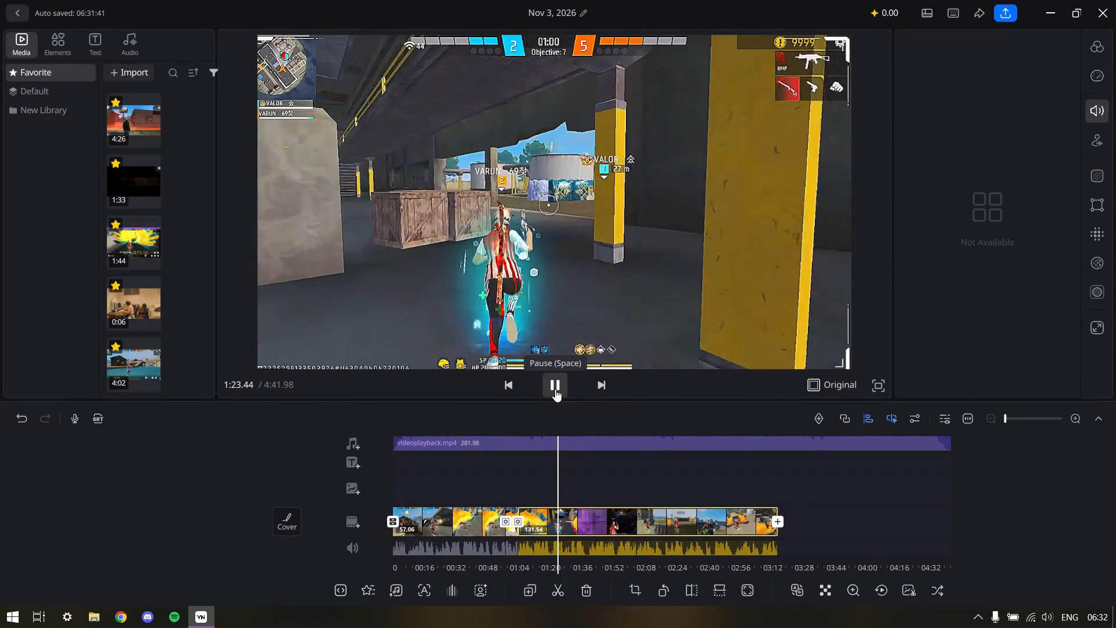
pyautogui.click(555, 389)
pyautogui.click(557, 598)
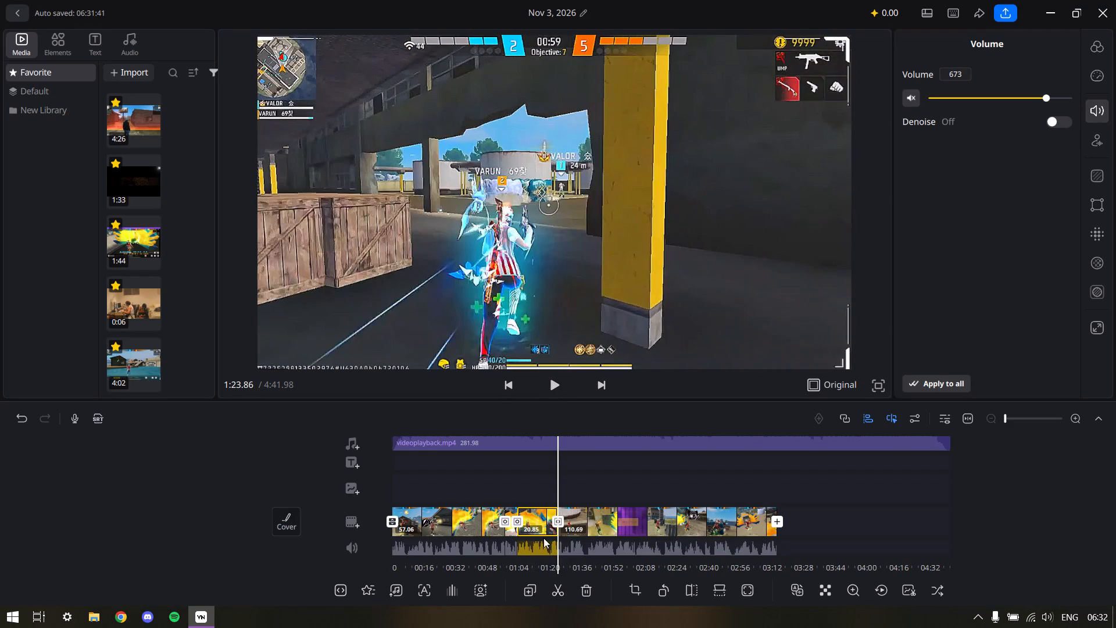
pyautogui.click(539, 531)
pyautogui.click(581, 589)
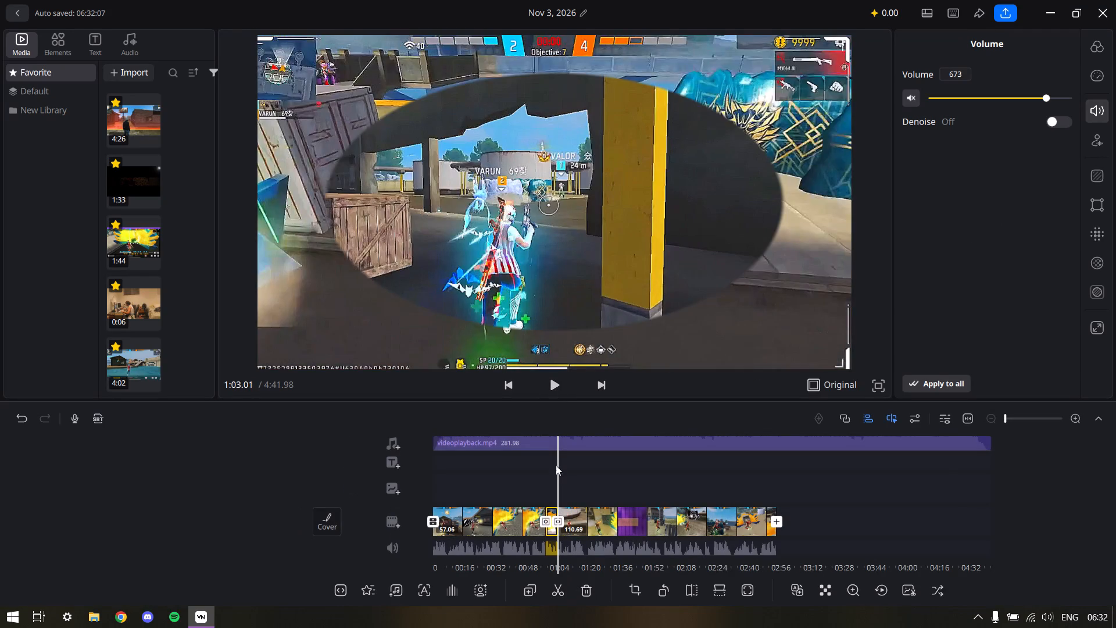
# Play back the timeline around the end of the first gameplay clip and look through the favourite media clips.
pyautogui.moveTo(554, 481); pyautogui.dragTo(579, 483)
pyautogui.click(550, 388)
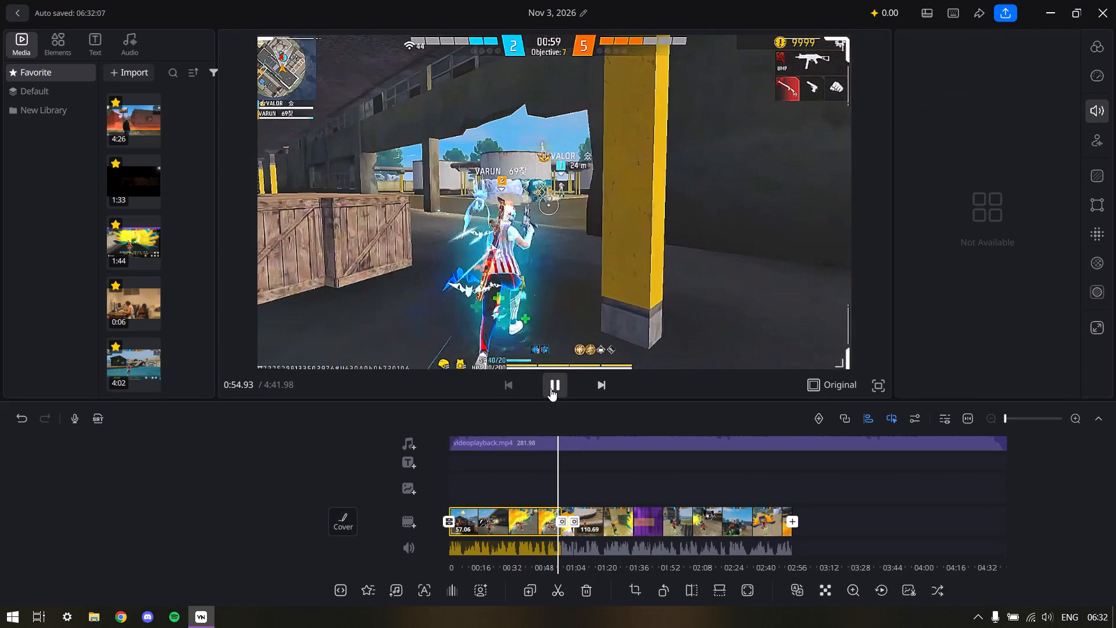
pyautogui.click(550, 388)
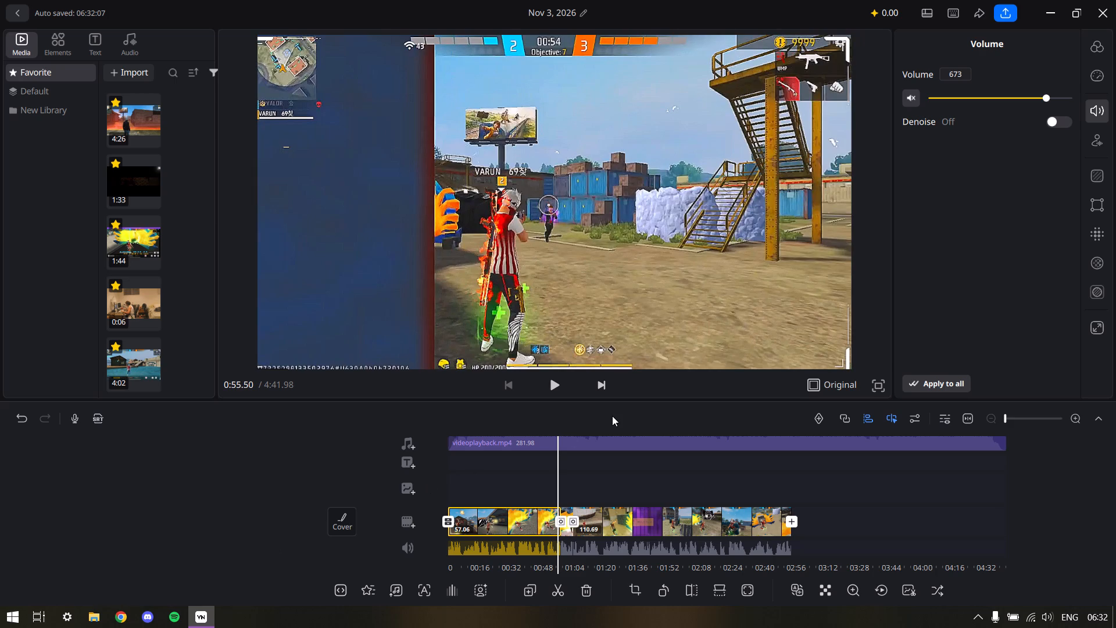
pyautogui.scroll(-8, 173, 293)
pyautogui.doubleClick(95, 618)
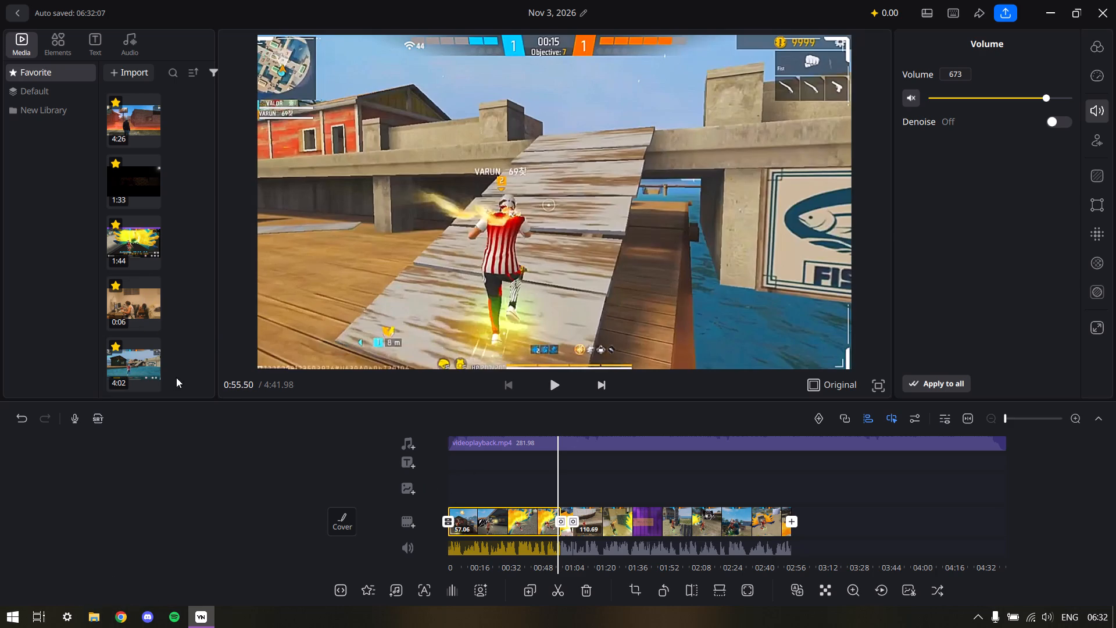
pyautogui.click(54, 121)
pyautogui.click(81, 136)
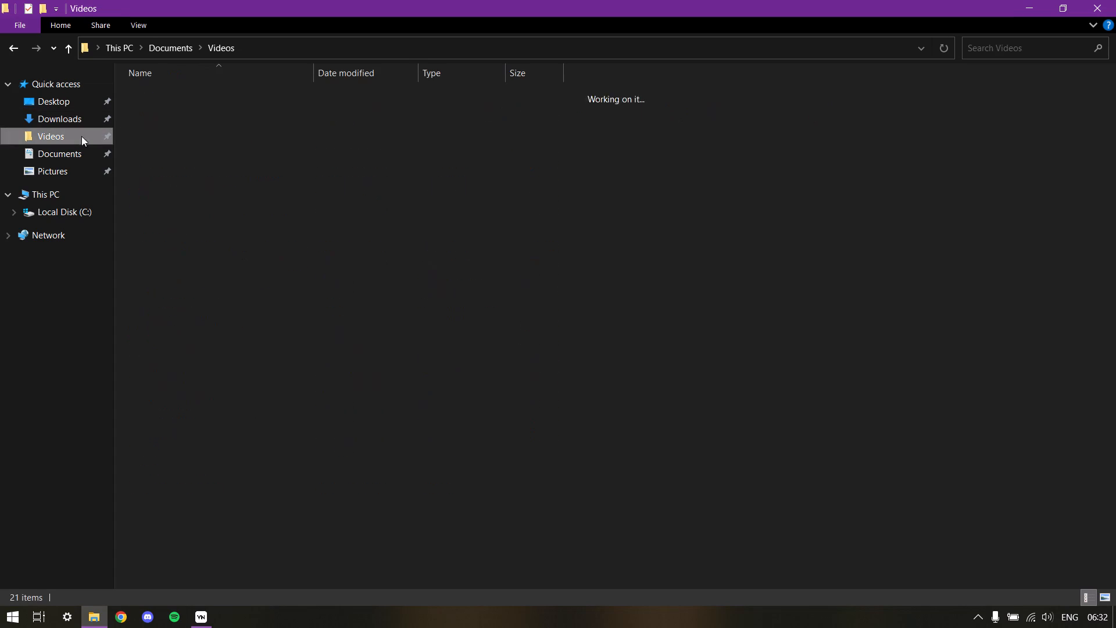
pyautogui.doubleClick(274, 112)
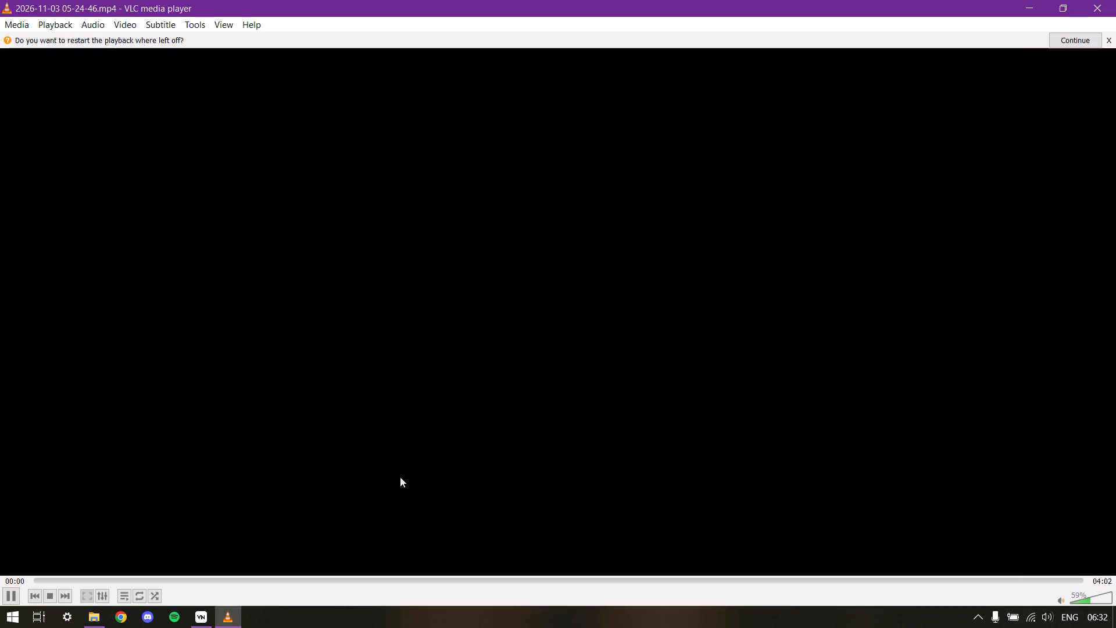
pyautogui.moveTo(278, 575); pyautogui.dragTo(295, 576)
pyautogui.click(265, 584)
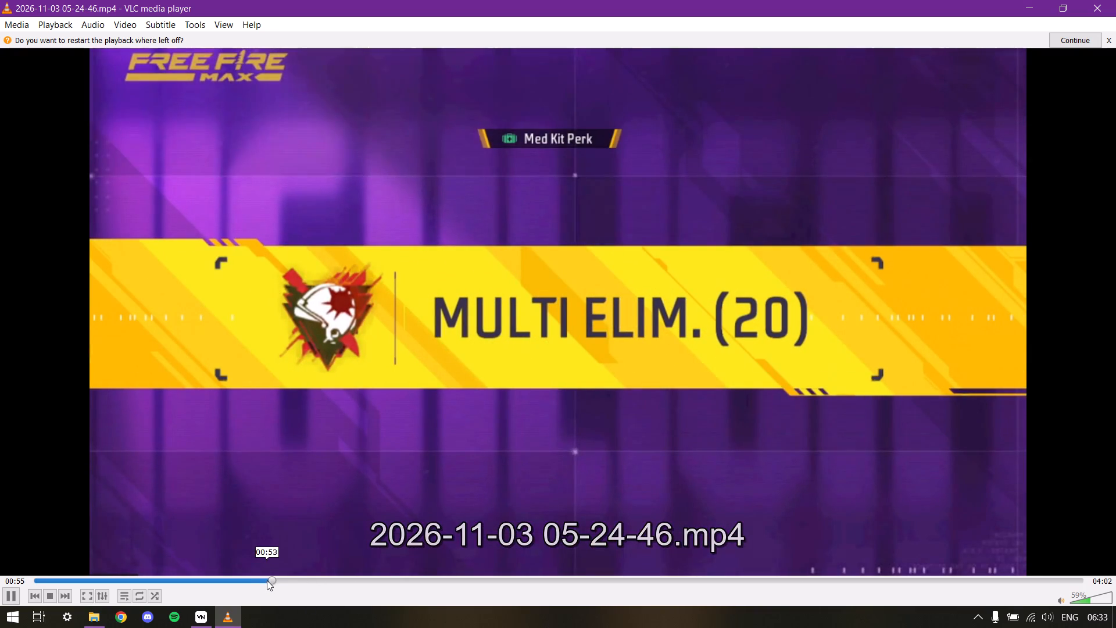
pyautogui.moveTo(269, 580); pyautogui.dragTo(314, 580)
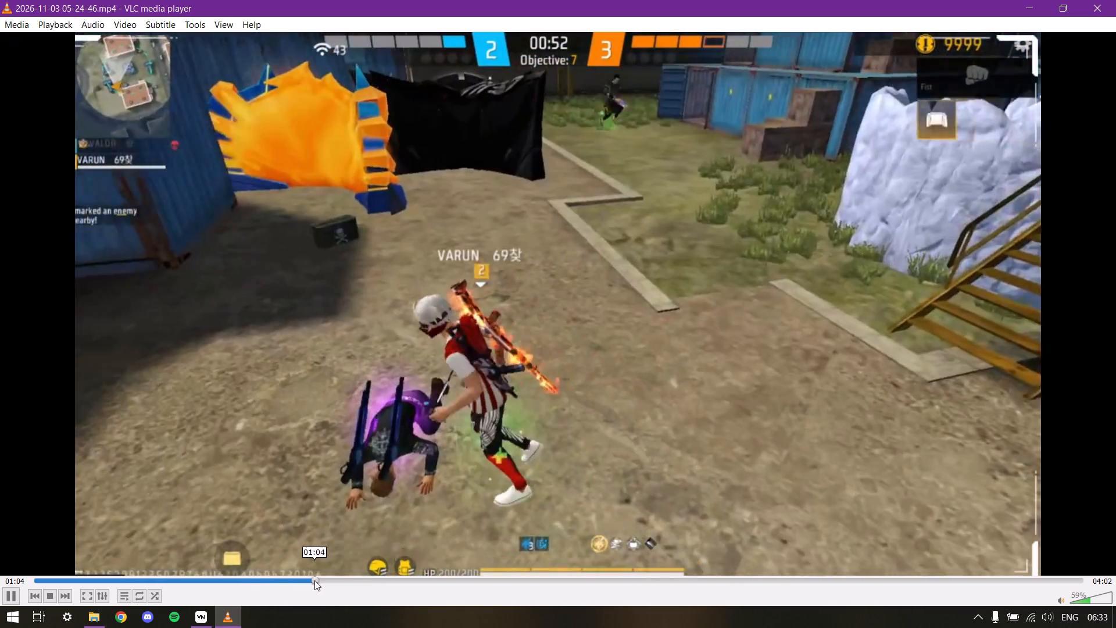
pyautogui.moveTo(314, 580); pyautogui.dragTo(345, 582)
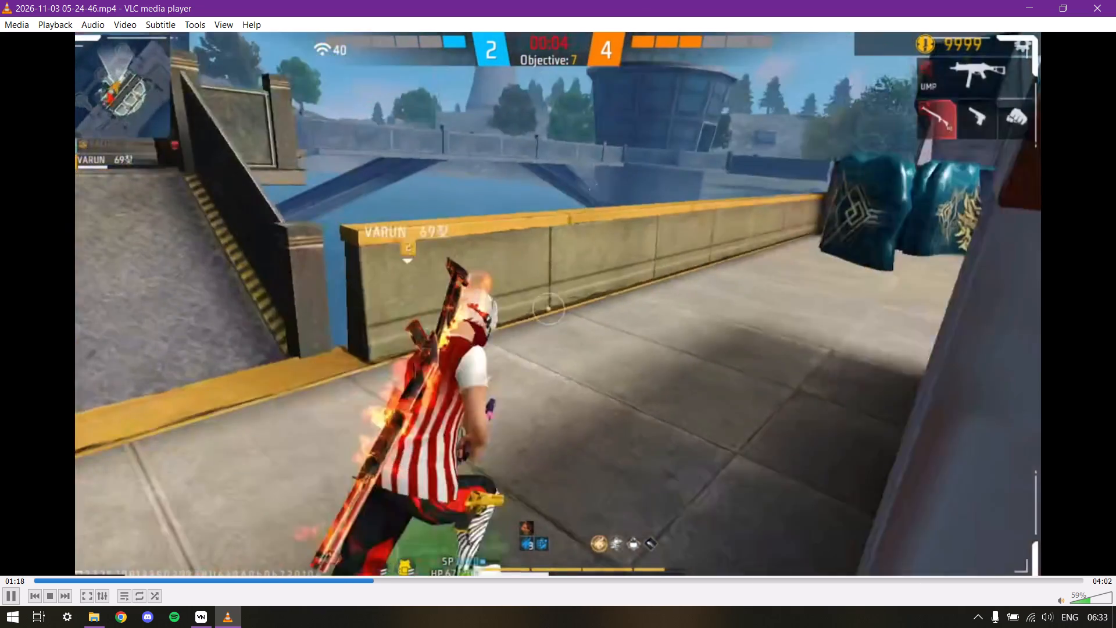
pyautogui.click(8, 593)
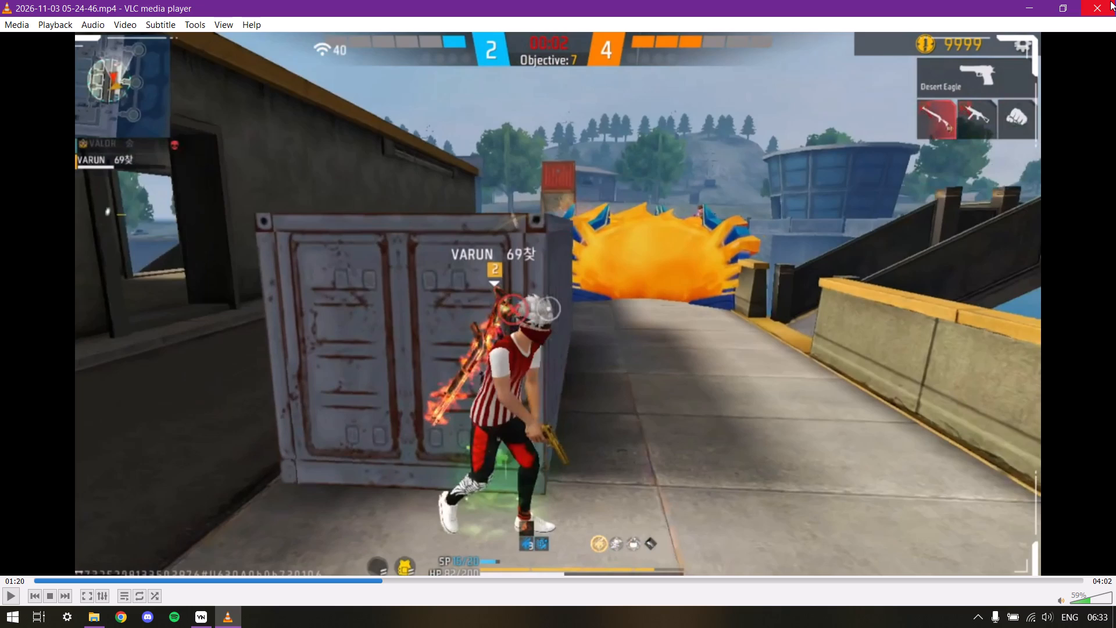
pyautogui.click(1110, 1)
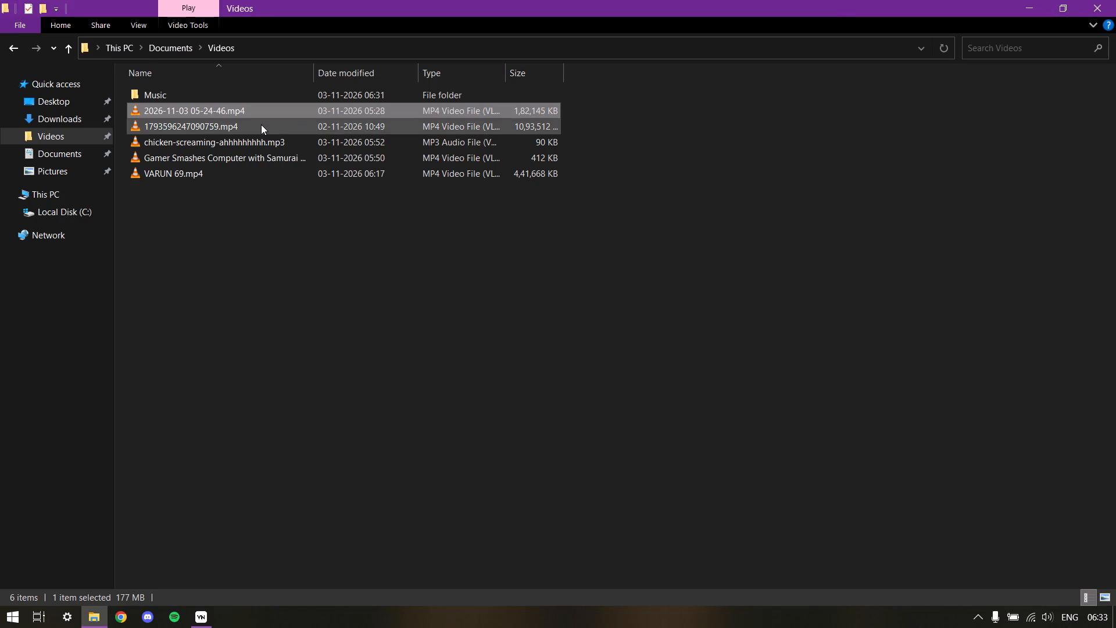
# Briefly play 1793596247090759.mp4, the Gamer Smashes Computer meme clip, and videoplayback.mp4 from the Music subfolder to check their contents.
pyautogui.doubleClick(261, 124)
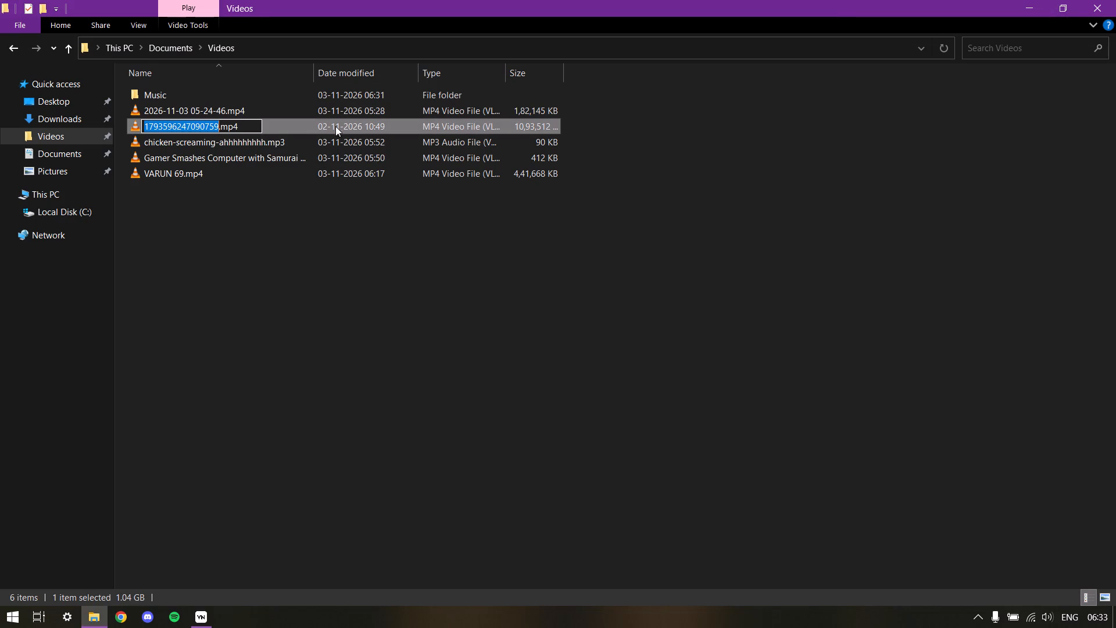
pyautogui.click(296, 181)
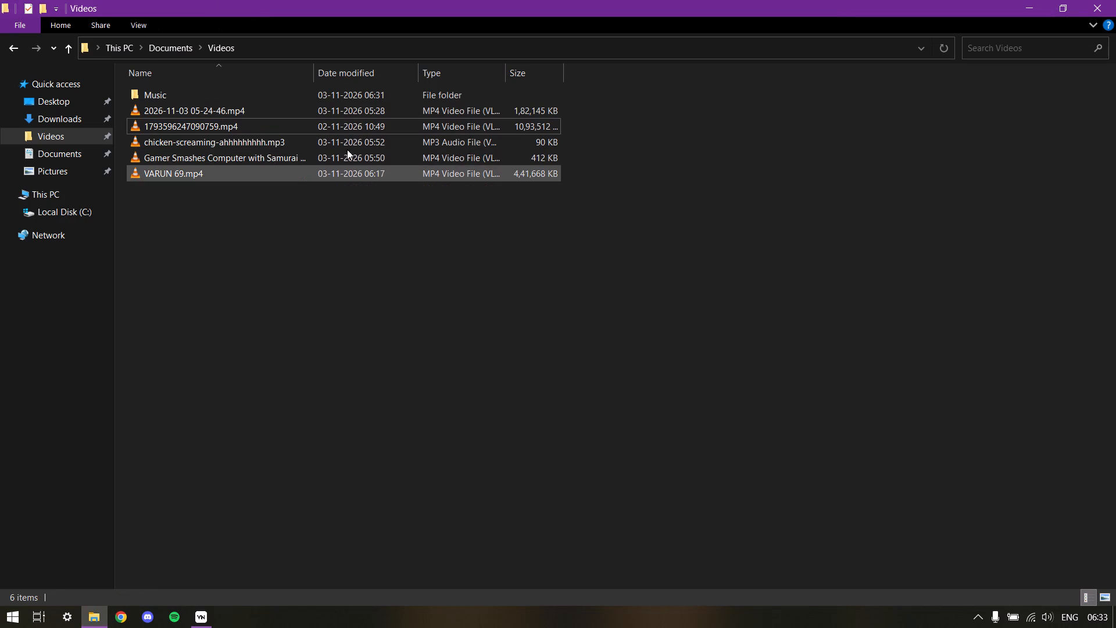
pyautogui.doubleClick(360, 131)
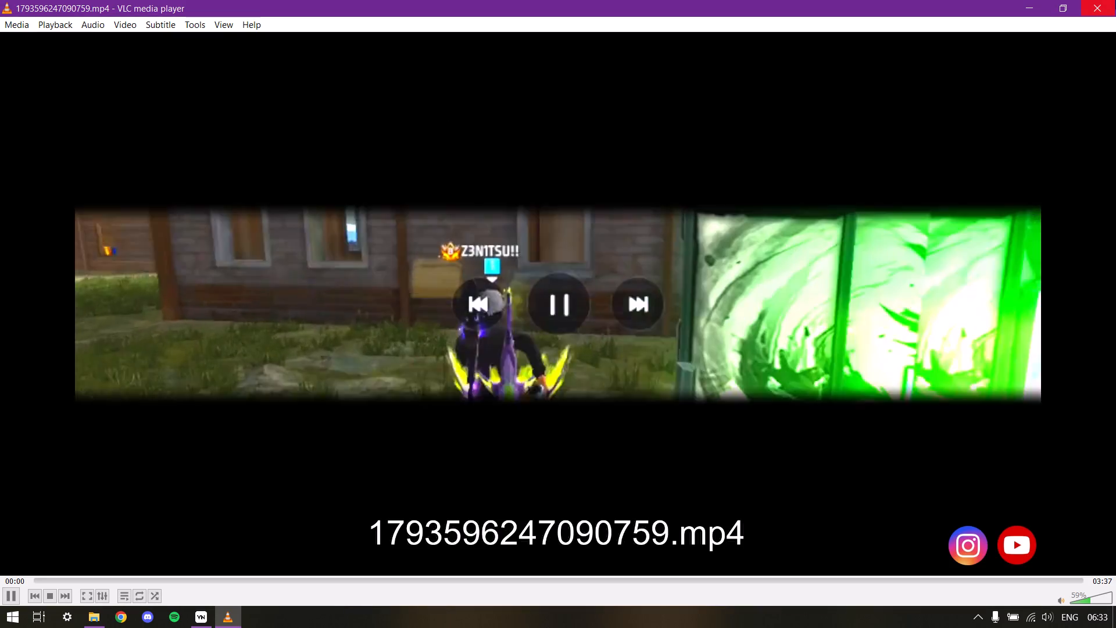
pyautogui.click(1115, 0)
pyautogui.click(384, 144)
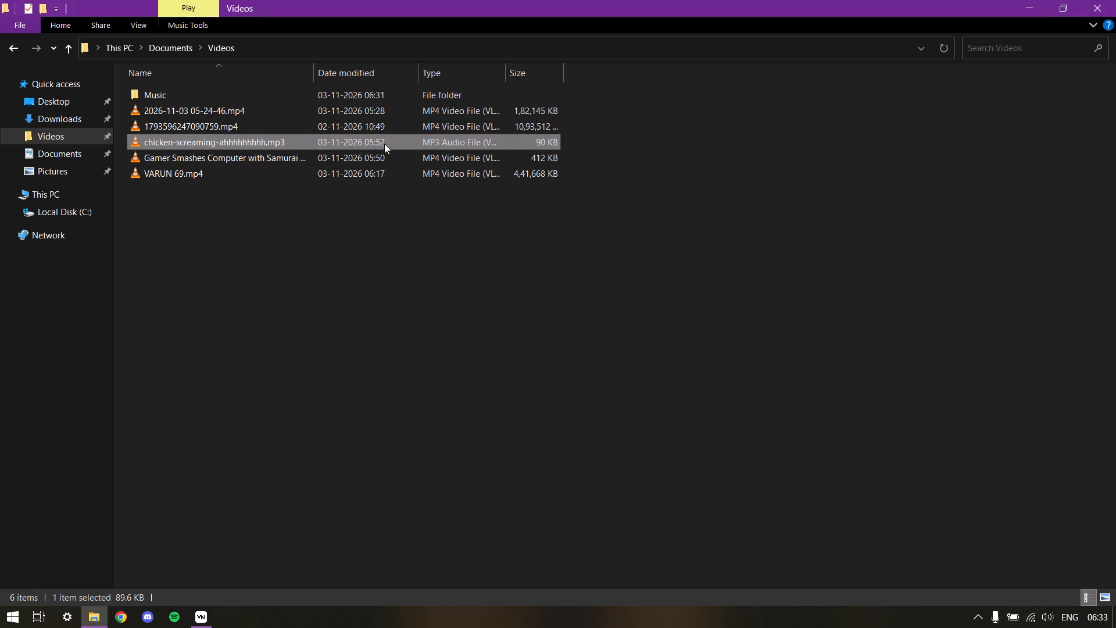
pyautogui.doubleClick(383, 159)
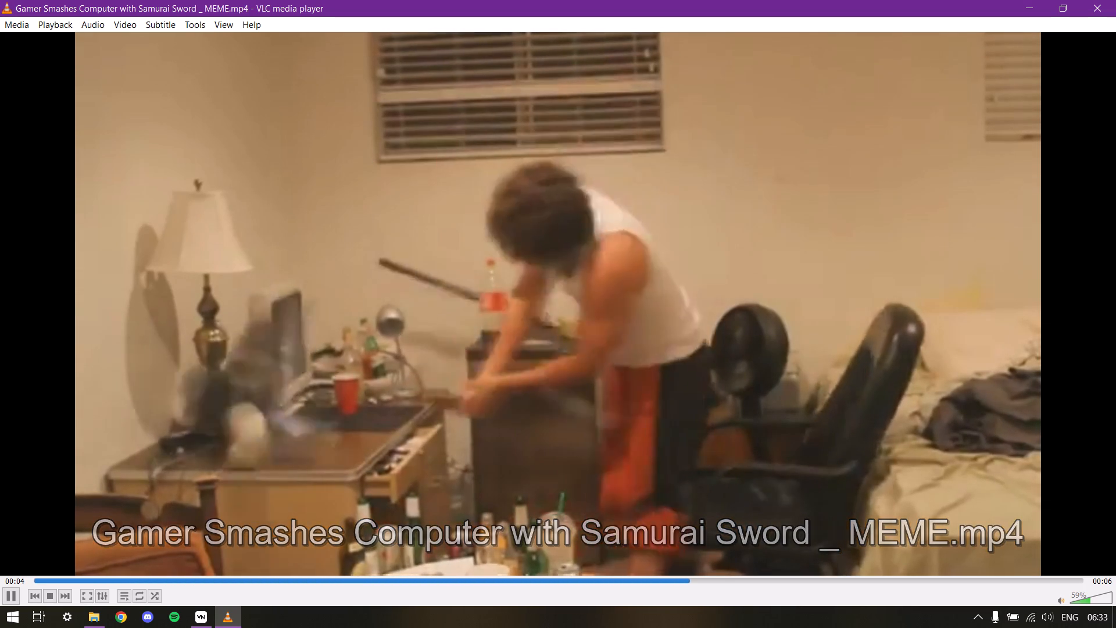
pyautogui.click(367, 159)
pyautogui.click(1115, 0)
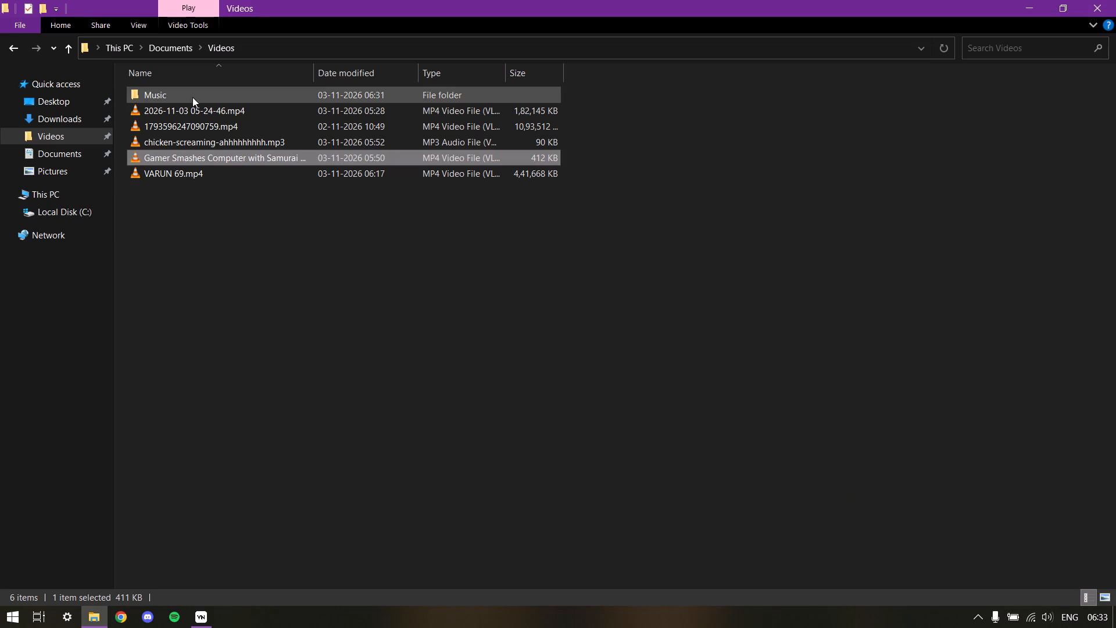
pyautogui.doubleClick(192, 97)
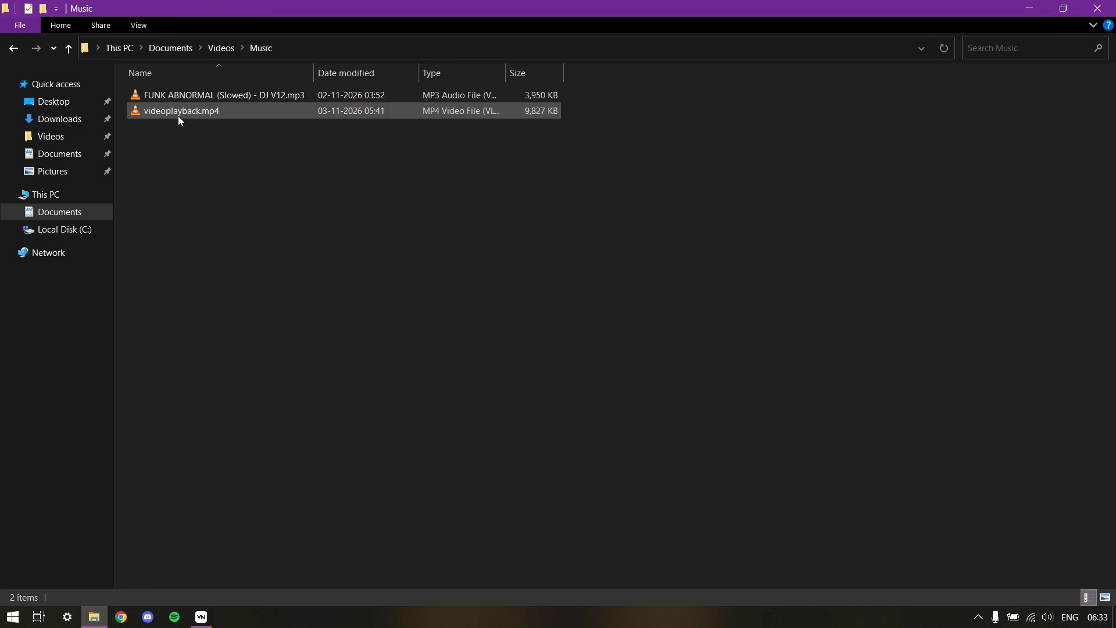
pyautogui.doubleClick(180, 115)
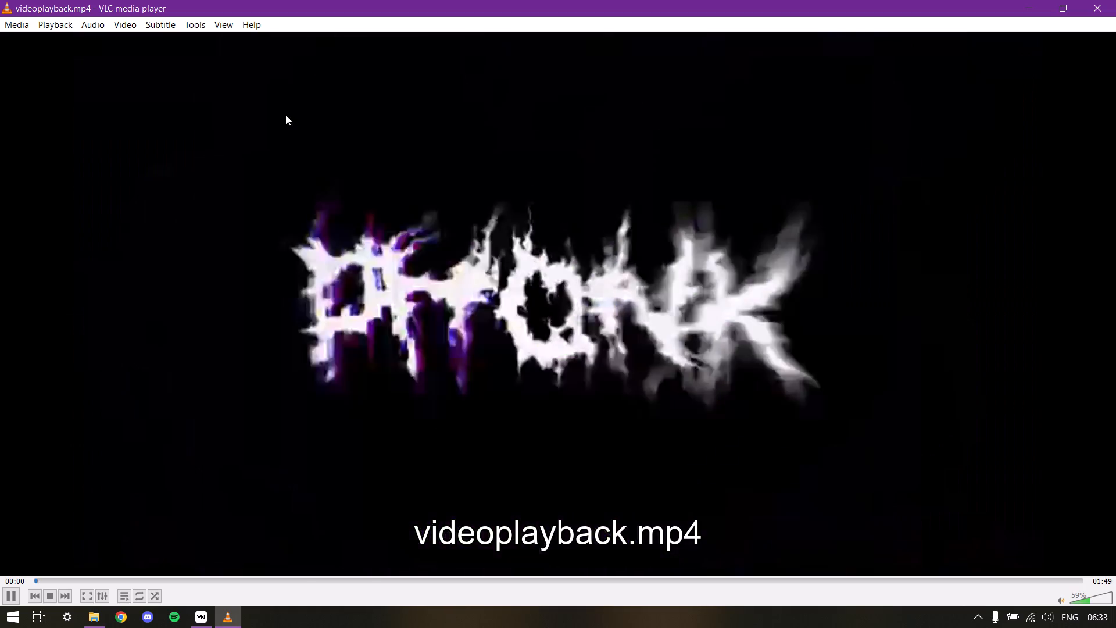
pyautogui.click(1115, 0)
# Close the VLC video player and return to the VN project.
pyautogui.click(1115, 0)
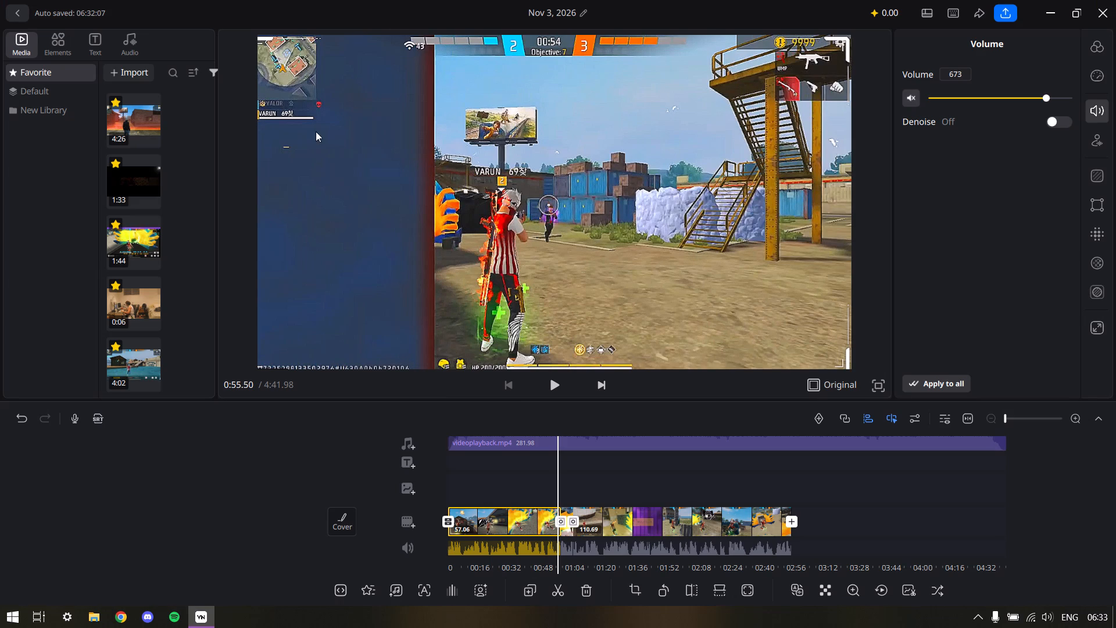
# Split the last gameplay clip at about 1:18 and delete the section between its starting transition and the split.
pyautogui.click(546, 384)
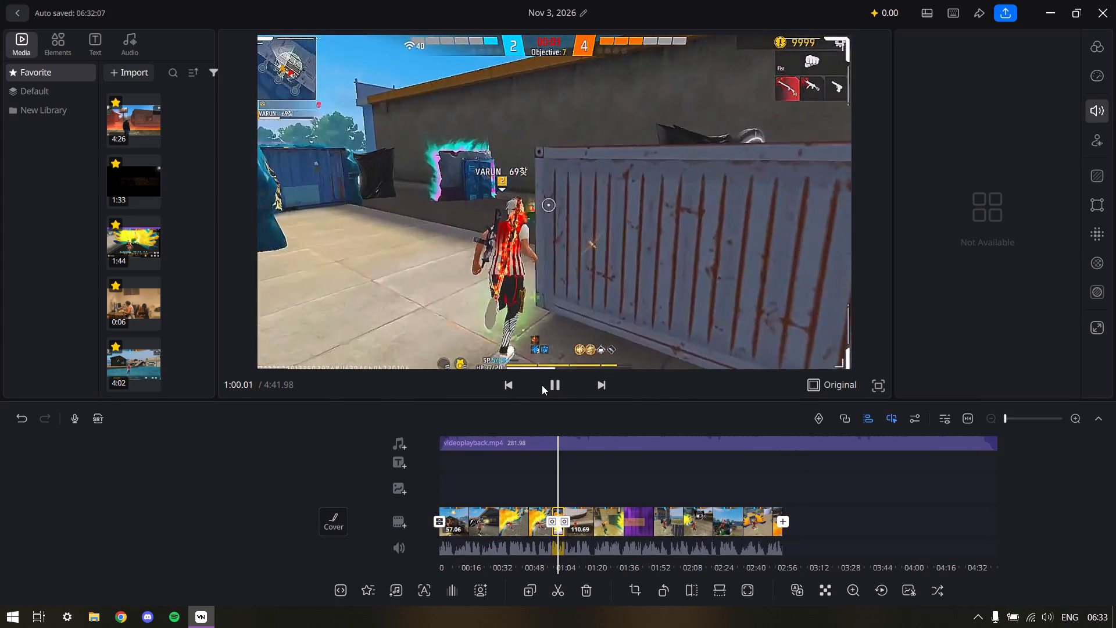
pyautogui.moveTo(590, 462); pyautogui.dragTo(578, 466)
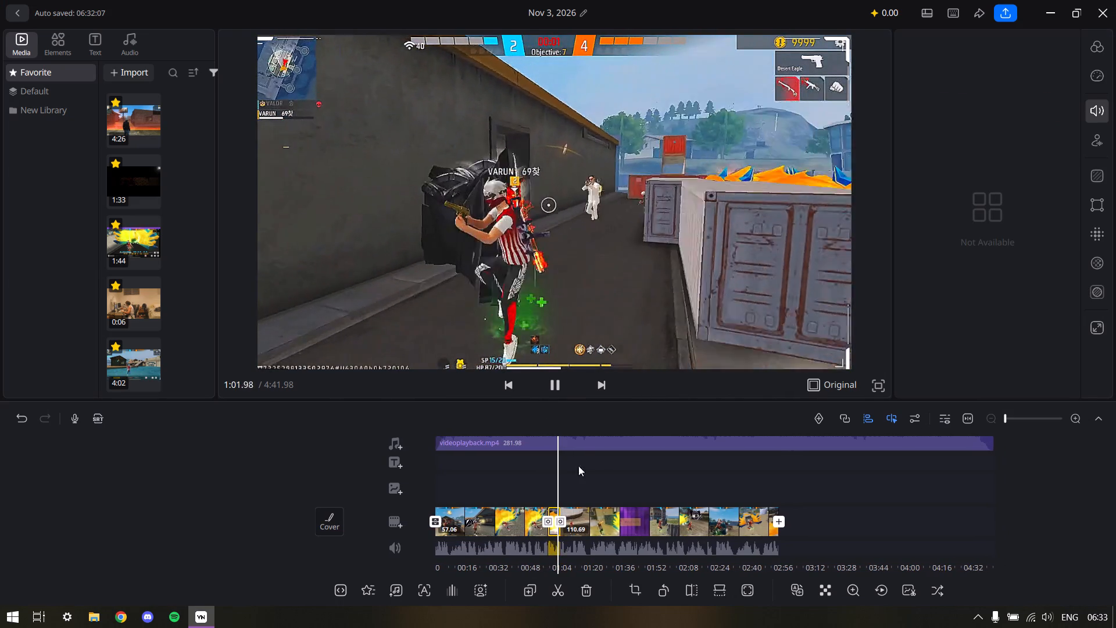
pyautogui.moveTo(578, 466); pyautogui.dragTo(564, 466)
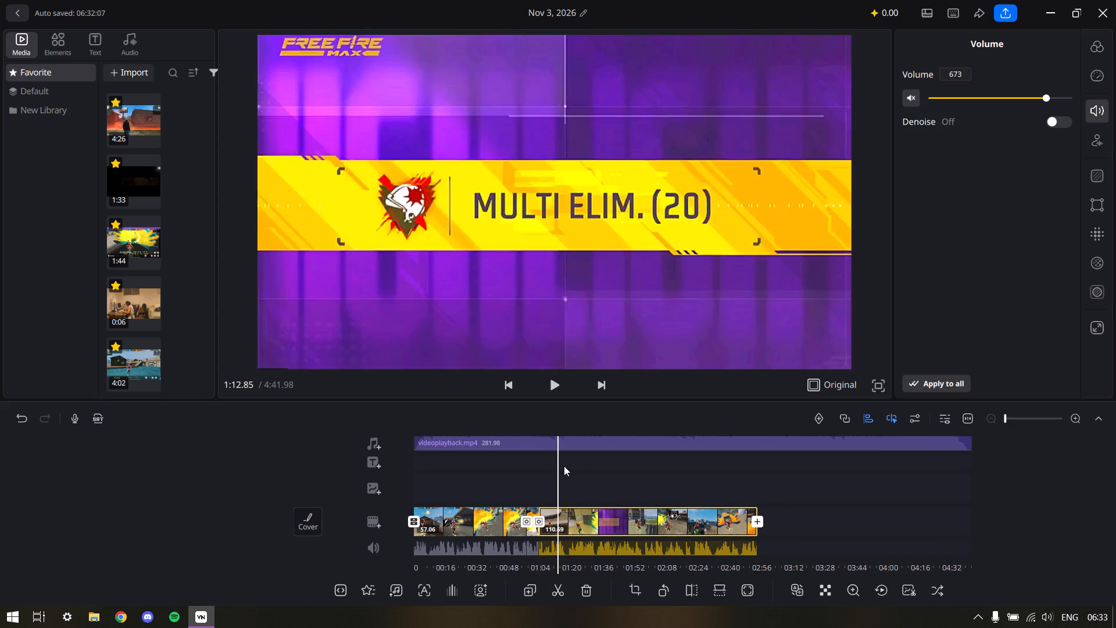
pyautogui.moveTo(564, 466); pyautogui.dragTo(574, 465)
pyautogui.click(556, 390)
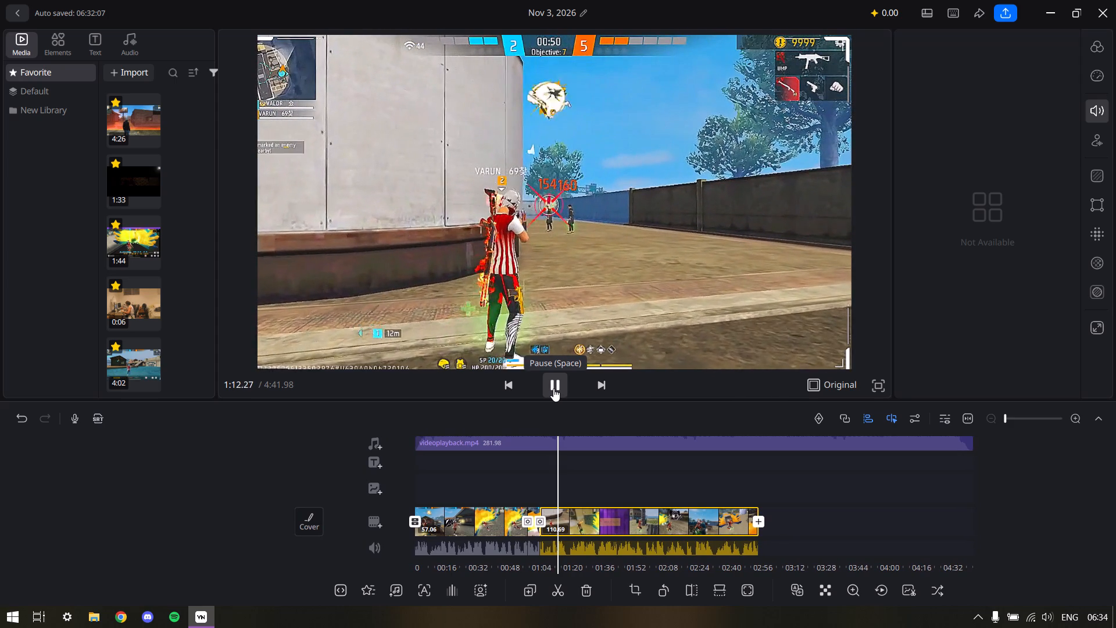
pyautogui.click(553, 388)
pyautogui.click(553, 388)
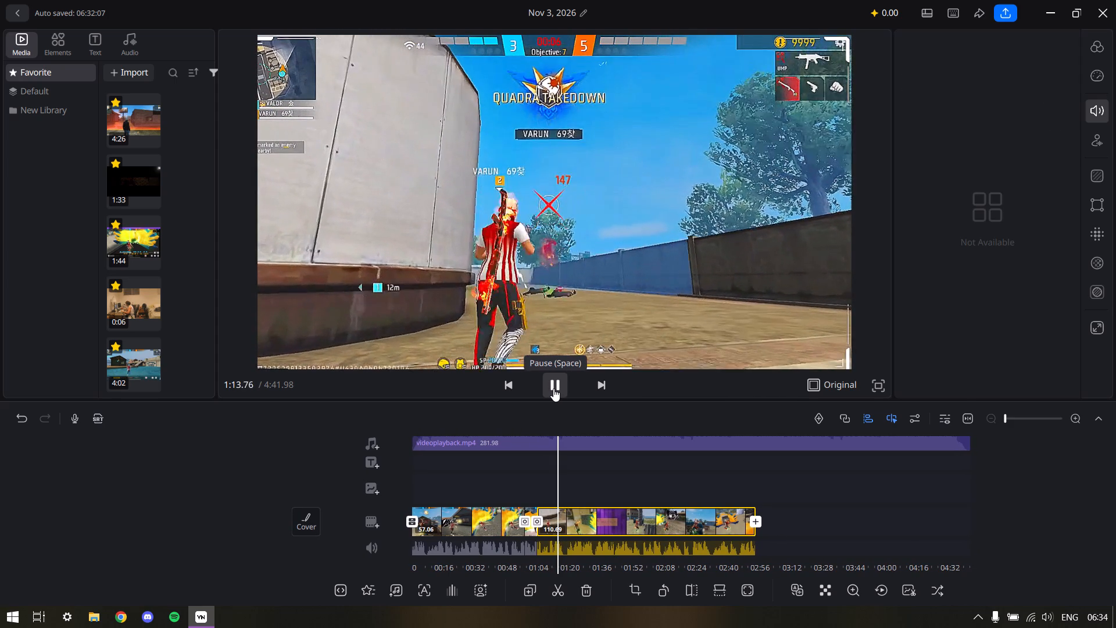
pyautogui.click(553, 388)
pyautogui.click(553, 388)
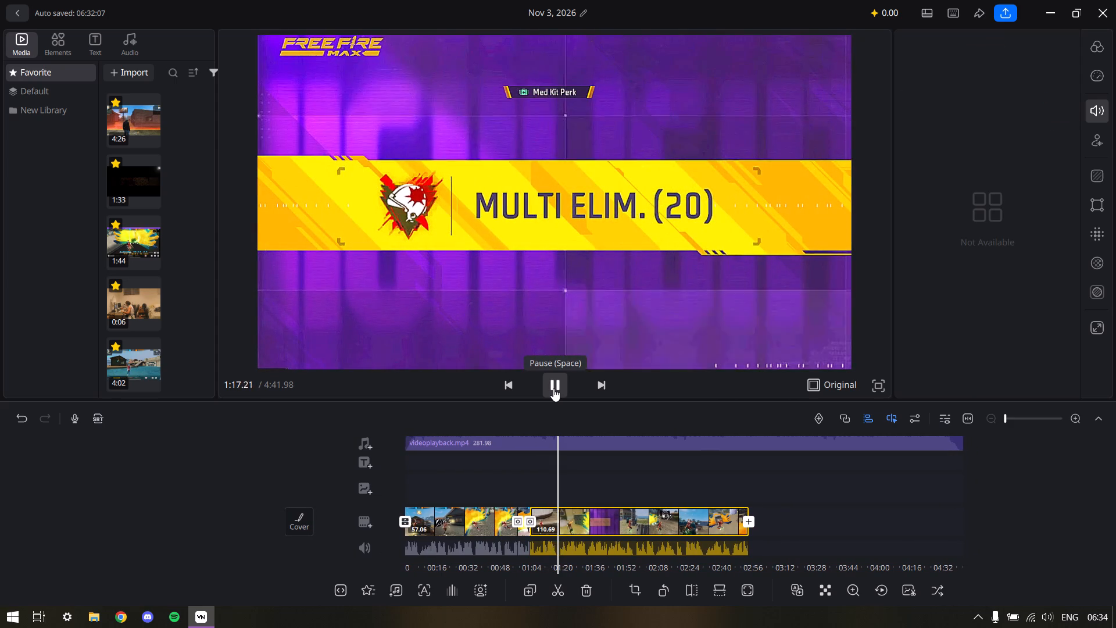
pyautogui.click(553, 388)
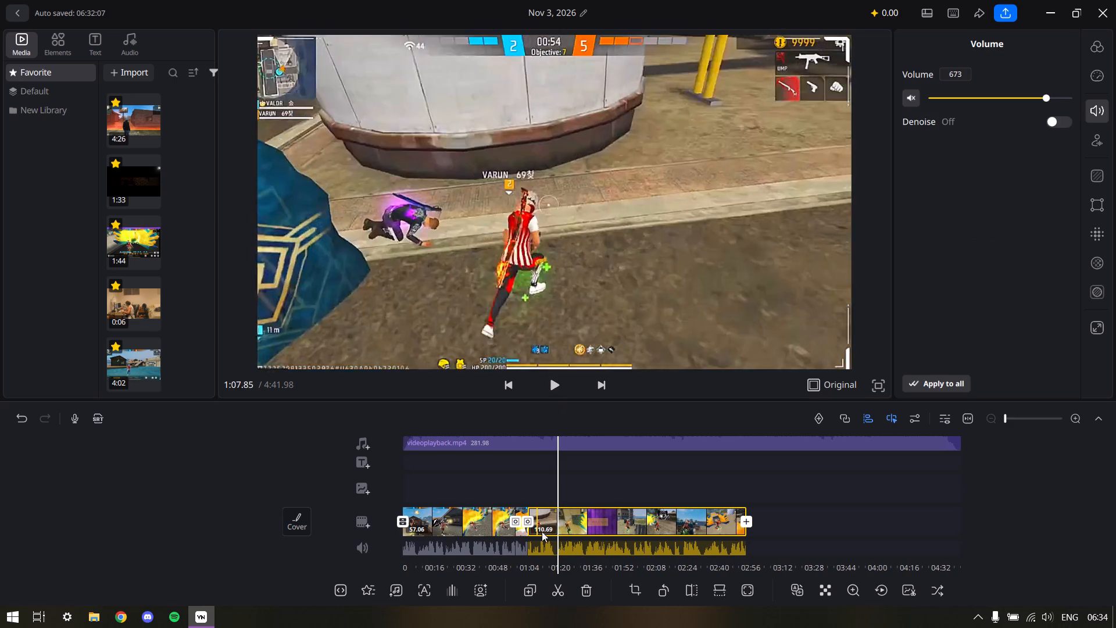
pyautogui.click(559, 588)
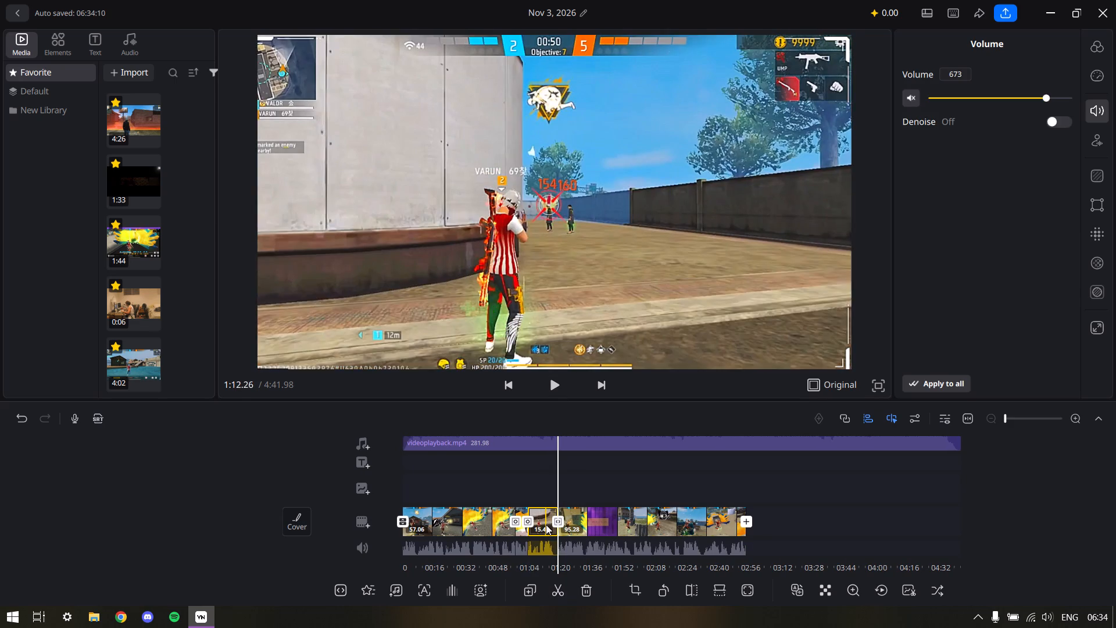
pyautogui.click(546, 524)
pyautogui.click(586, 584)
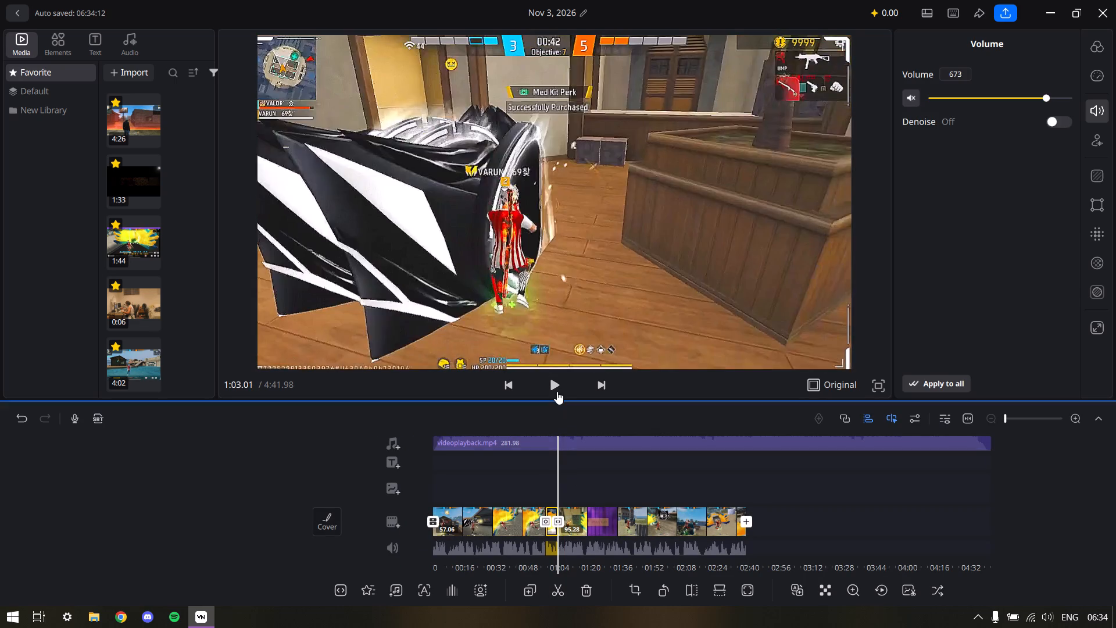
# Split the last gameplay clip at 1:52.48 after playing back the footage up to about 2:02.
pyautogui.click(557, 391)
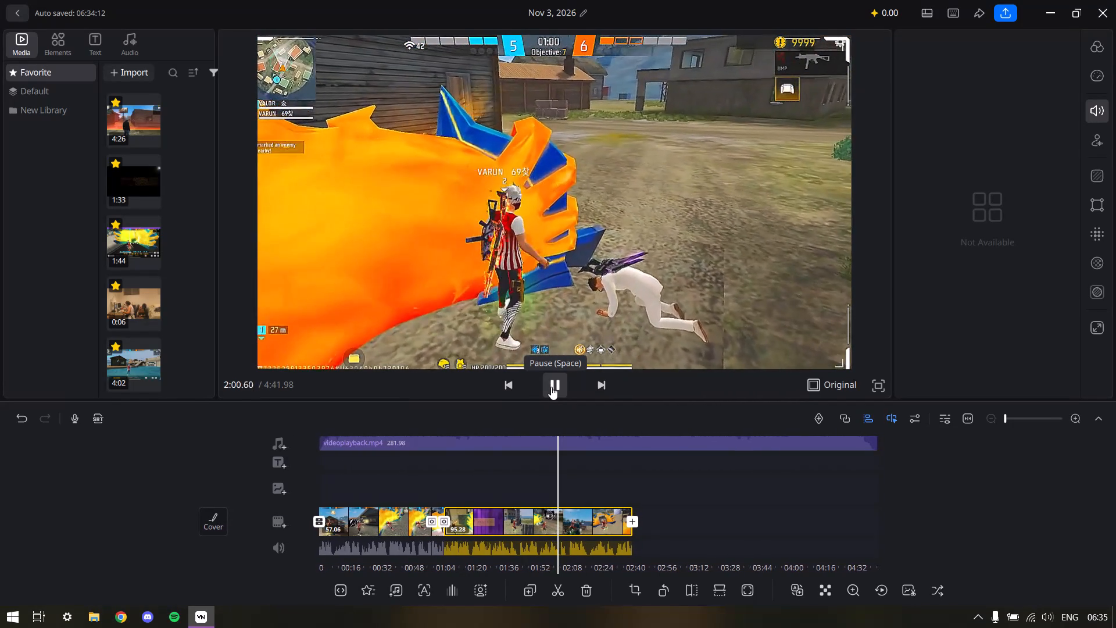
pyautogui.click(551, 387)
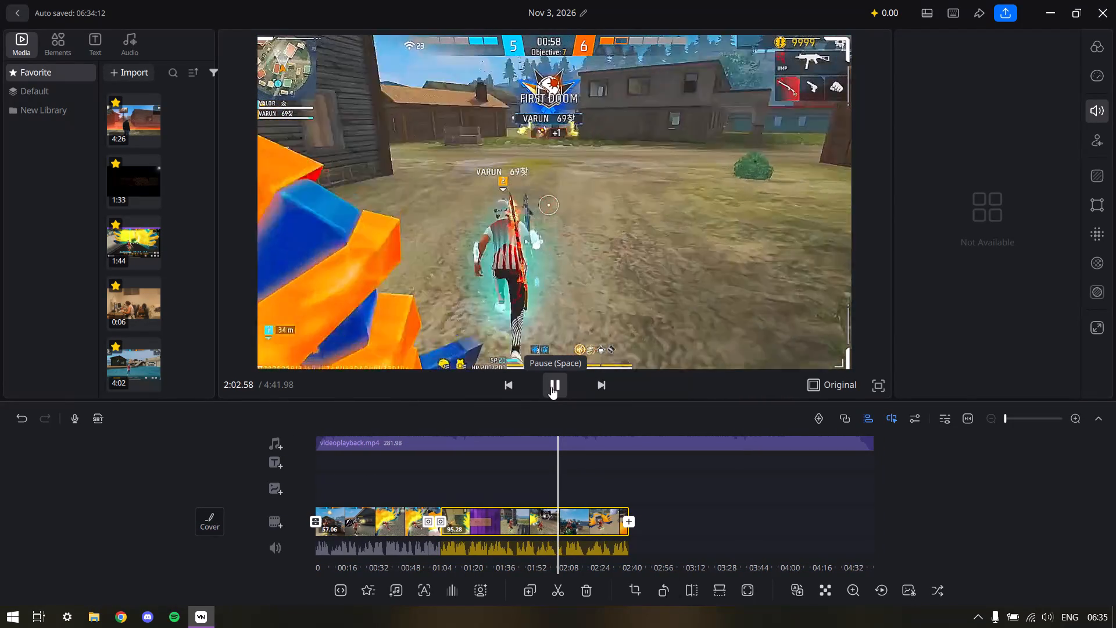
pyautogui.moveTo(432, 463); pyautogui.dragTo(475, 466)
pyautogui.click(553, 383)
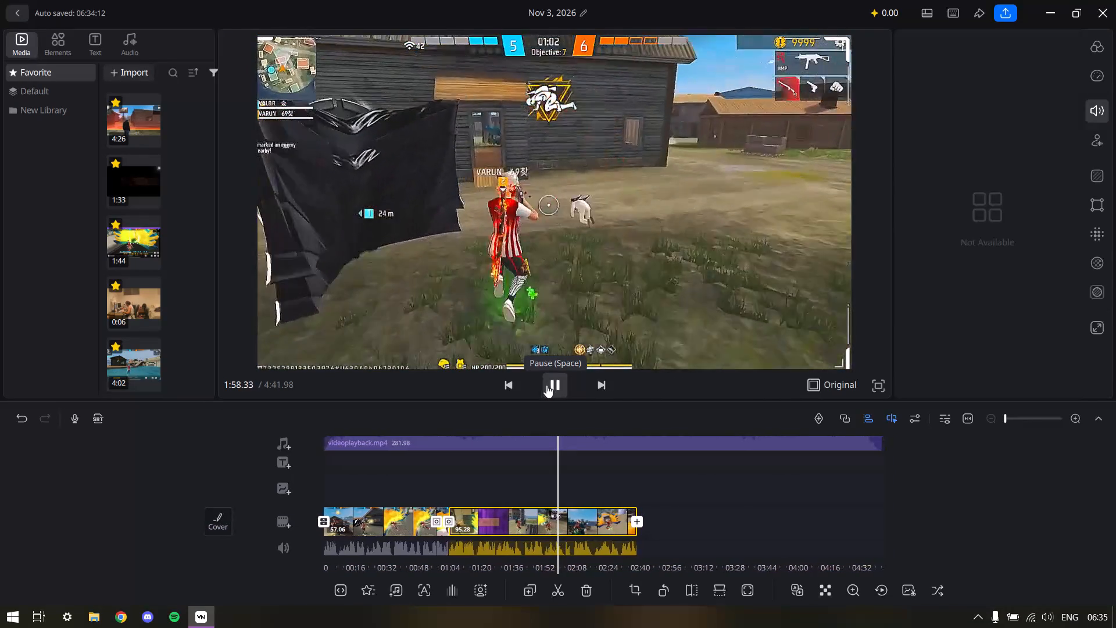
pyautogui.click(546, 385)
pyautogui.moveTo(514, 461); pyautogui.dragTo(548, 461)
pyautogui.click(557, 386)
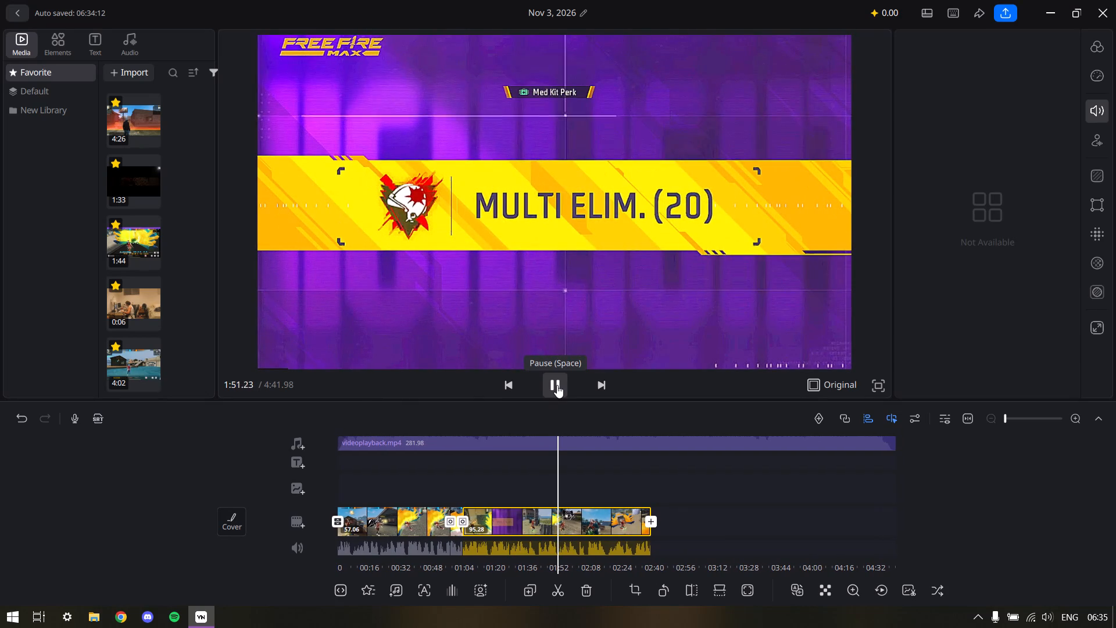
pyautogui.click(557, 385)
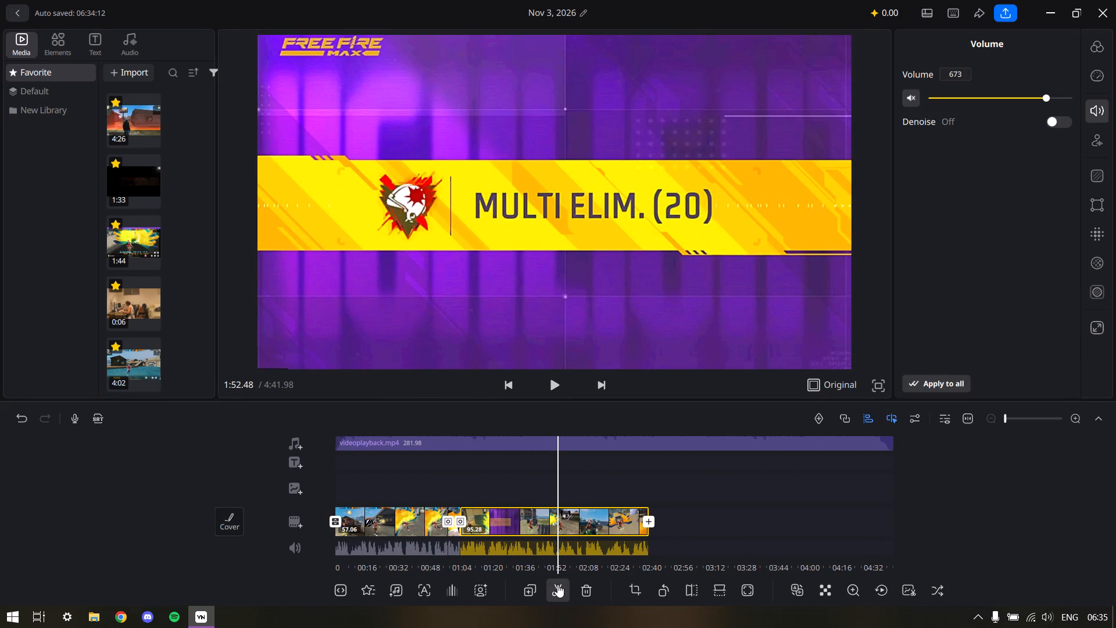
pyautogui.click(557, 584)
# Play back the footage after the 1:52.48 split up to about 2:00 to check where the cut should fall.
pyautogui.click(557, 388)
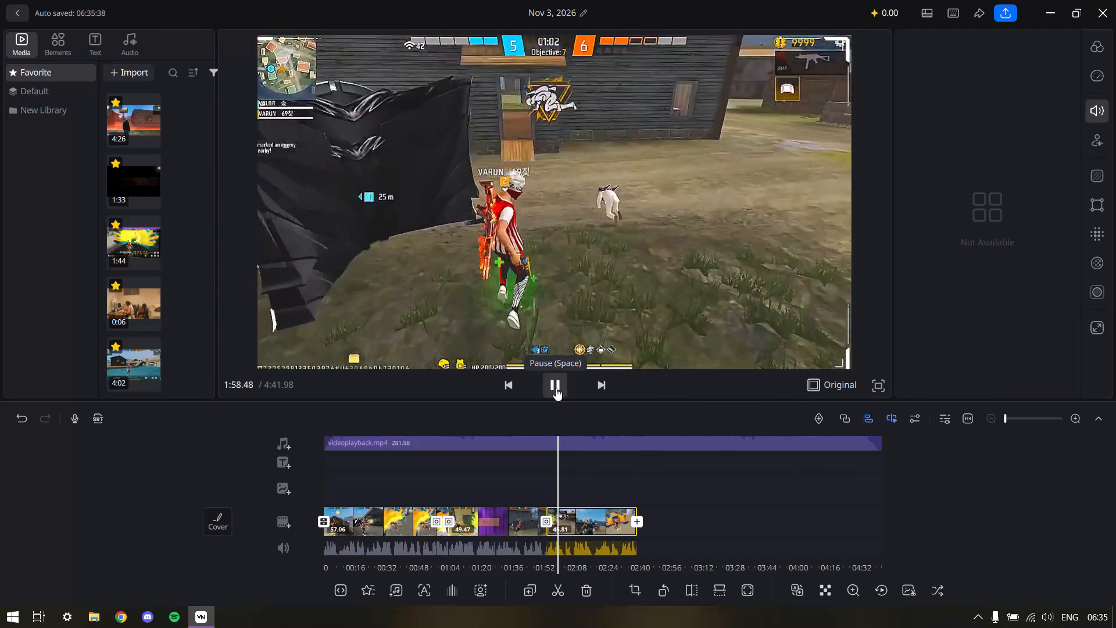
pyautogui.click(556, 388)
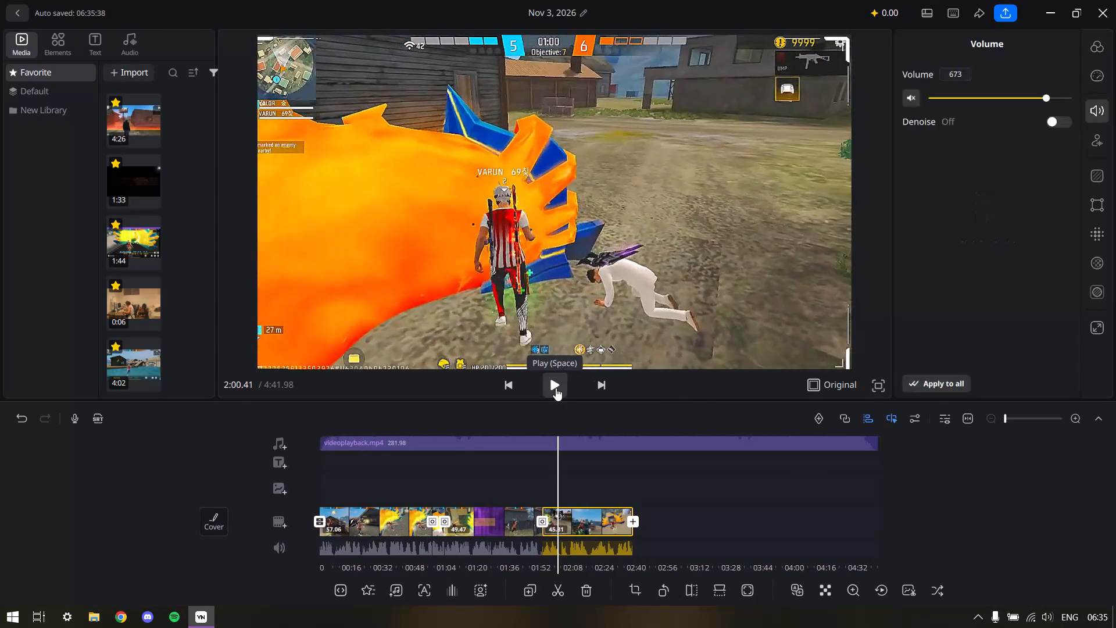
pyautogui.moveTo(514, 449); pyautogui.dragTo(536, 448)
pyautogui.click(553, 389)
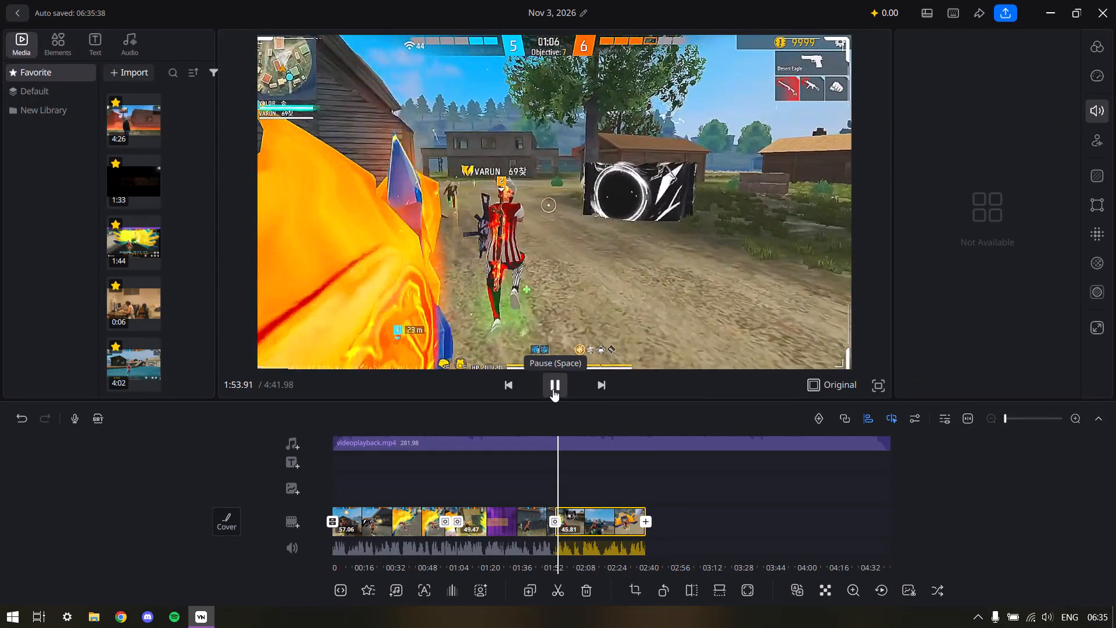
pyautogui.moveTo(505, 461); pyautogui.dragTo(528, 462)
pyautogui.click(561, 395)
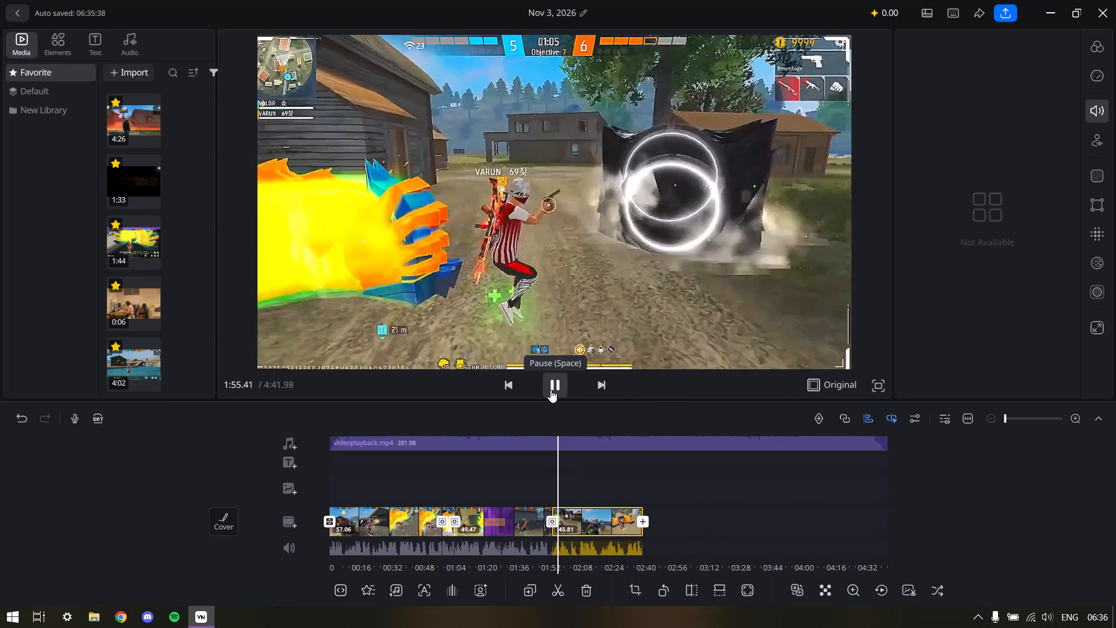
pyautogui.click(550, 390)
pyautogui.keyDown('ctrl'); pyautogui.scroll(10, 544, 412); pyautogui.keyUp('ctrl')
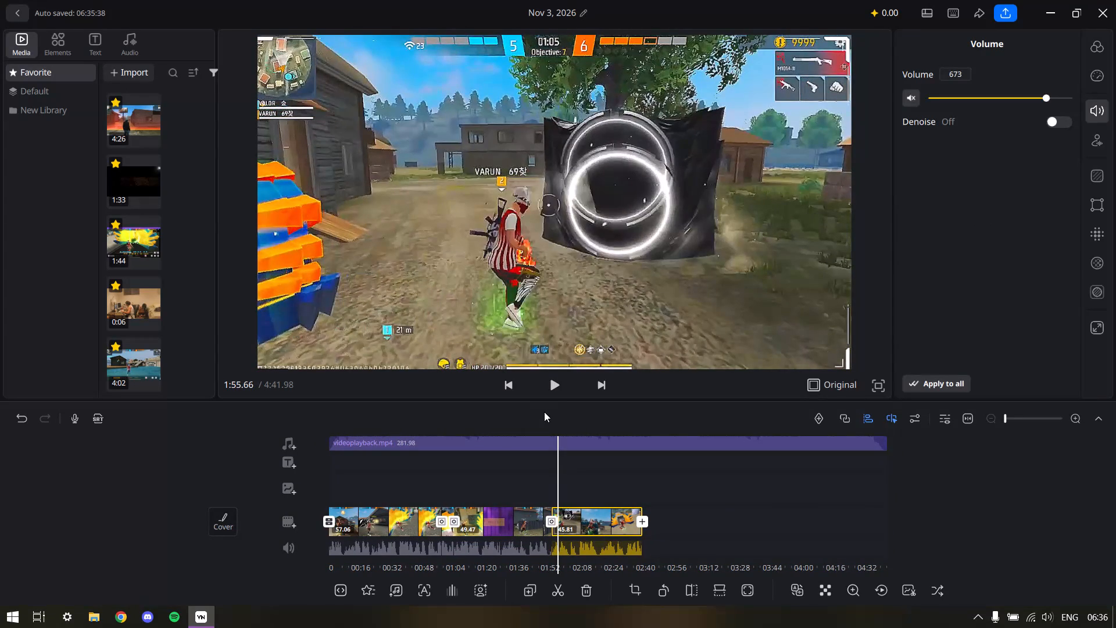
pyautogui.keyDown('ctrl'); pyautogui.scroll(16, 544, 412); pyautogui.keyUp('ctrl')
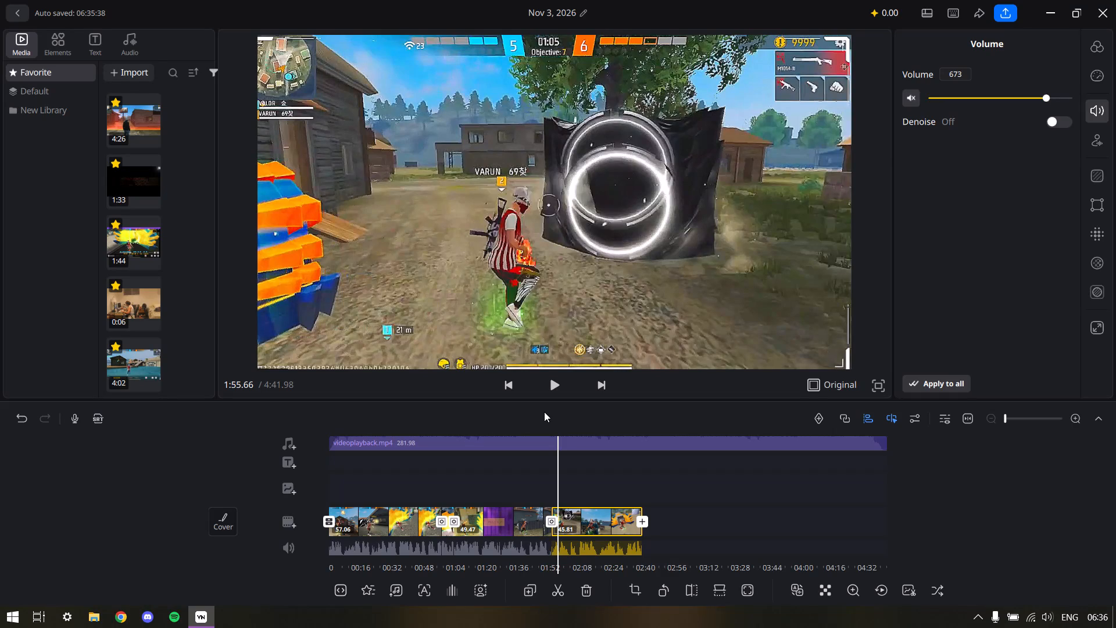
pyautogui.keyDown('ctrl'); pyautogui.scroll(5, 544, 412); pyautogui.keyUp('ctrl')
pyautogui.scroll(4, 544, 412)
pyautogui.hscroll(1, 566, 544)
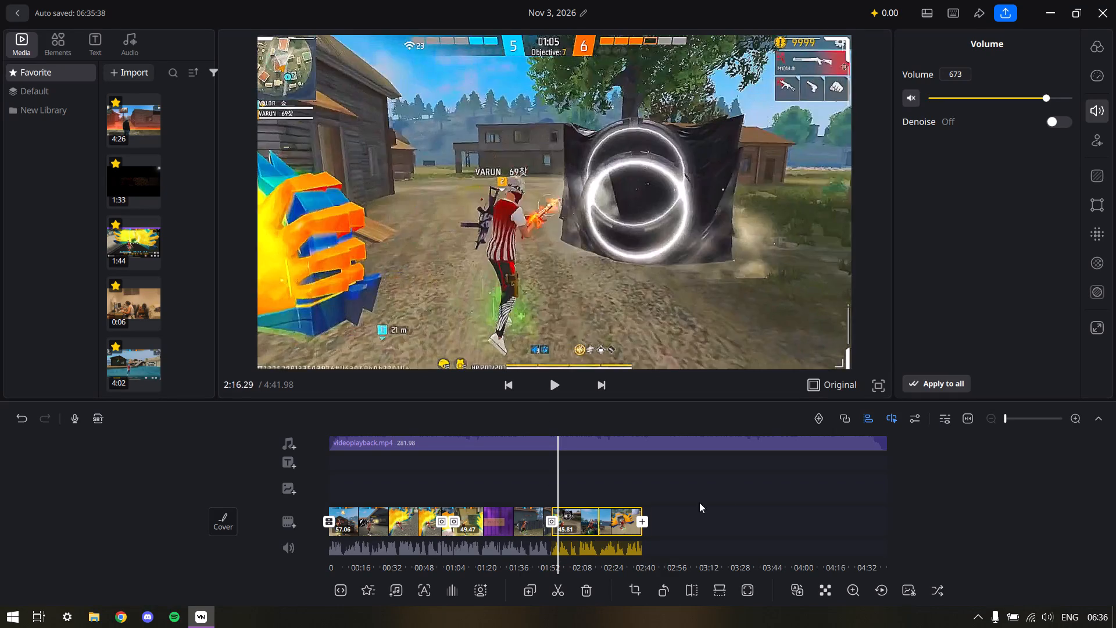
pyautogui.keyDown('ctrl'); pyautogui.scroll(3, 729, 501); pyautogui.keyUp('ctrl')
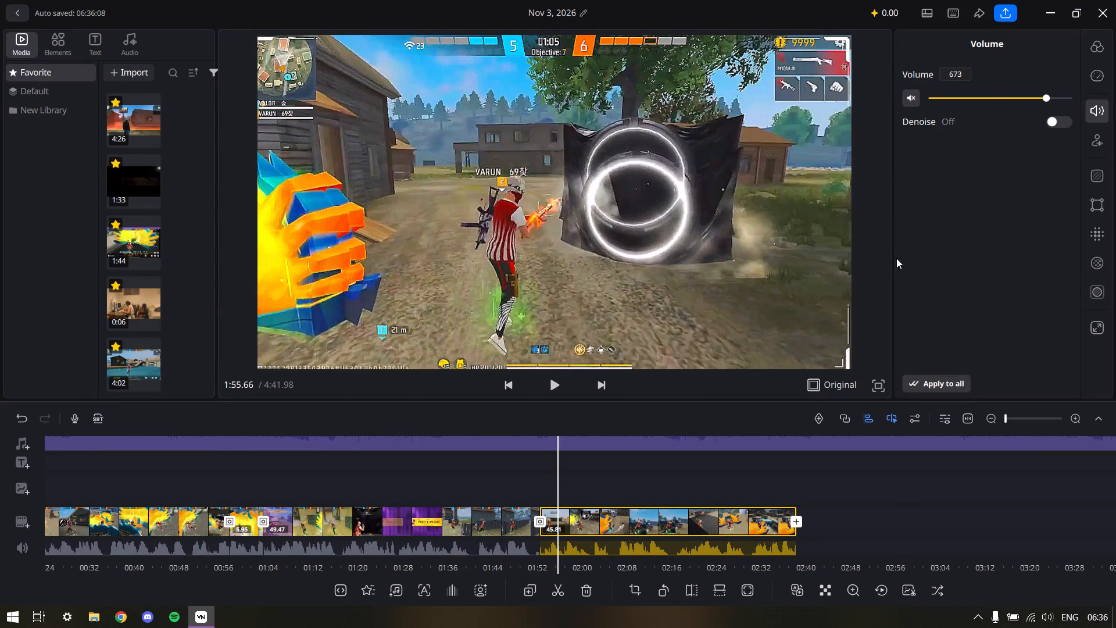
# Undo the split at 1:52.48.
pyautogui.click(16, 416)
# Split the last gameplay clip at 1:44.90, using playback of the footage before 1:52 to find the cut.
pyautogui.click(546, 381)
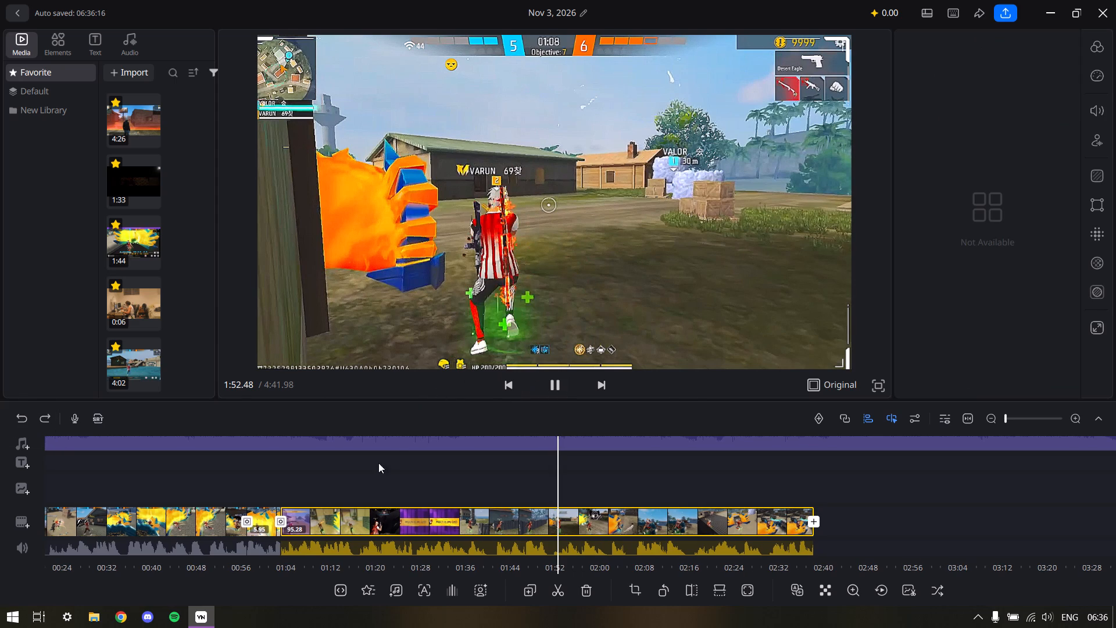
pyautogui.moveTo(362, 470); pyautogui.dragTo(527, 468)
pyautogui.click(549, 391)
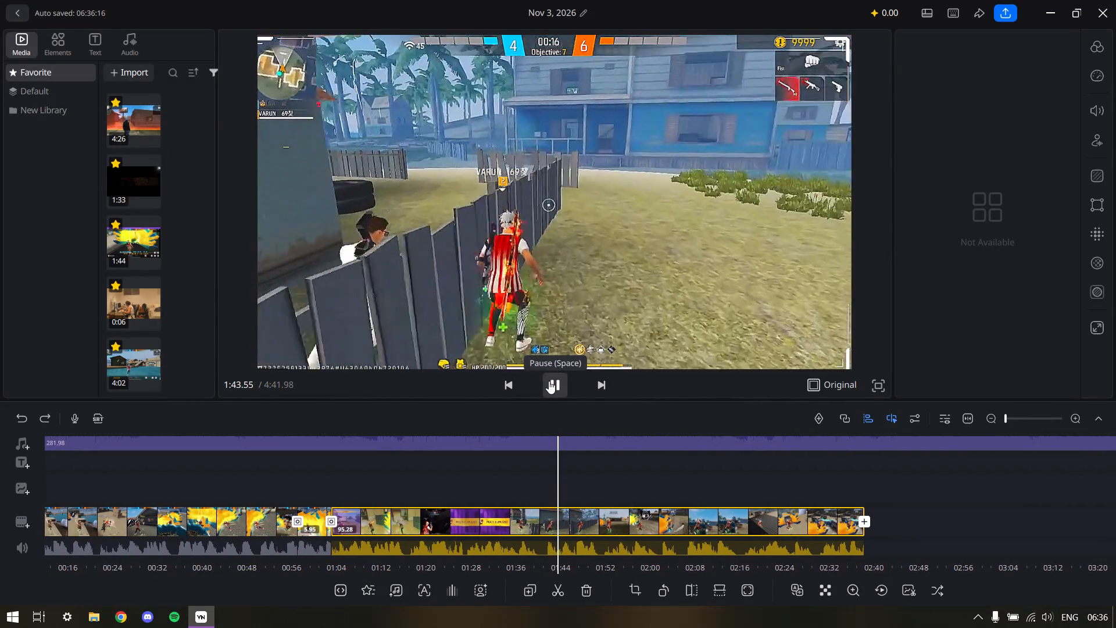
pyautogui.click(549, 381)
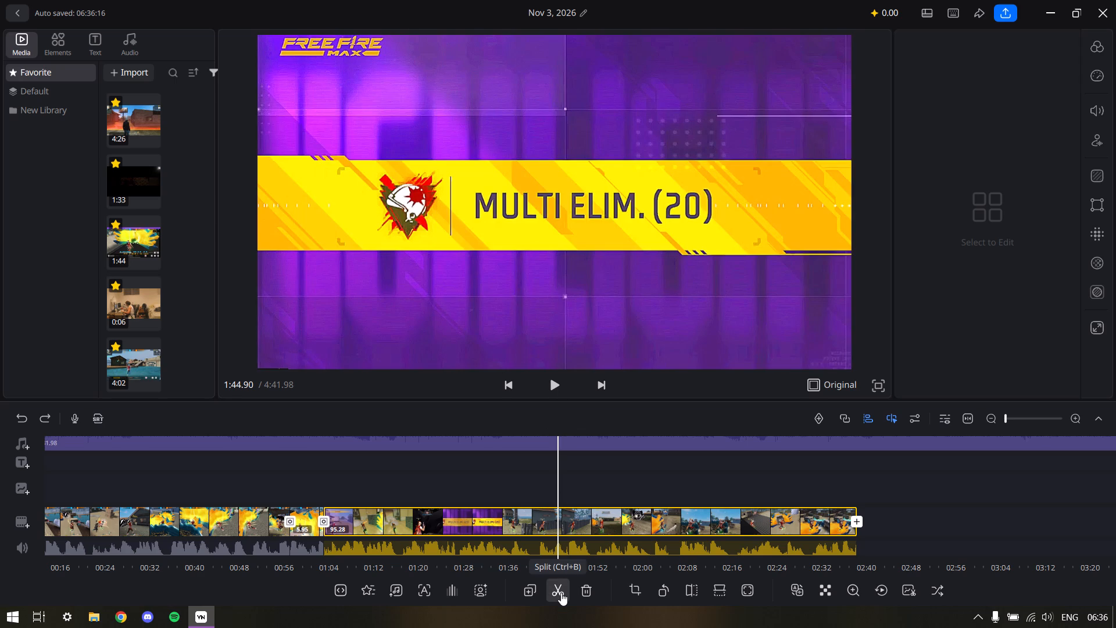
pyautogui.click(561, 593)
# Play on in short bursts and split the last gameplay clip again at 1:50.09.
pyautogui.click(555, 389)
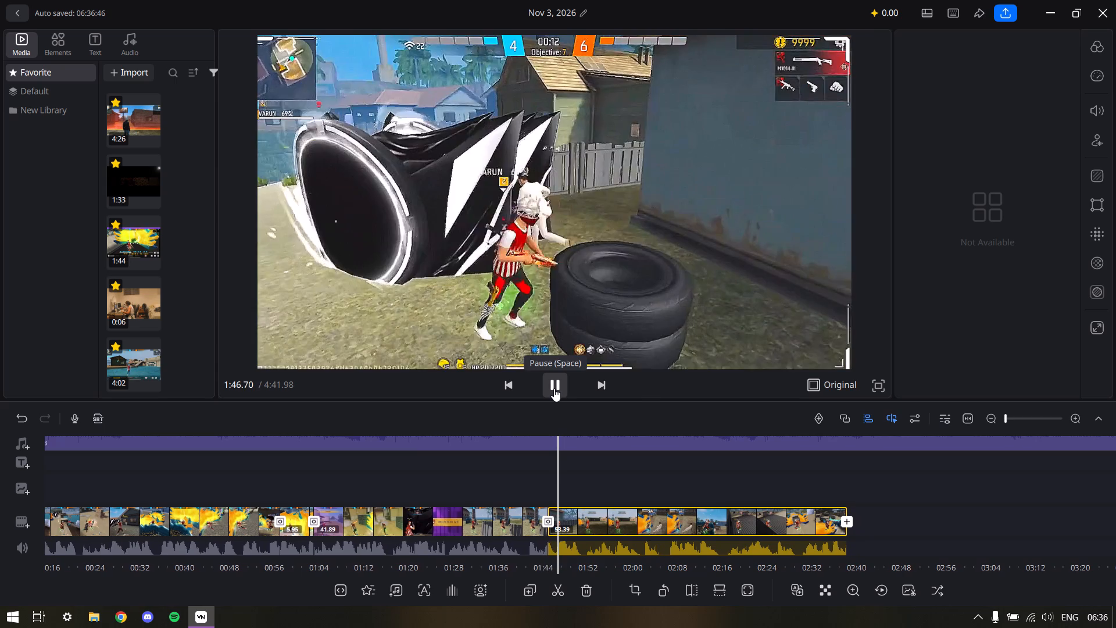
pyautogui.click(554, 388)
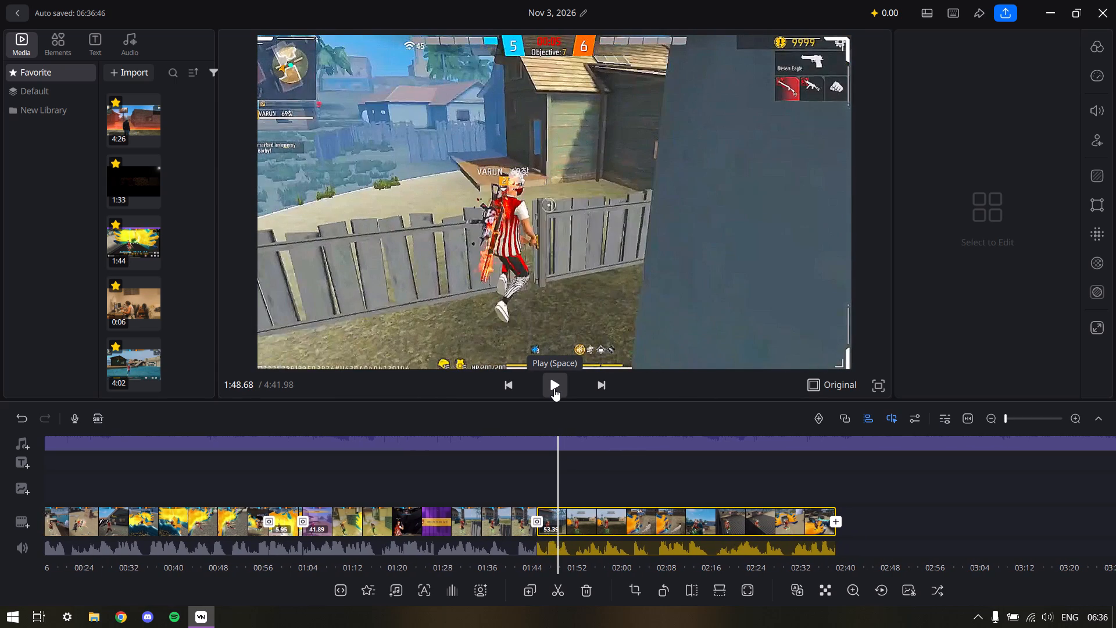
pyautogui.doubleClick(554, 388)
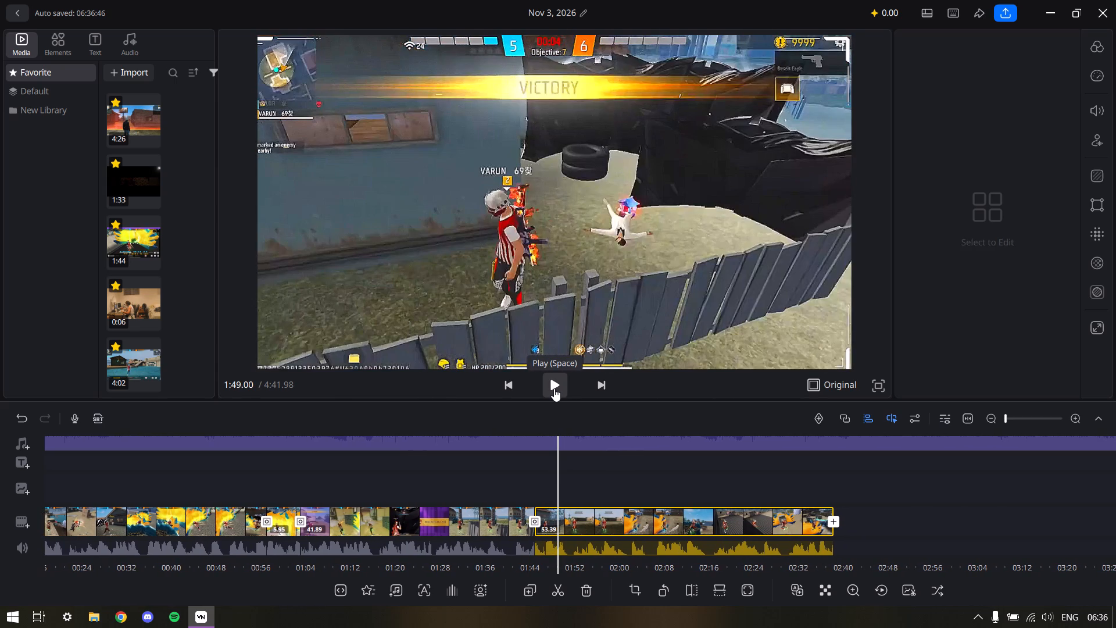
pyautogui.click(554, 388)
pyautogui.click(554, 388)
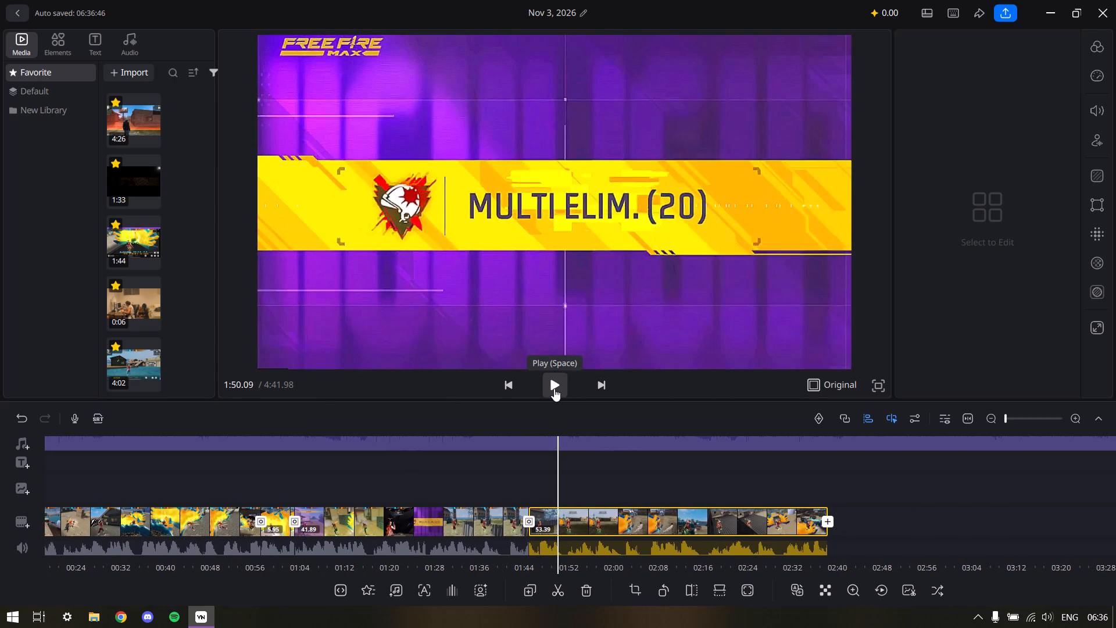
pyautogui.click(560, 594)
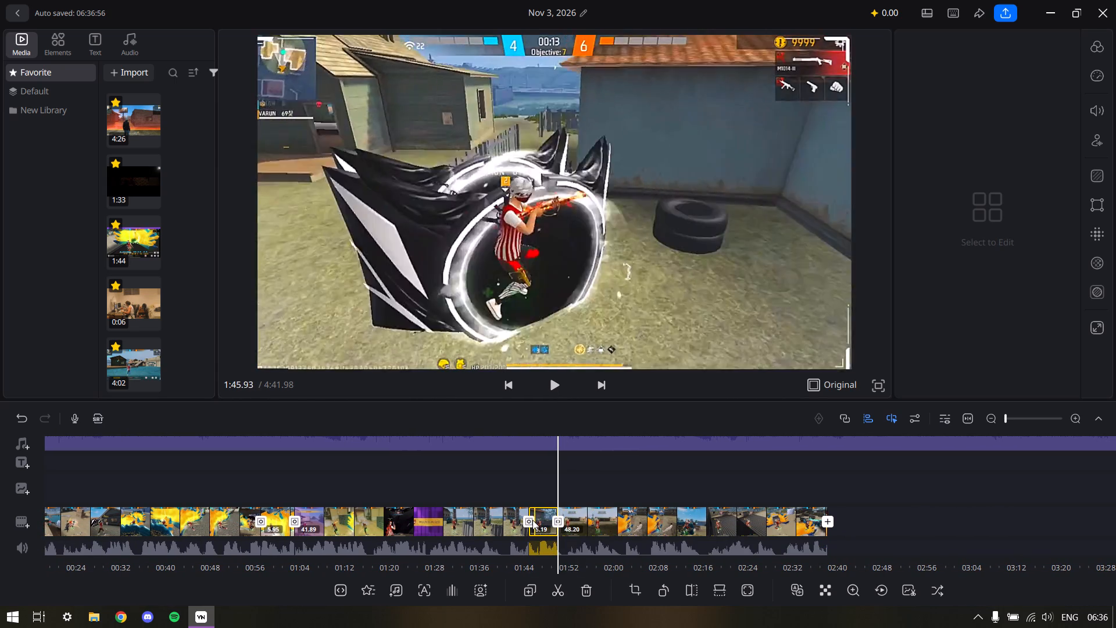
# Remove the Circle transition at the 1:44.90 cut by setting it to None.
pyautogui.click(529, 520)
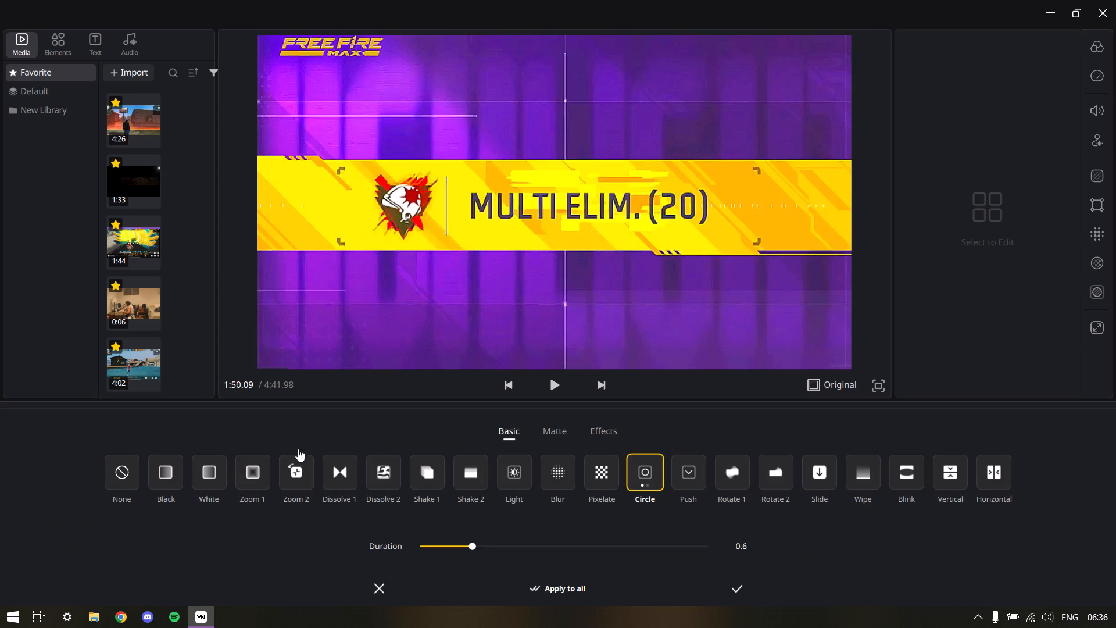
pyautogui.click(118, 466)
pyautogui.click(729, 591)
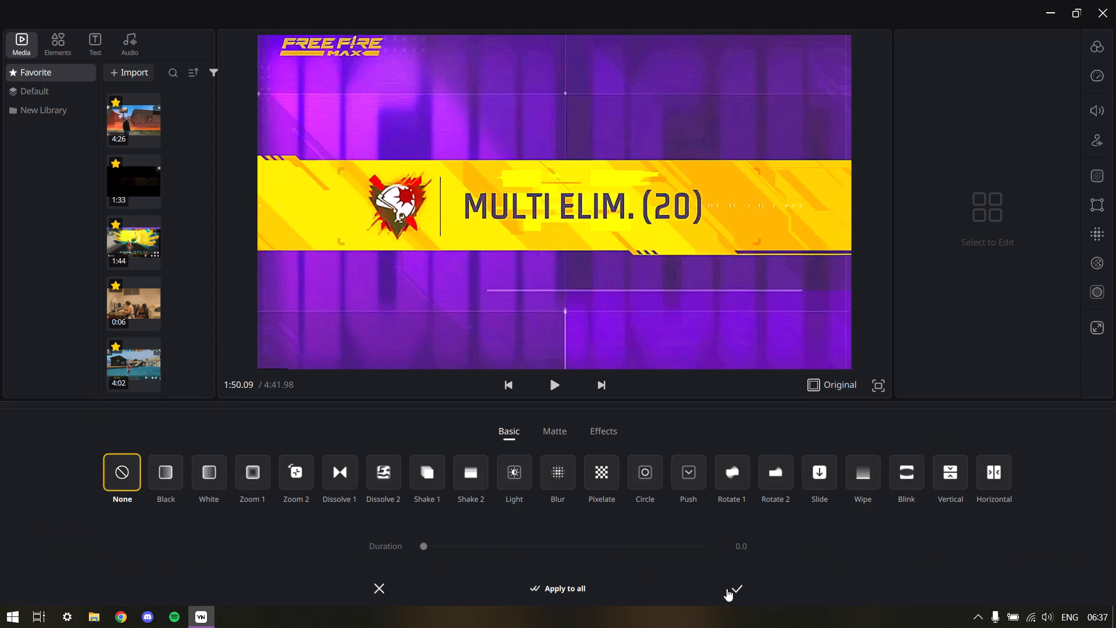
# Split the last gameplay clip at 1:58.43, playing the footage from about 1:38 in short bursts to find the cut.
pyautogui.moveTo(446, 476); pyautogui.dragTo(530, 476)
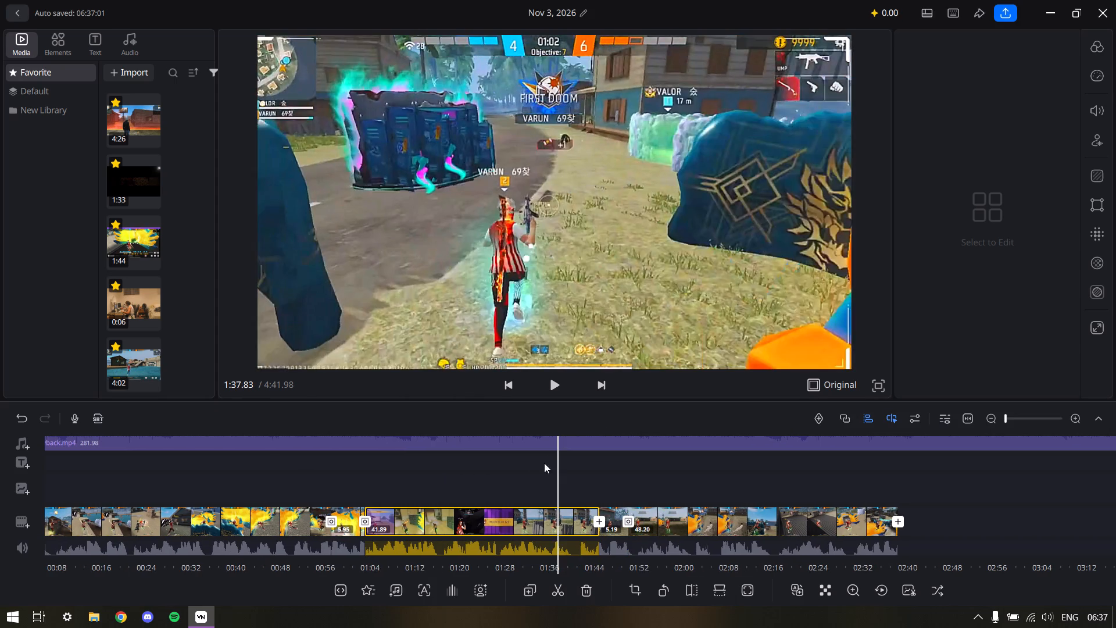
pyautogui.click(557, 386)
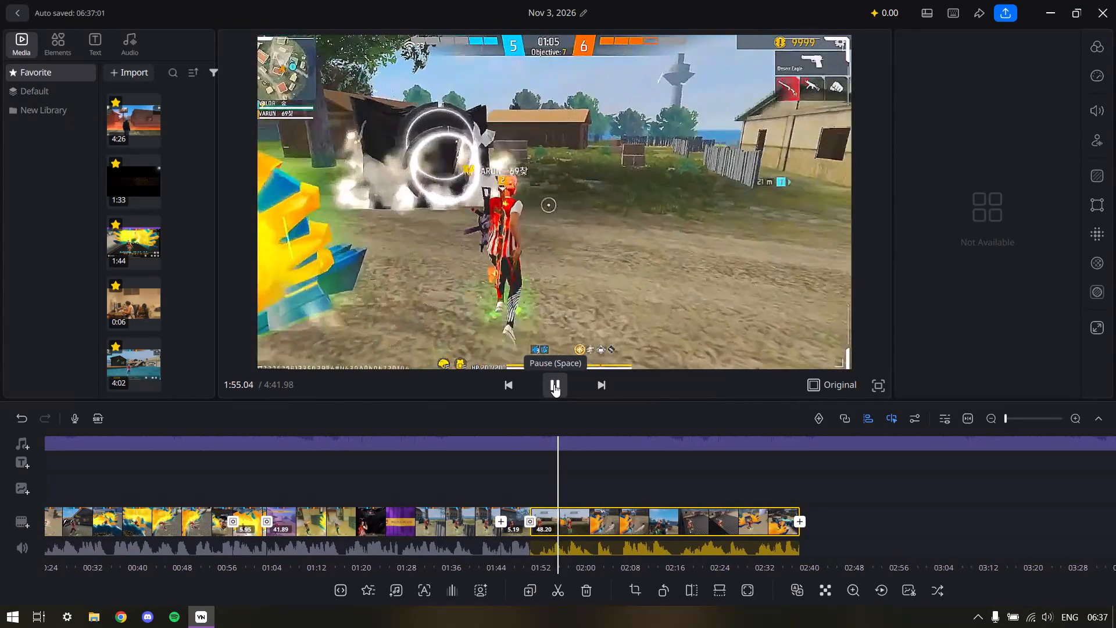
pyautogui.click(554, 384)
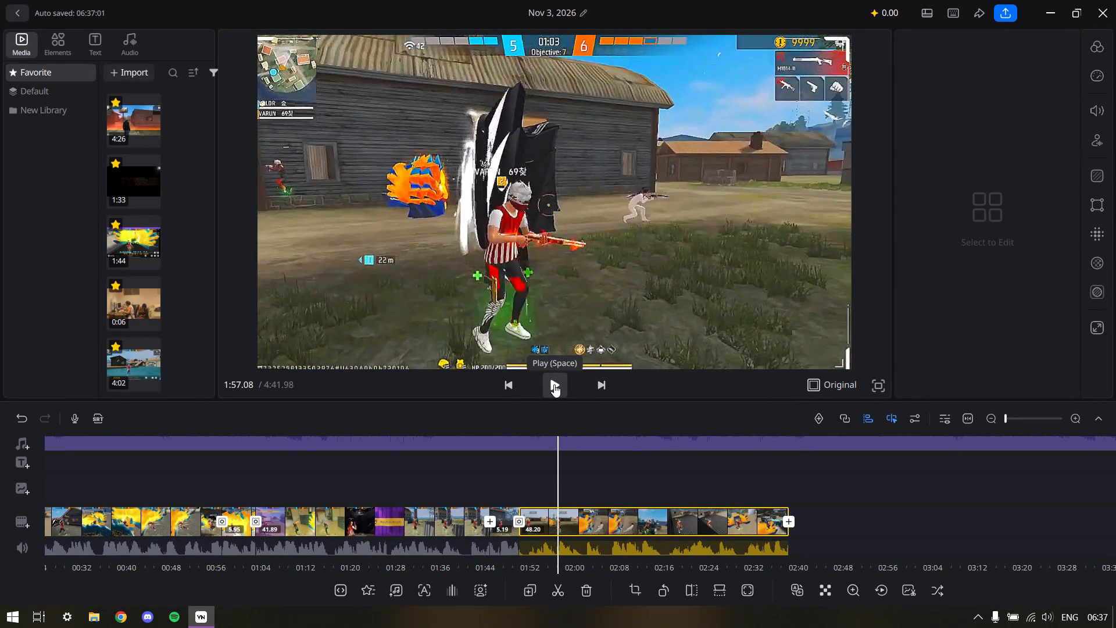
pyautogui.click(554, 384)
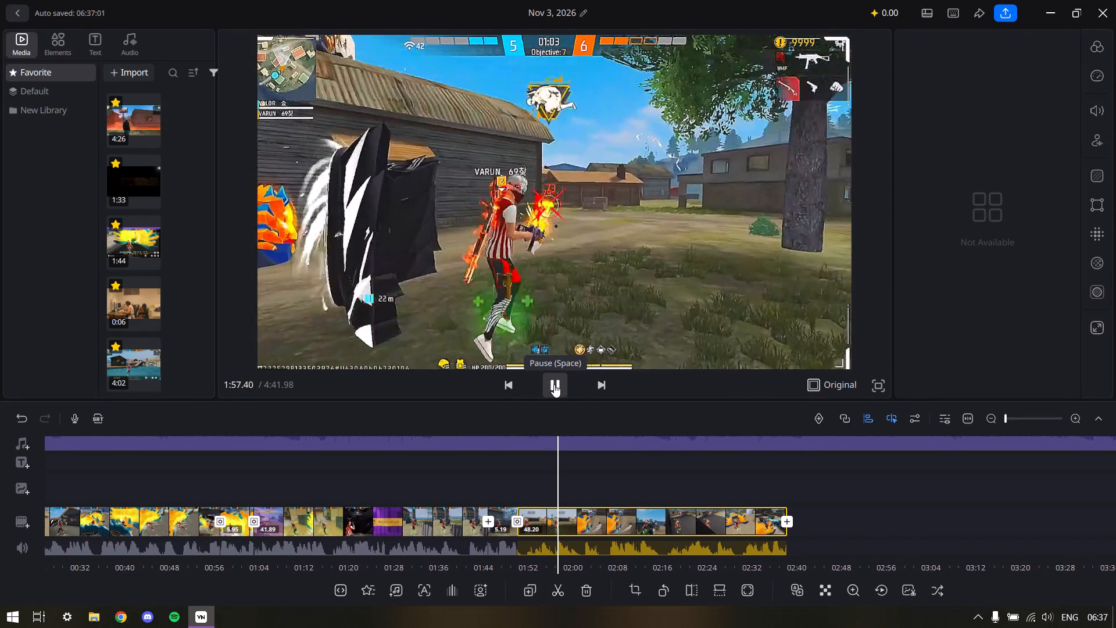
pyautogui.click(554, 384)
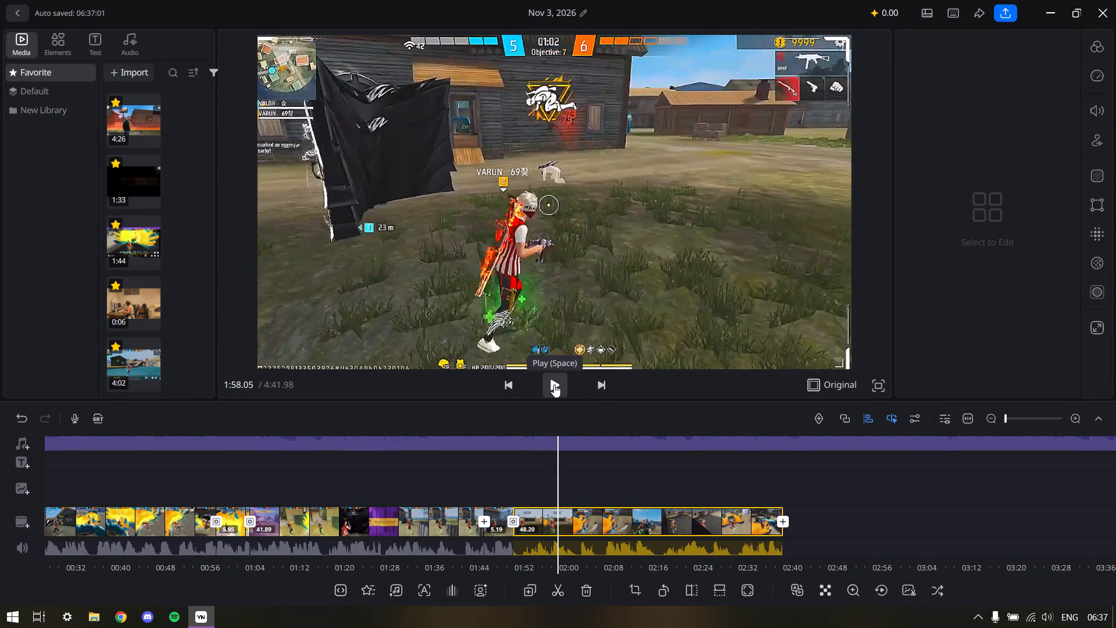
pyautogui.click(554, 384)
pyautogui.click(554, 384)
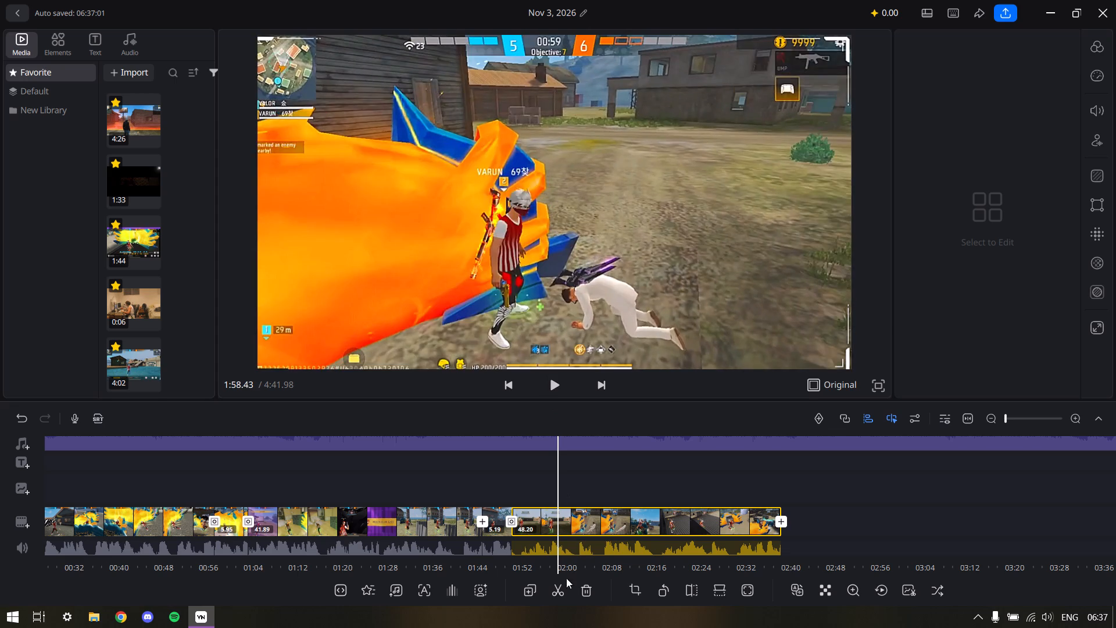
pyautogui.click(560, 589)
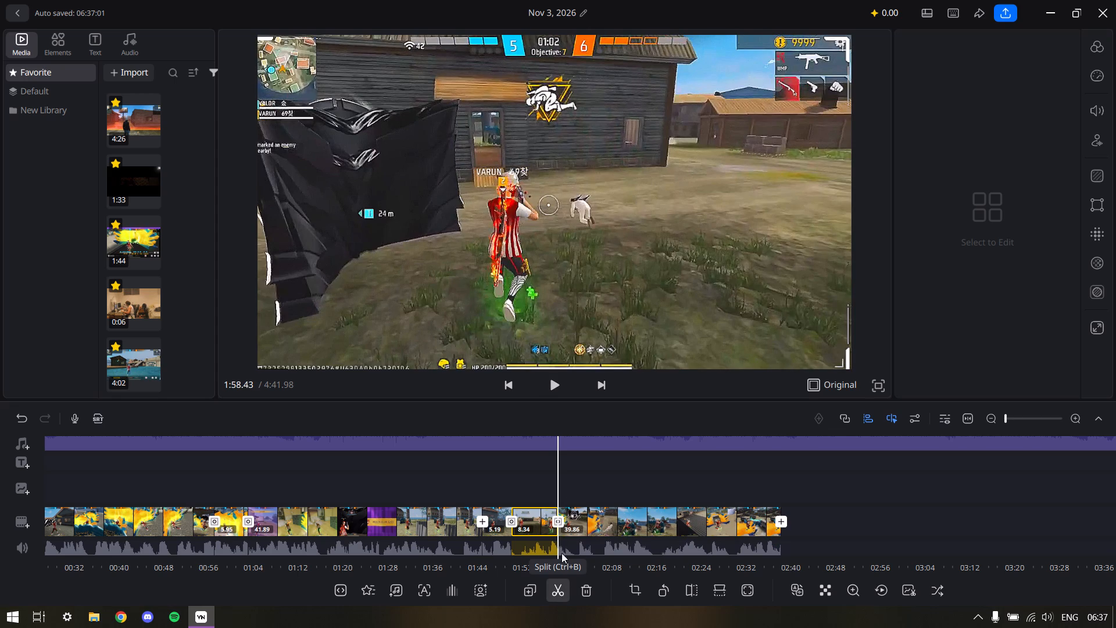
# Play on past the Multi Elim. (20) banner, split the last clip at 2:06.76 and delete the 8.33-second section before the cut.
pyautogui.click(552, 384)
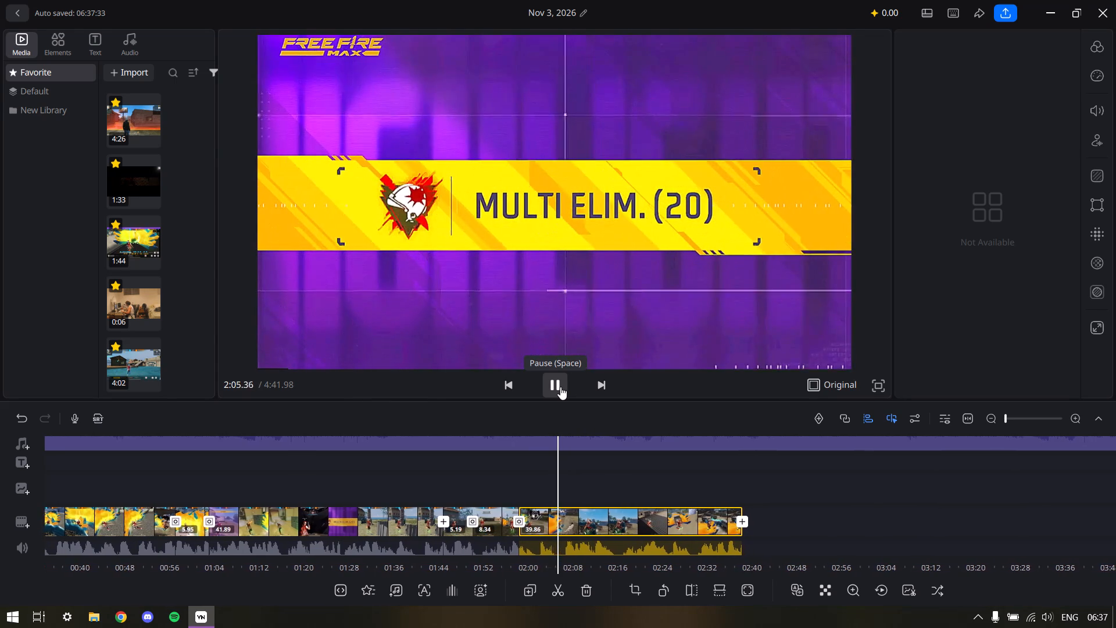
pyautogui.click(560, 387)
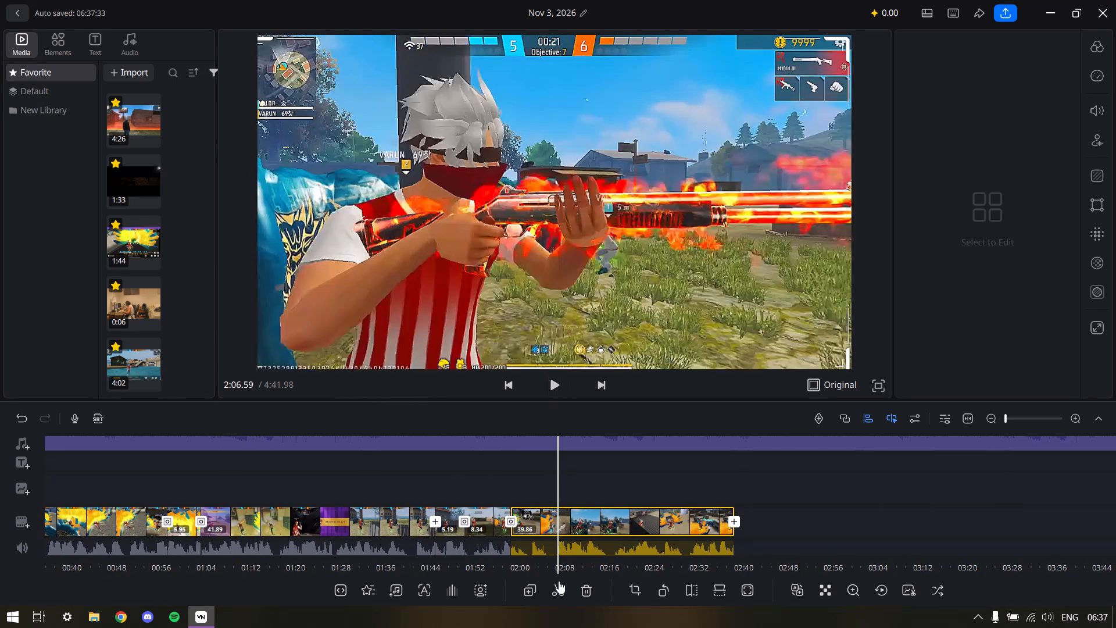
pyautogui.click(557, 592)
pyautogui.click(538, 526)
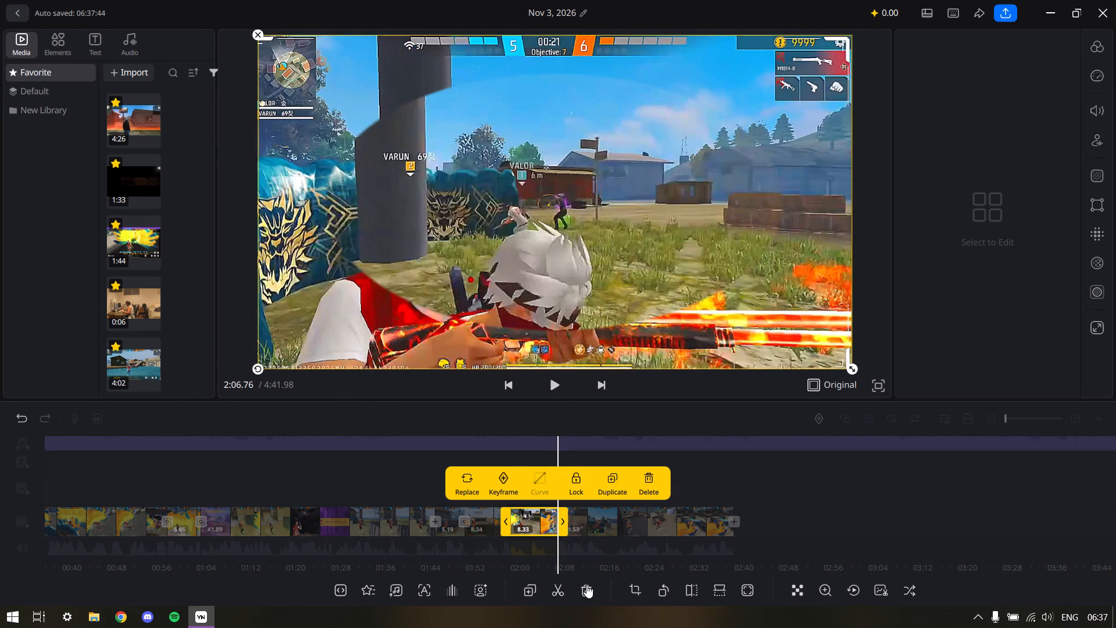
pyautogui.click(589, 588)
# Play back the newly cut footage from about 1:45 through to the end of the last gameplay clip.
pyautogui.moveTo(531, 481); pyautogui.dragTo(580, 479)
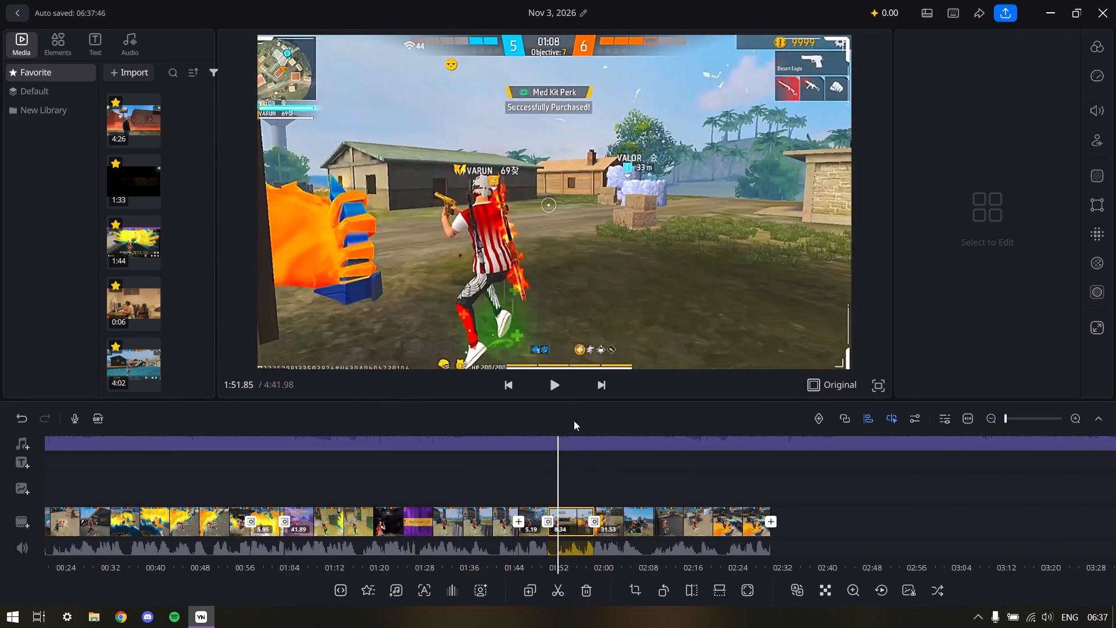
pyautogui.click(556, 377)
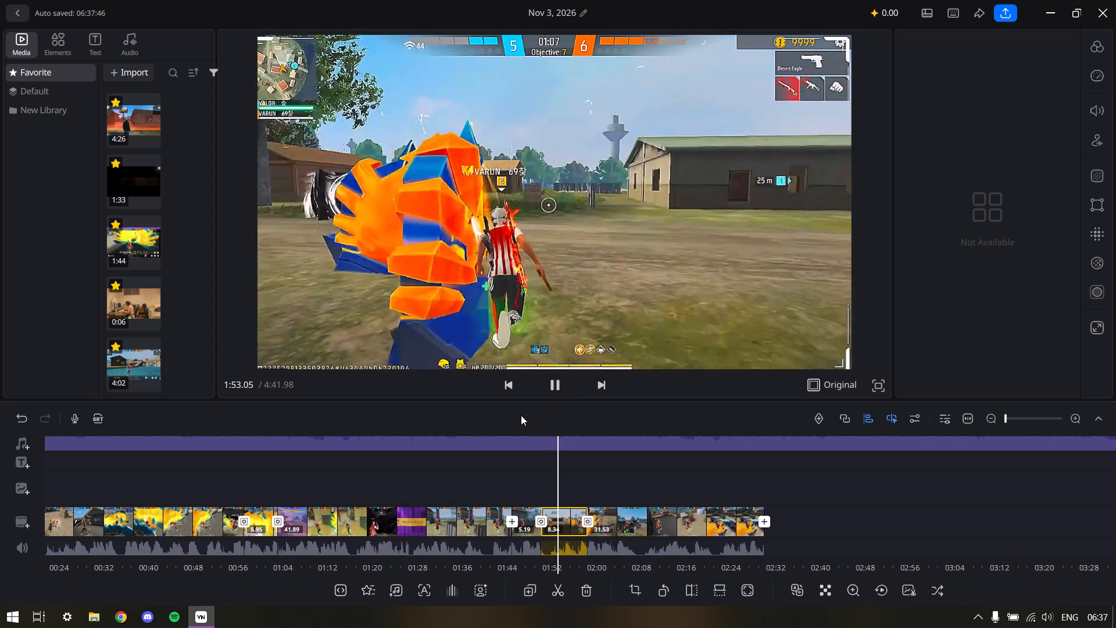
pyautogui.moveTo(521, 415); pyautogui.dragTo(563, 426)
pyautogui.moveTo(530, 441); pyautogui.dragTo(532, 446)
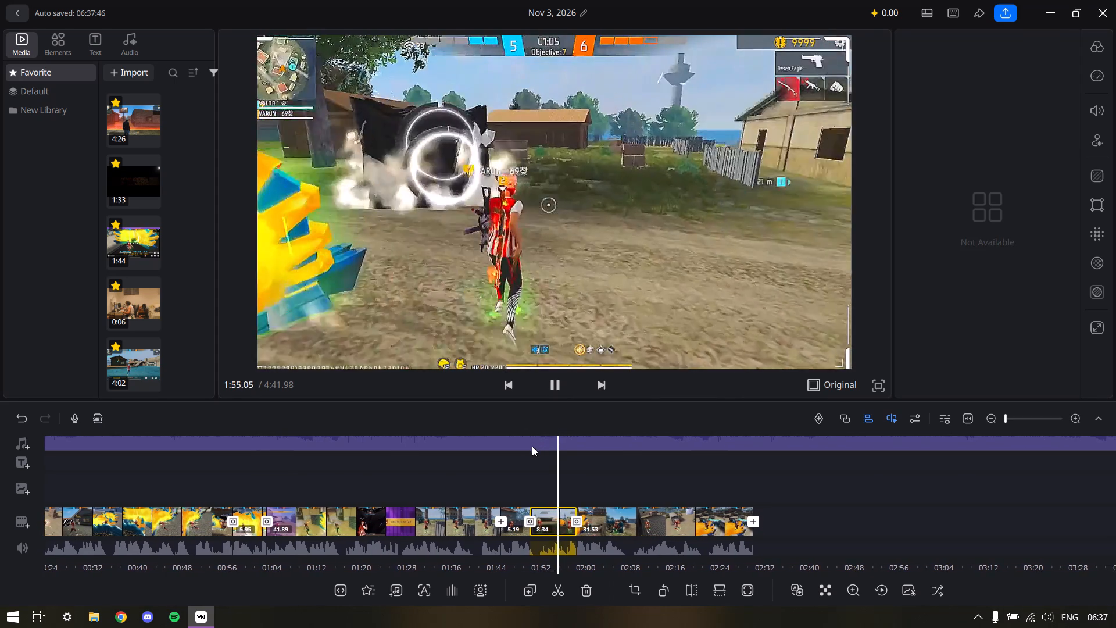
pyautogui.moveTo(532, 446); pyautogui.dragTo(586, 457)
pyautogui.click(548, 387)
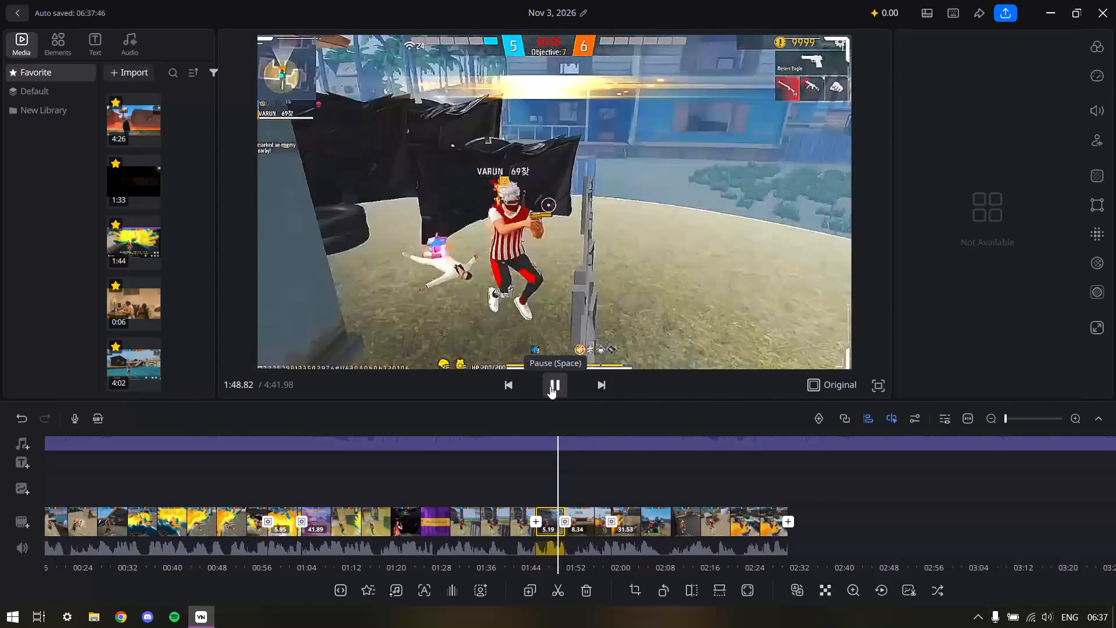
pyautogui.click(550, 386)
pyautogui.click(550, 386)
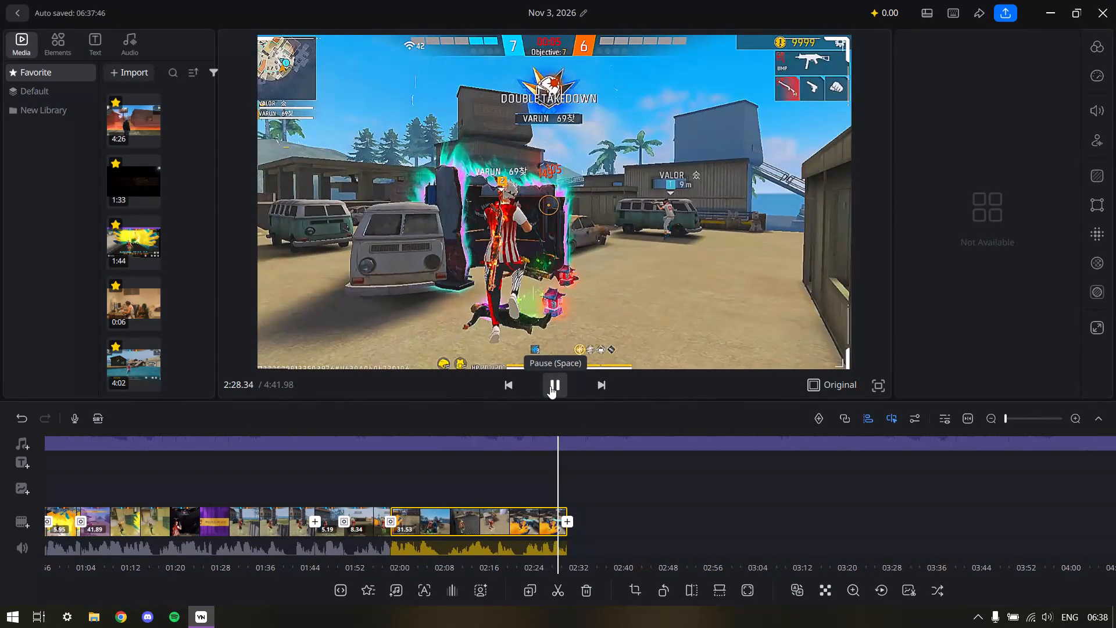
pyautogui.click(550, 386)
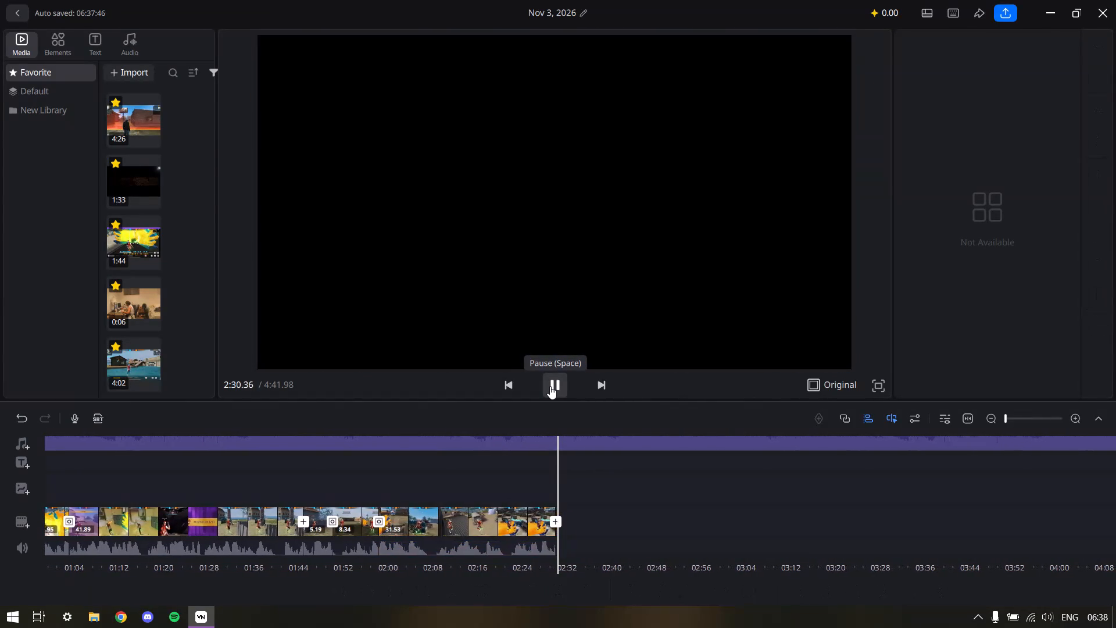
pyautogui.click(556, 519)
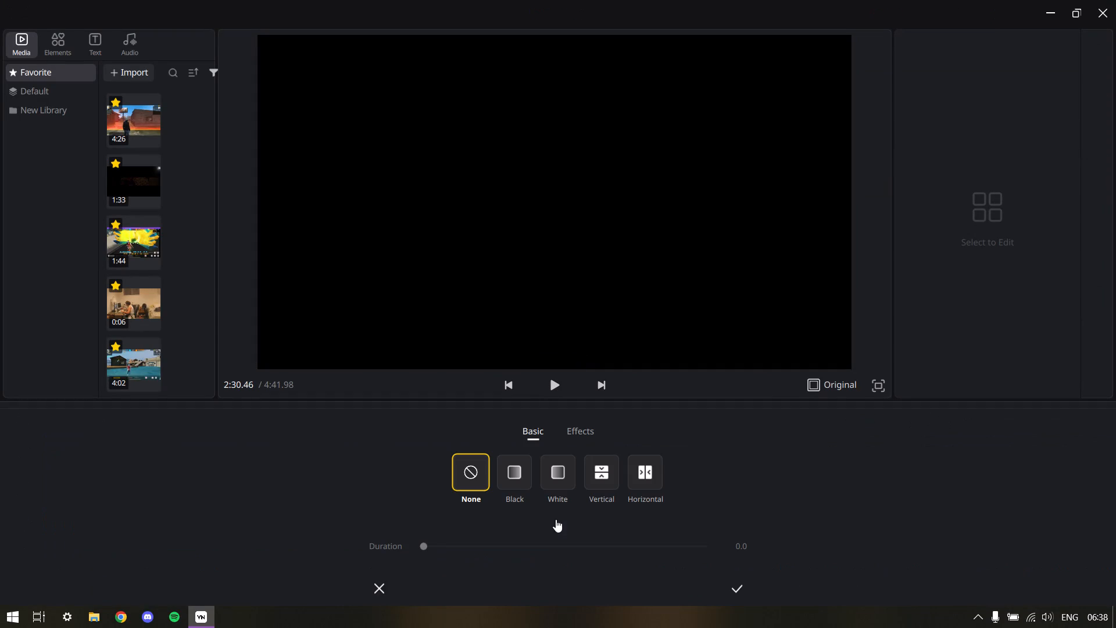
pyautogui.click(377, 589)
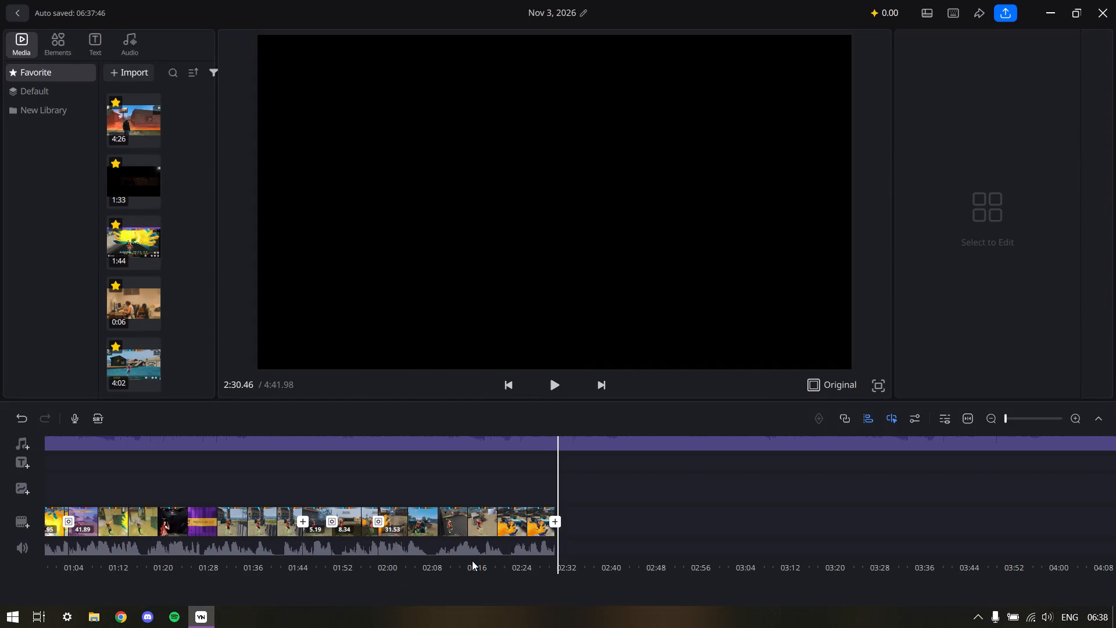
# Add the black image Screenshot (1).png from the favourite media after the last gameplay clip on the main track.
pyautogui.scroll(3, 130, 138)
pyautogui.scroll(-1, 125, 147)
pyautogui.scroll(10, 125, 147)
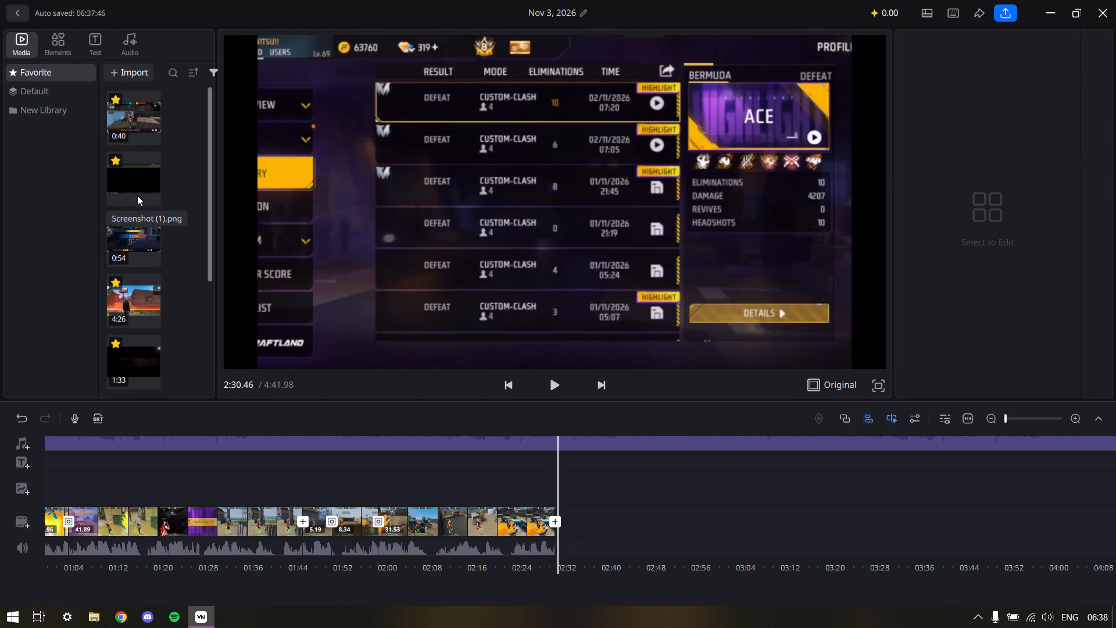
pyautogui.click(582, 515)
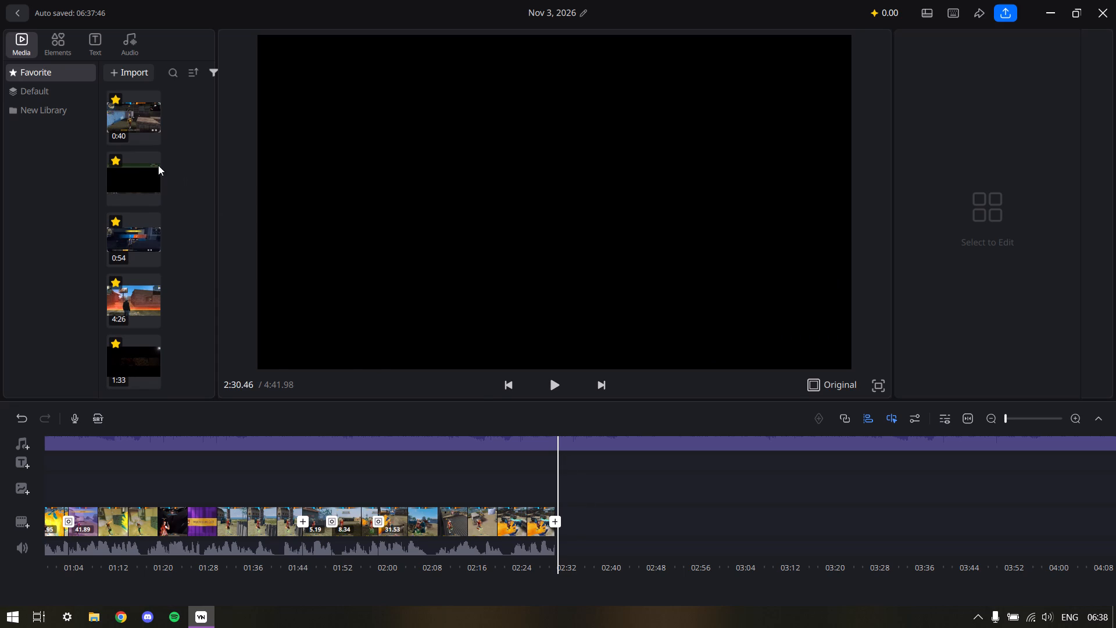
pyautogui.moveTo(151, 171); pyautogui.dragTo(591, 523)
pyautogui.moveTo(591, 523); pyautogui.dragTo(588, 523)
pyautogui.click(616, 438)
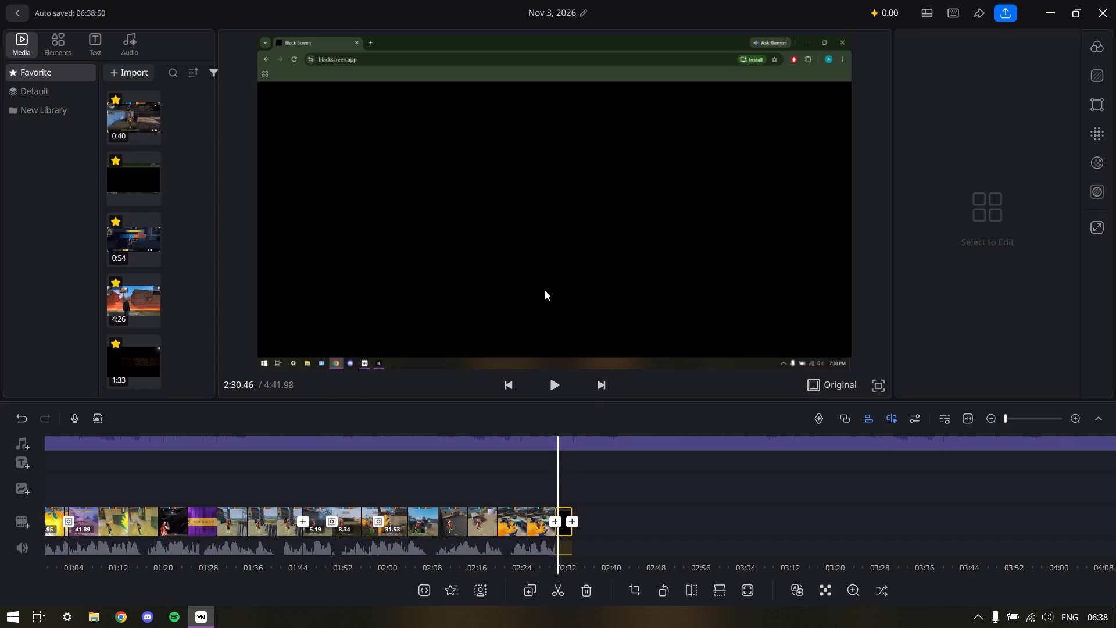
# Enlarge the black screenshot in the preview until only its black area fills the frame.
pyautogui.click(724, 272)
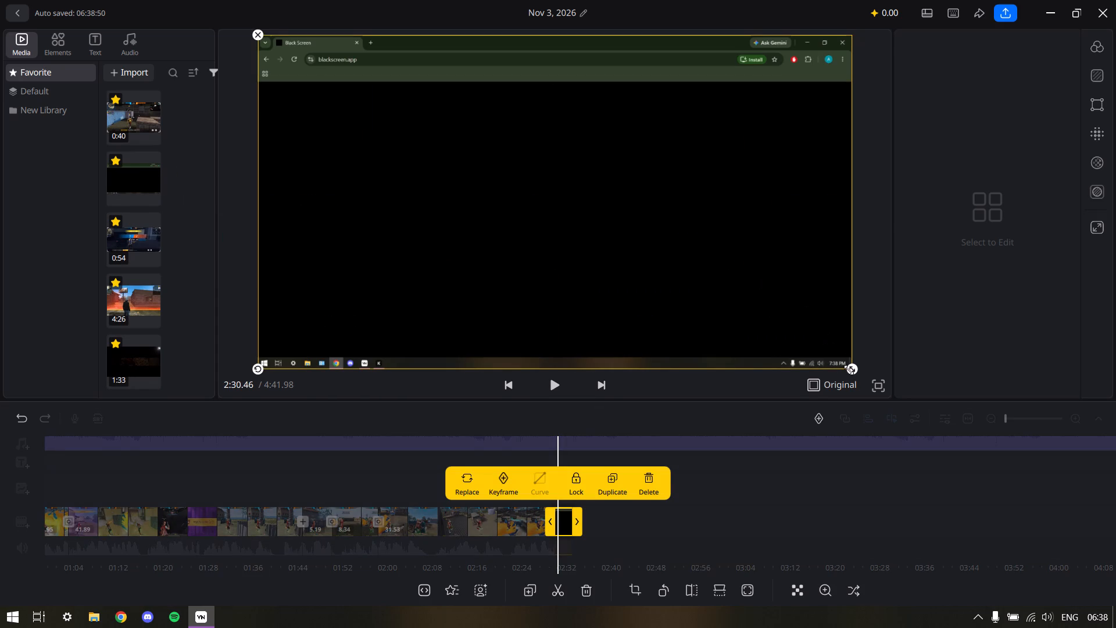
pyautogui.moveTo(852, 372); pyautogui.dragTo(1010, 419)
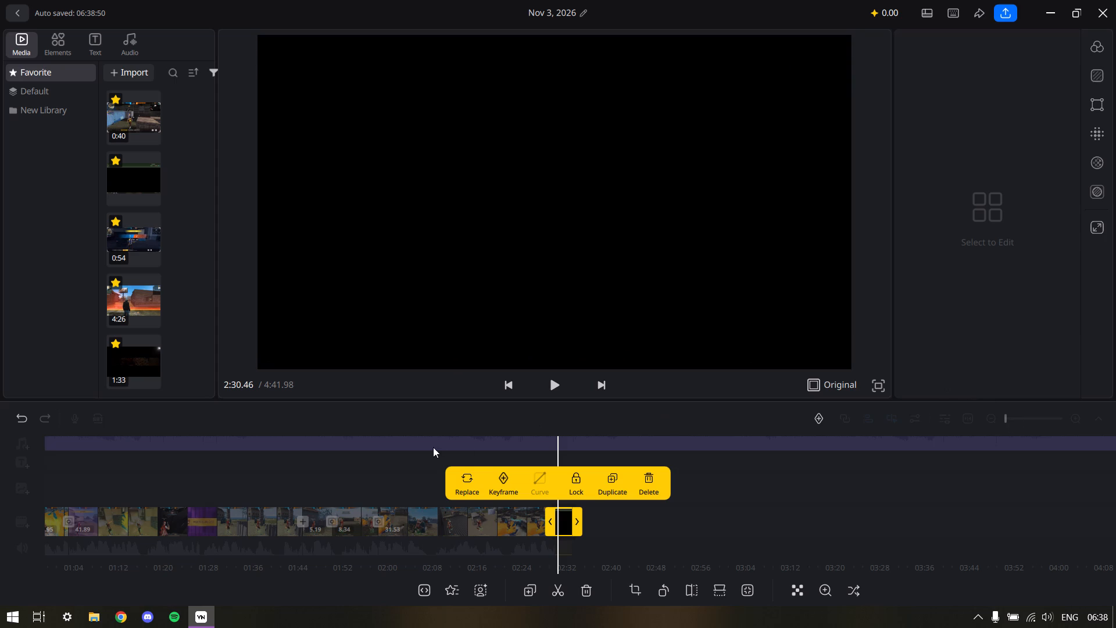
pyautogui.click(310, 459)
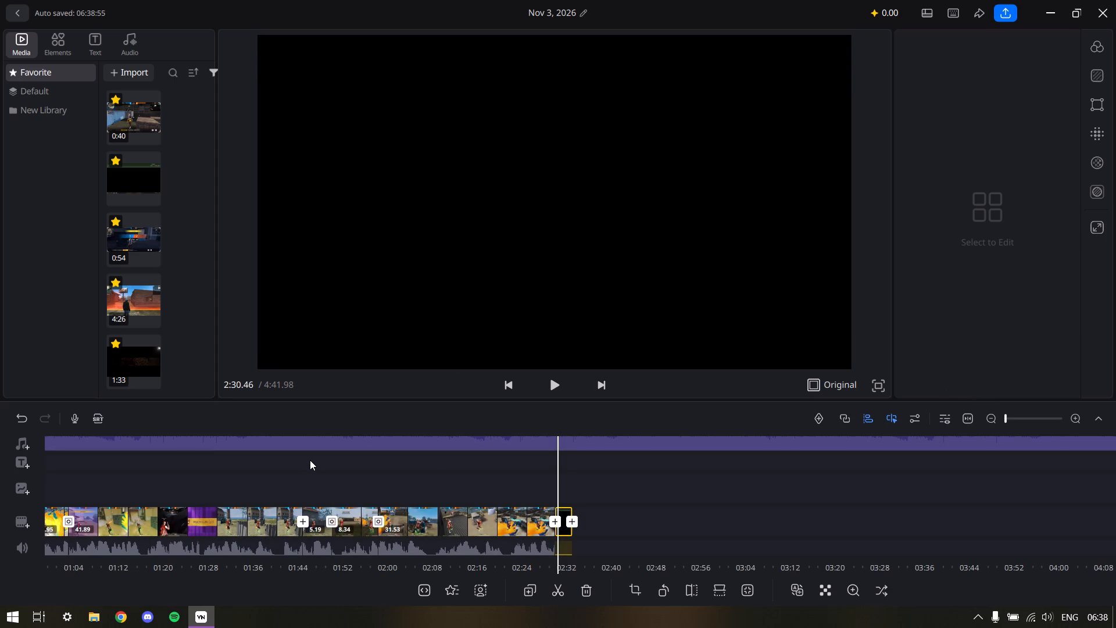
# Reorder the main track by moving the 3-second black clip from the end to before the first gameplay clip.
pyautogui.moveTo(301, 468); pyautogui.dragTo(596, 491)
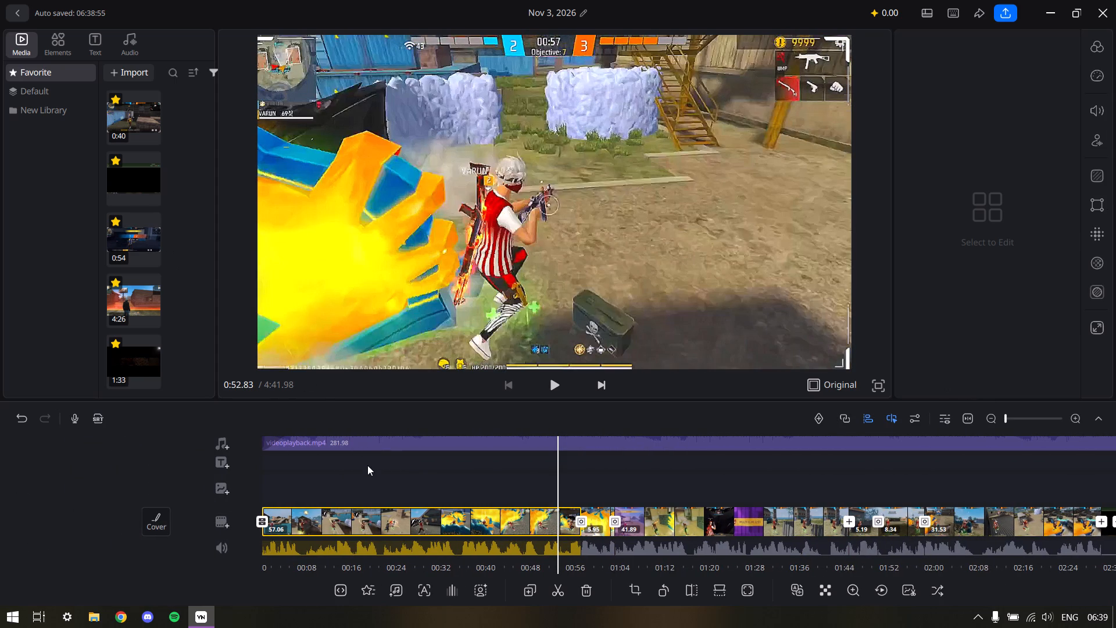
pyautogui.moveTo(367, 465); pyautogui.dragTo(0, 462)
pyautogui.moveTo(424, 489); pyautogui.dragTo(594, 499)
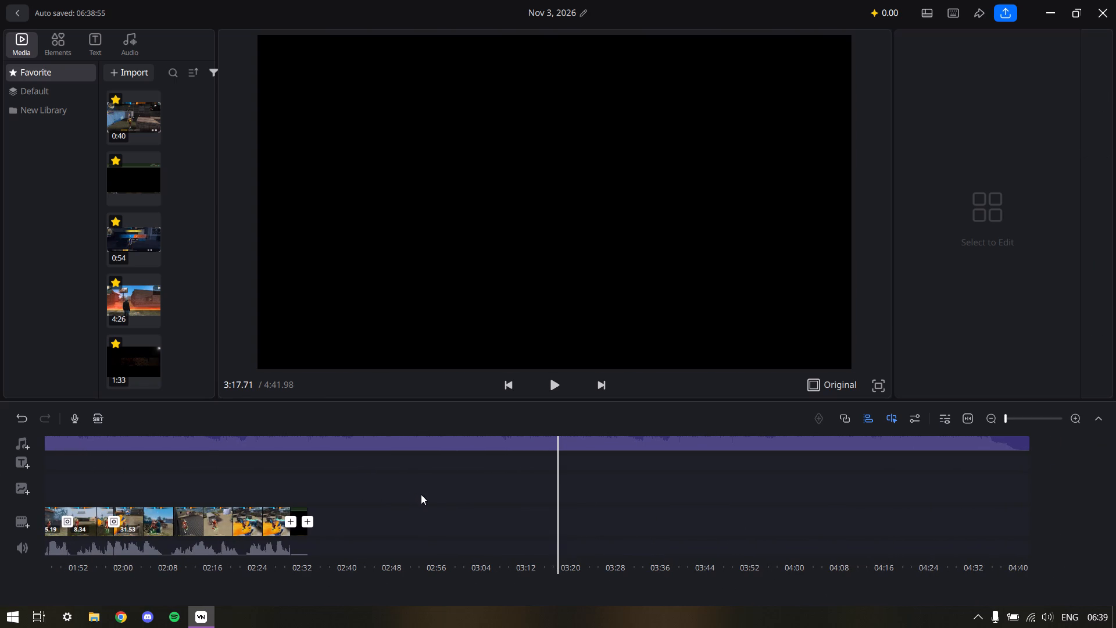
pyautogui.hscroll(-2, 717, 469)
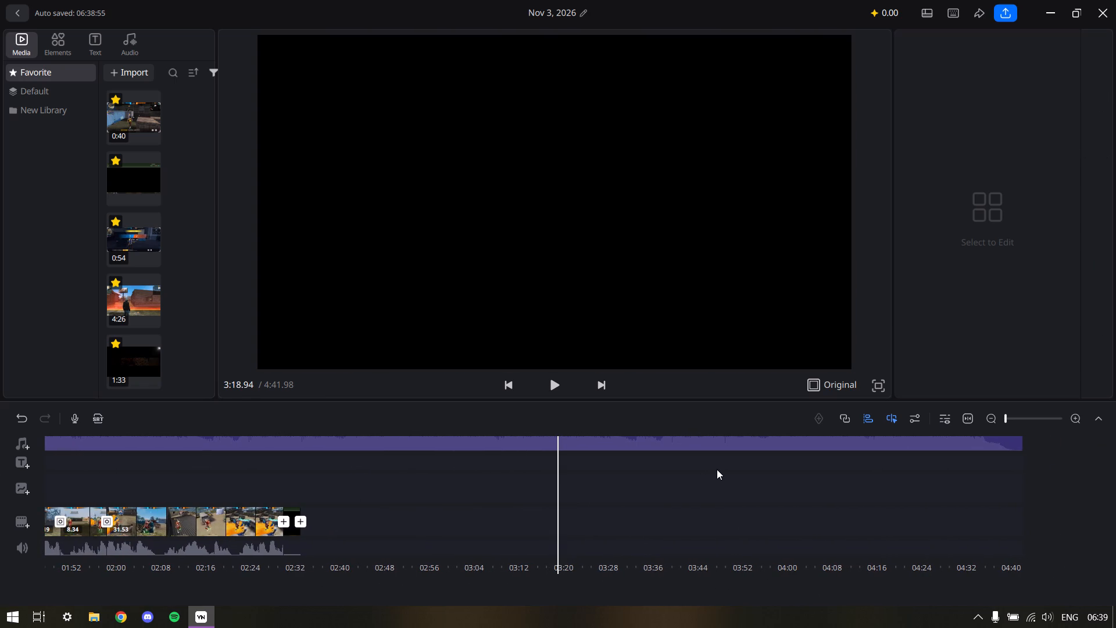
pyautogui.keyDown('ctrl'); pyautogui.scroll(4, 547, 505); pyautogui.keyUp('ctrl')
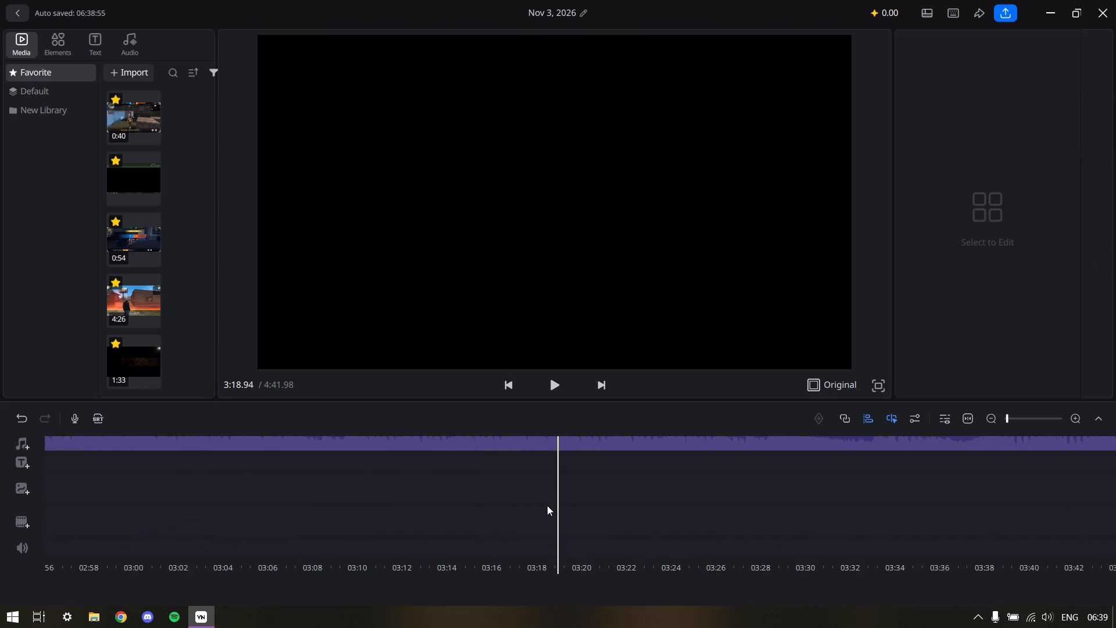
pyautogui.hscroll(13, 547, 505)
pyautogui.hscroll(16, 547, 505)
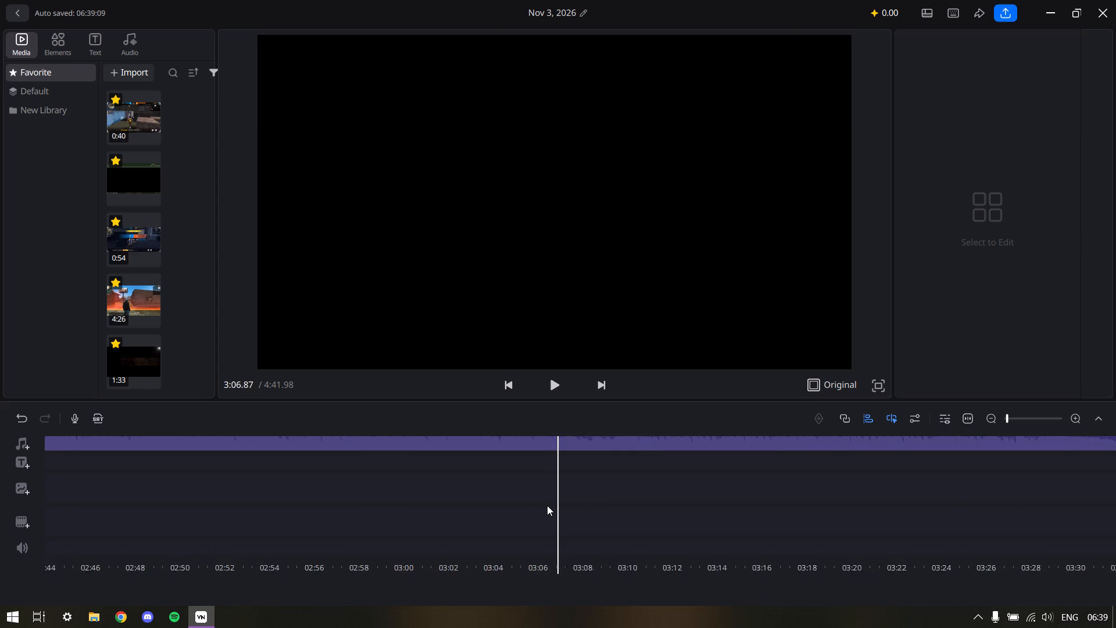
pyautogui.hscroll(12, 547, 505)
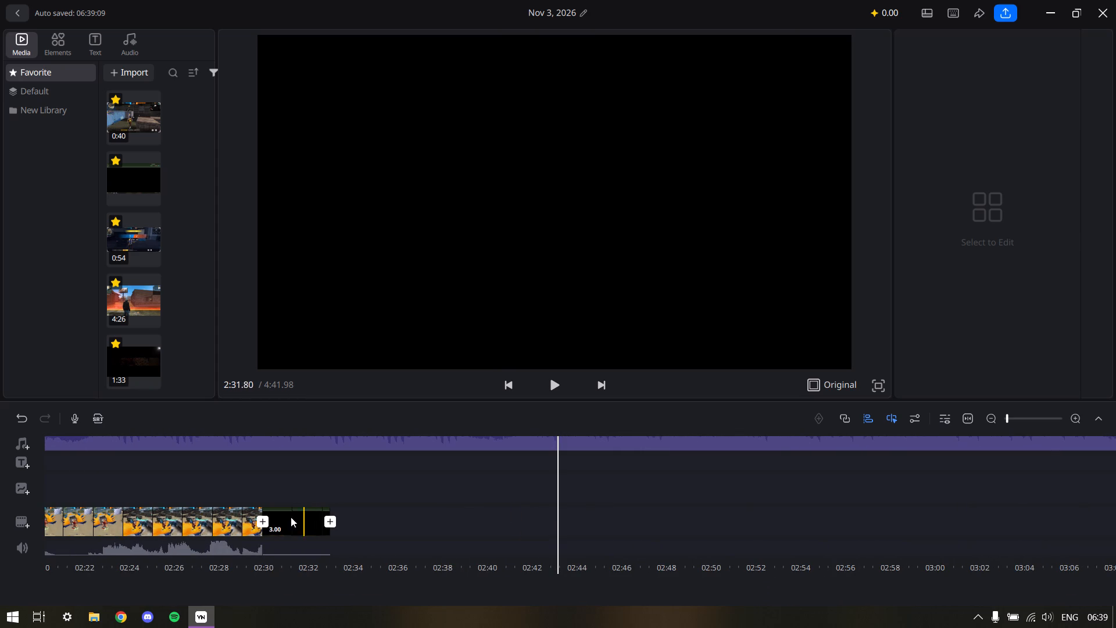
pyautogui.moveTo(291, 521); pyautogui.dragTo(106, 499)
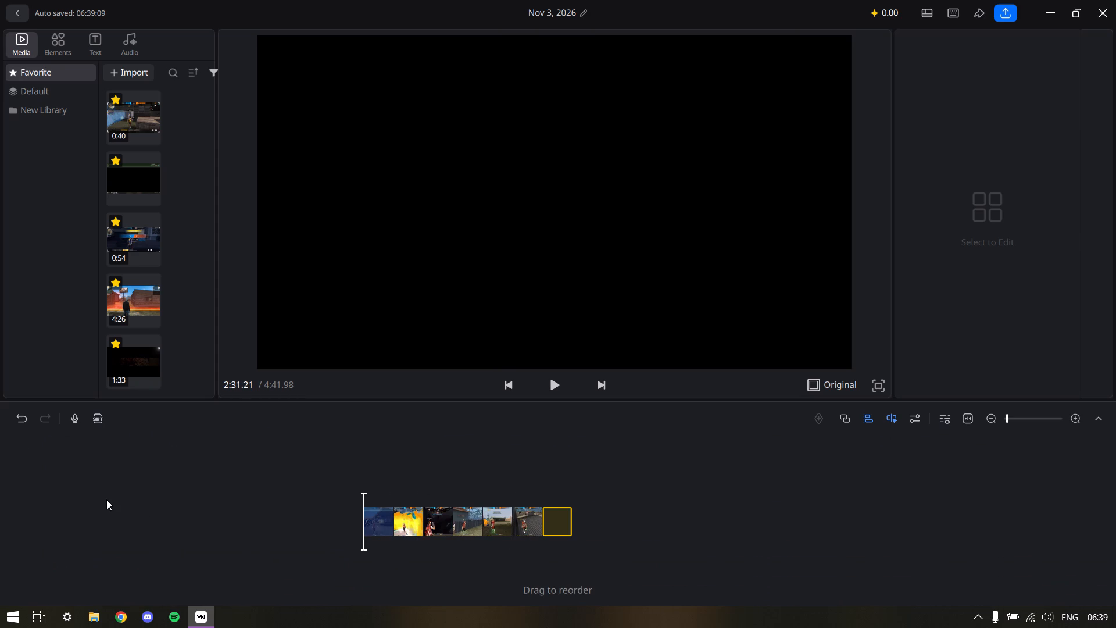
pyautogui.moveTo(106, 499); pyautogui.dragTo(104, 498)
# Shorten the black clip at the start of the main track to about 1.34 seconds by trimming its end.
pyautogui.scroll(2, 380, 466)
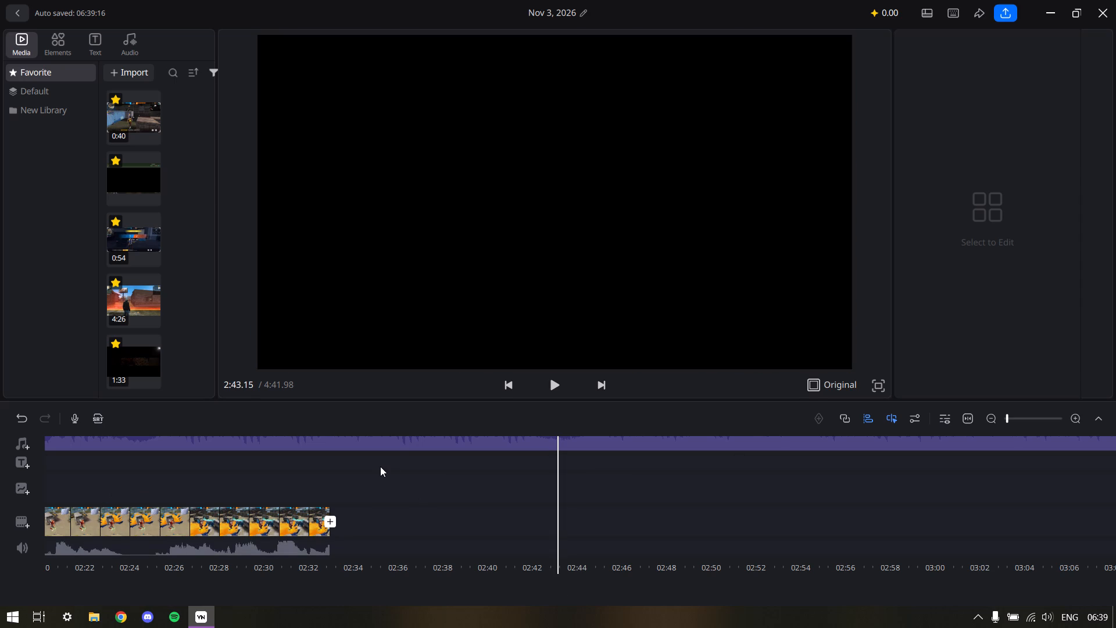
pyautogui.scroll(-4, 380, 466)
pyautogui.moveTo(231, 475); pyautogui.dragTo(926, 511)
pyautogui.moveTo(349, 475); pyautogui.dragTo(1065, 512)
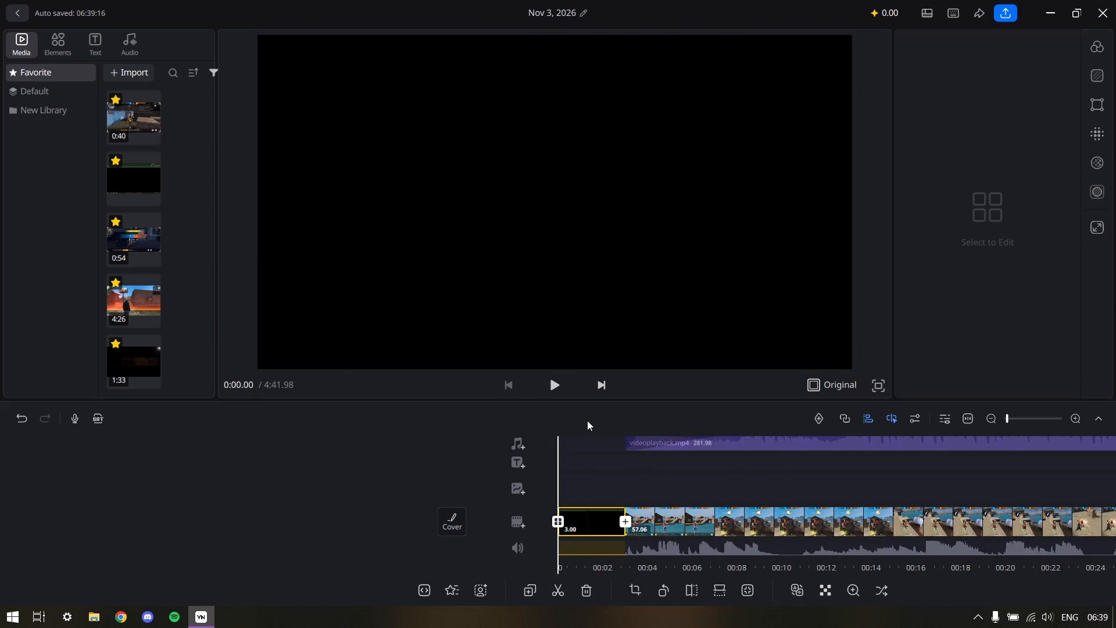
pyautogui.click(588, 522)
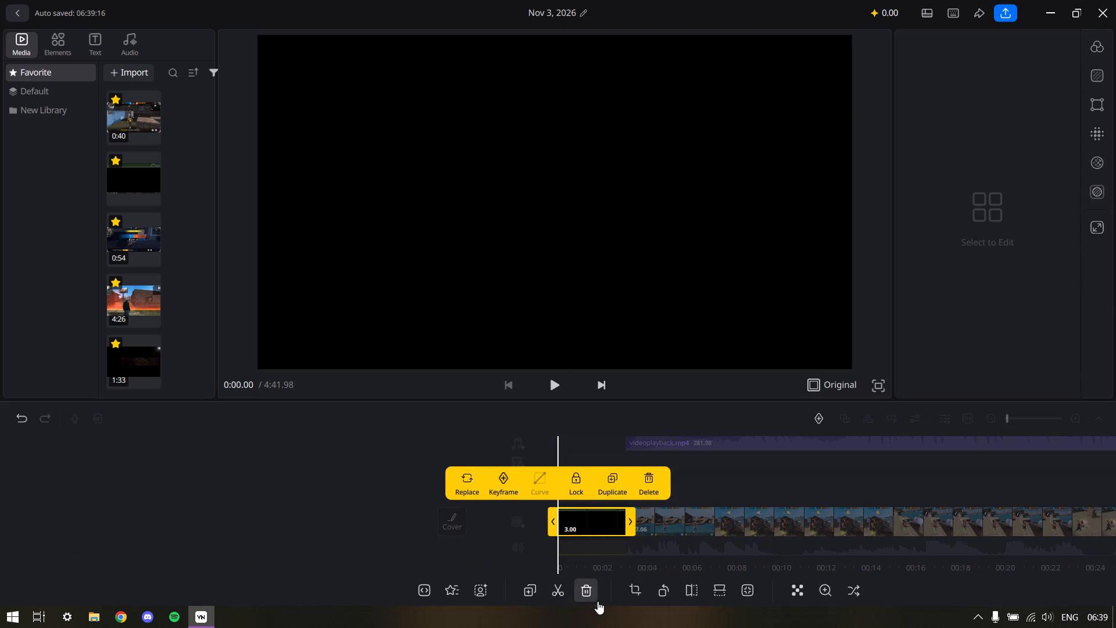
pyautogui.moveTo(631, 526); pyautogui.dragTo(612, 528)
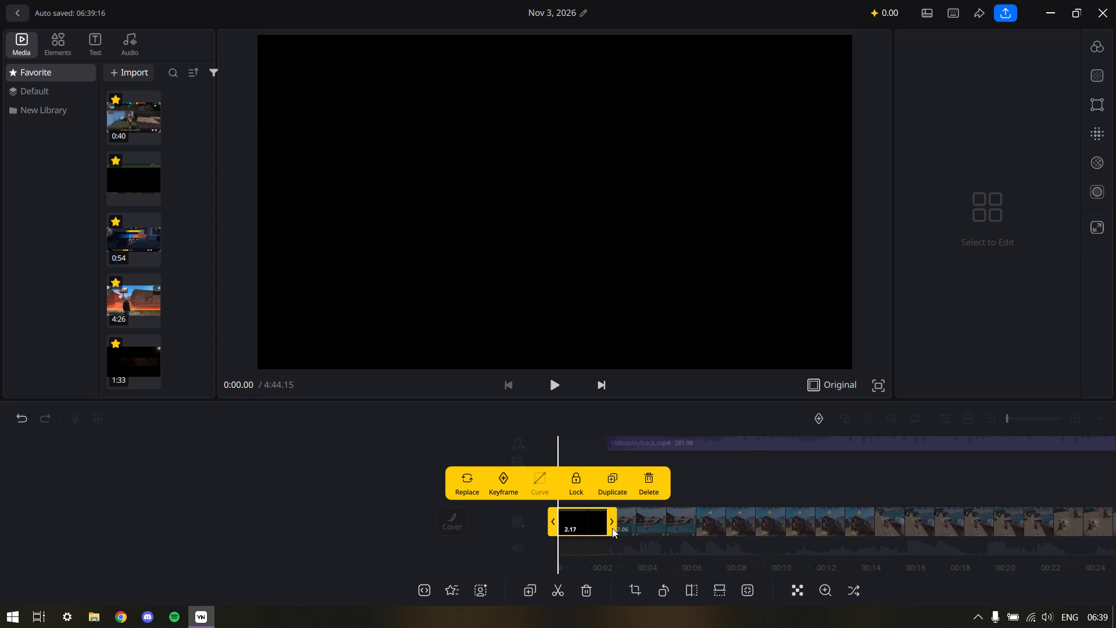
pyautogui.moveTo(612, 528); pyautogui.dragTo(599, 525)
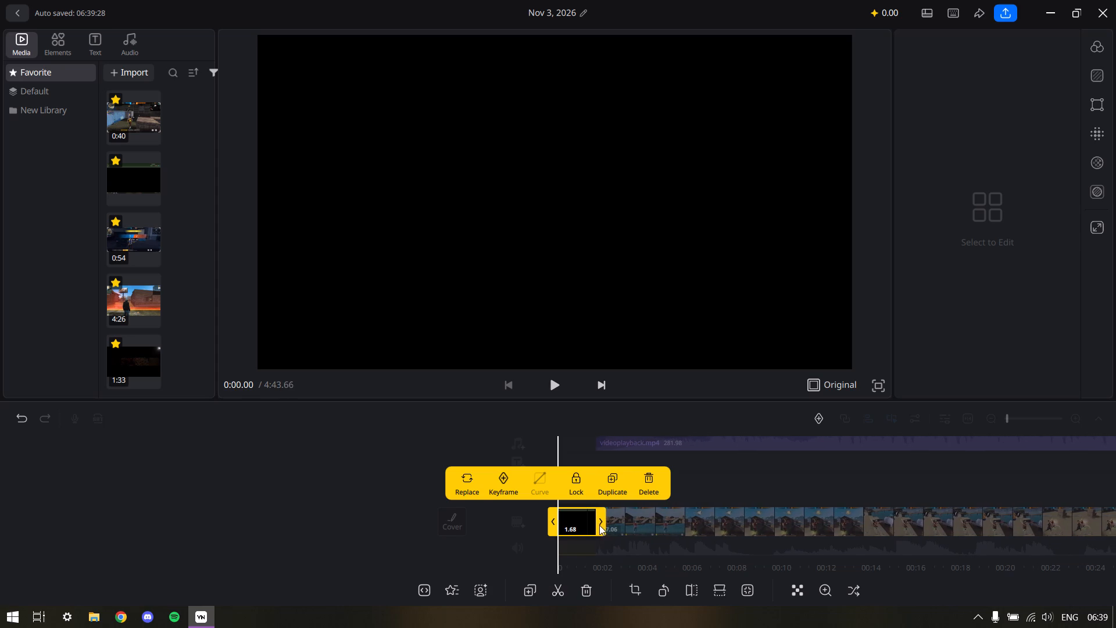
pyautogui.moveTo(599, 525); pyautogui.dragTo(594, 524)
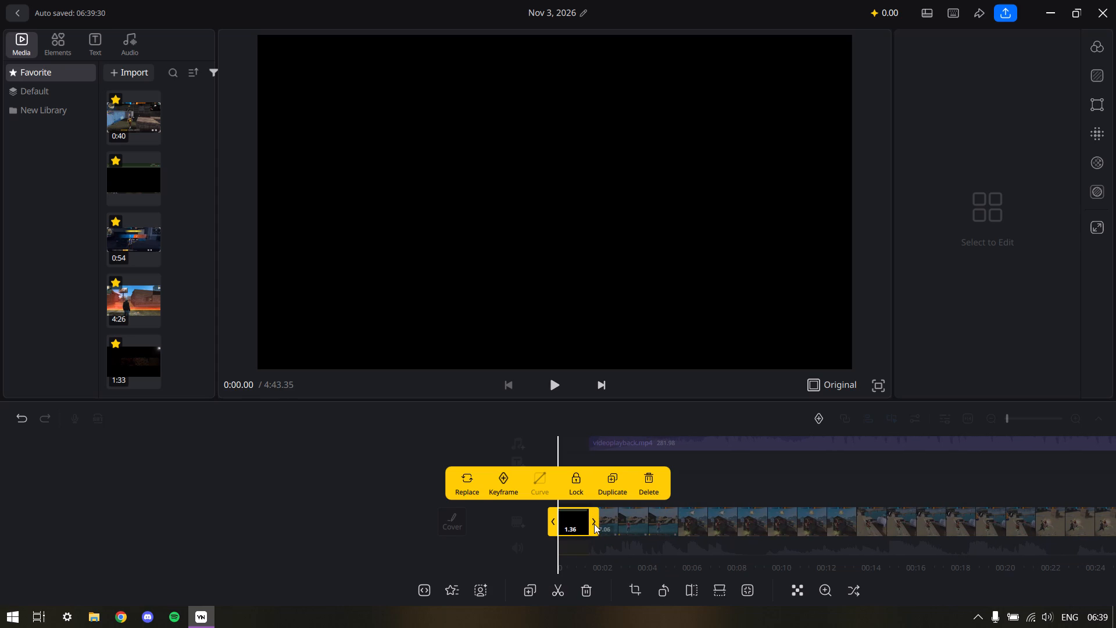
pyautogui.moveTo(594, 524); pyautogui.dragTo(593, 524)
pyautogui.click(327, 474)
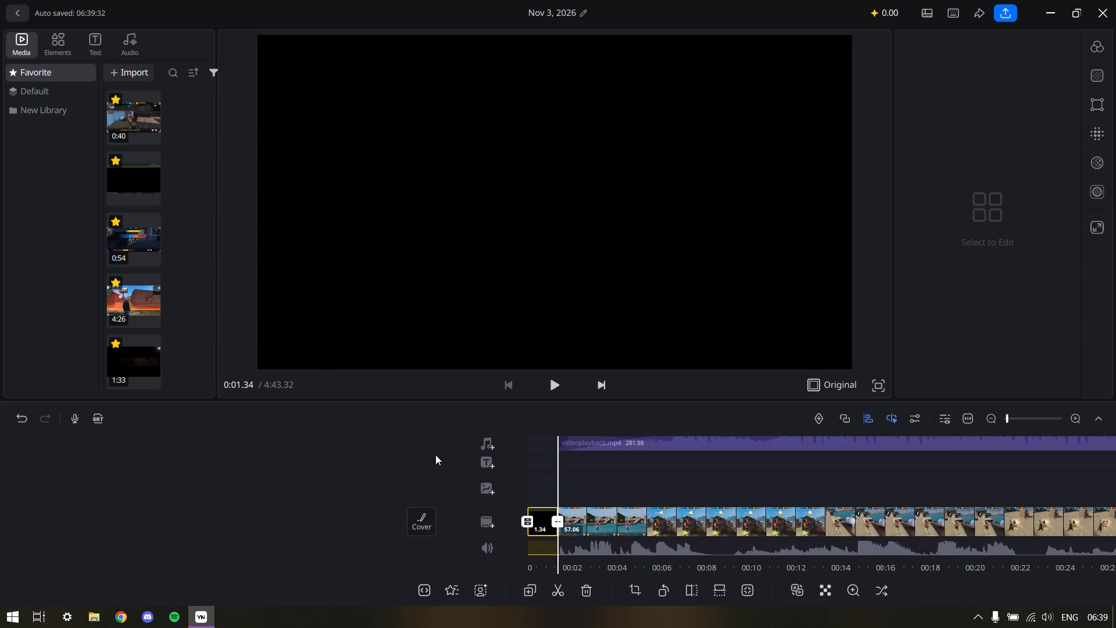
# Add the Daily Moments title template over the black clip, starting at about 0.84 seconds.
pyautogui.moveTo(529, 455); pyautogui.dragTo(549, 451)
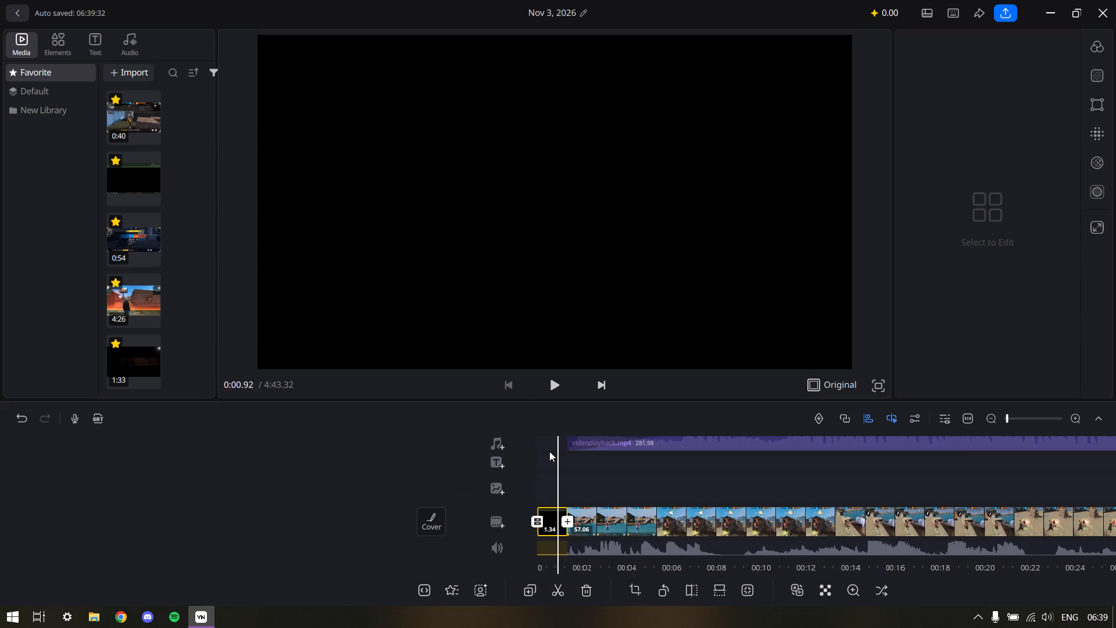
pyautogui.moveTo(549, 451); pyautogui.dragTo(551, 451)
pyautogui.click(59, 35)
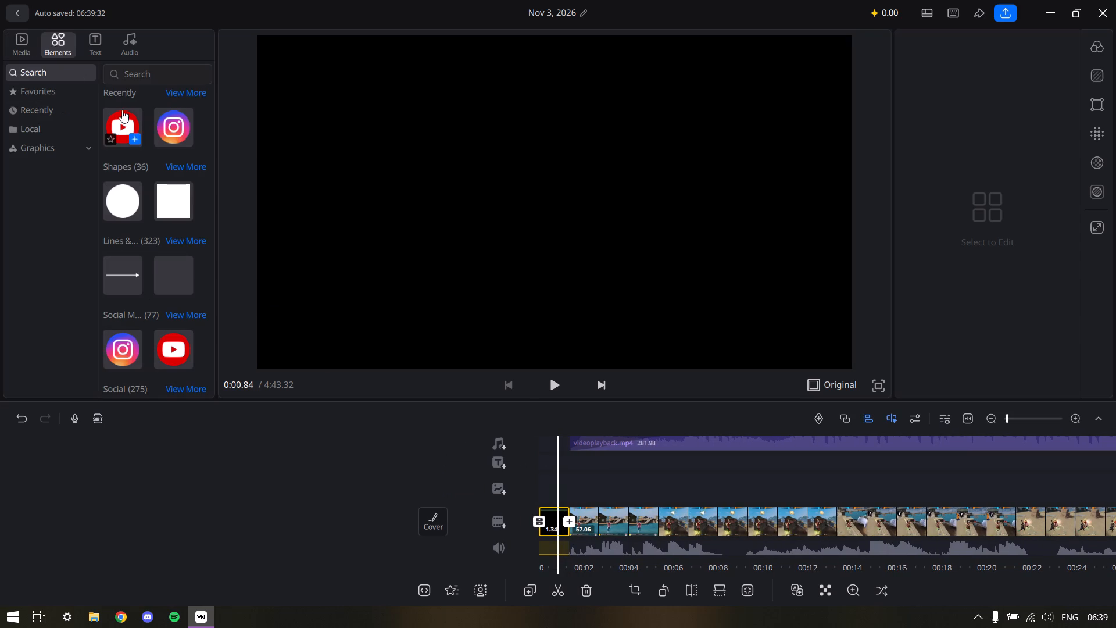
pyautogui.click(100, 49)
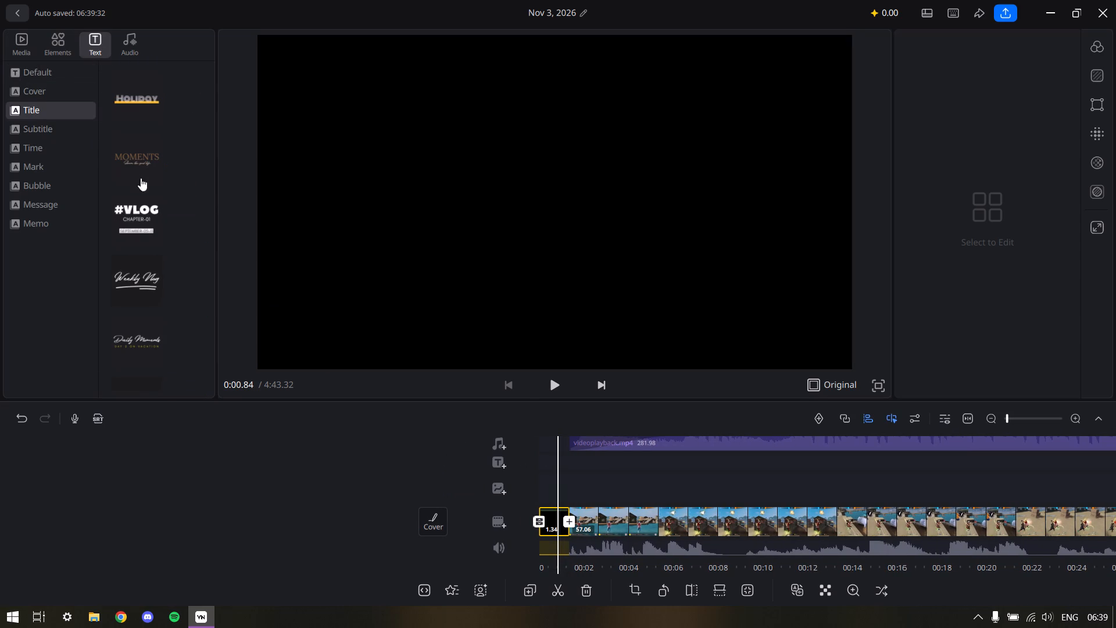
pyautogui.scroll(-1, 149, 249)
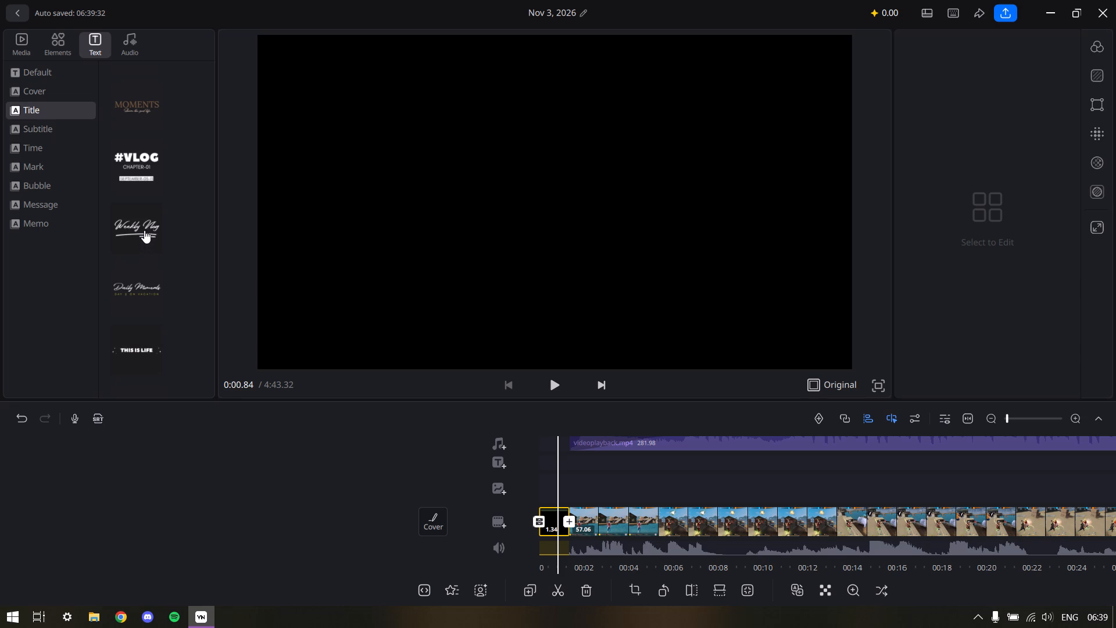
pyautogui.click(140, 278)
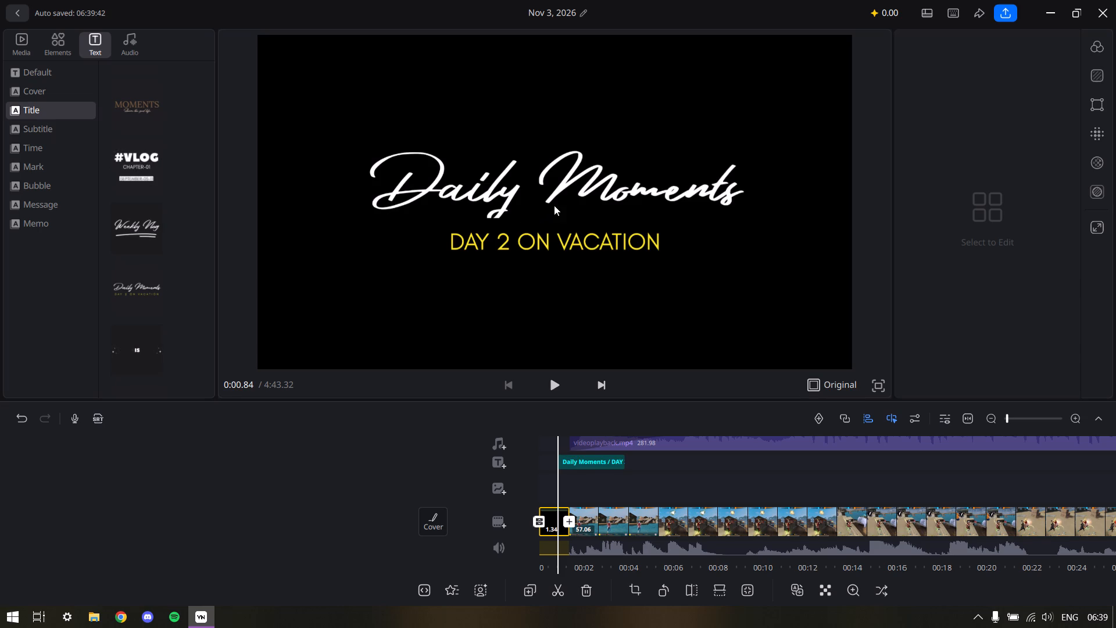
# Replace the first text line of the Daily Moments title with VARUN.
pyautogui.click(542, 187)
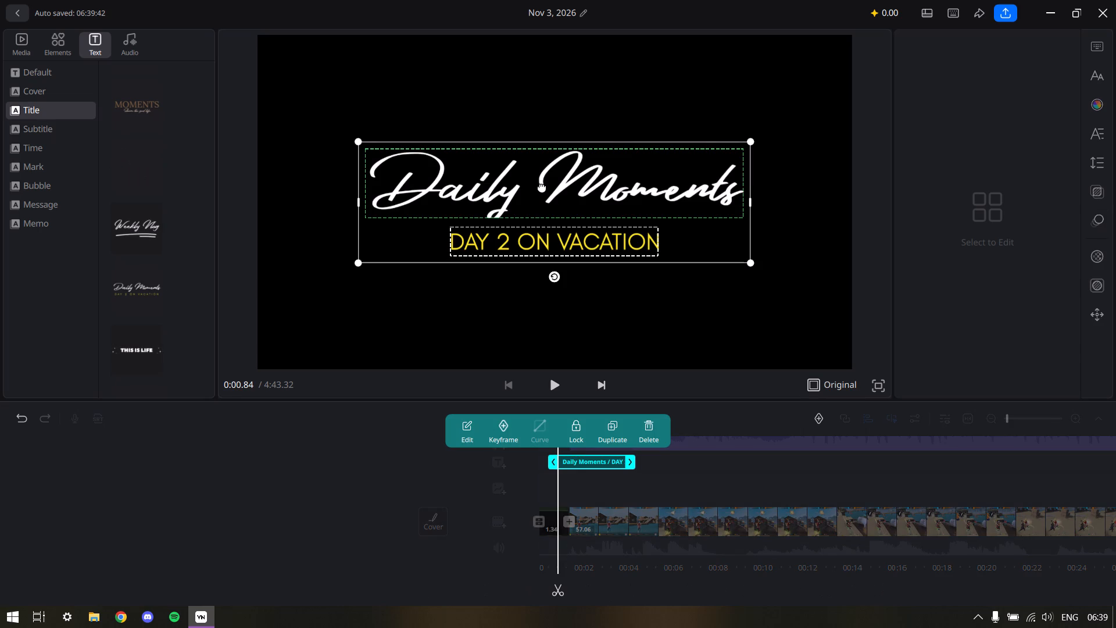
pyautogui.click(464, 428)
pyautogui.click(988, 97)
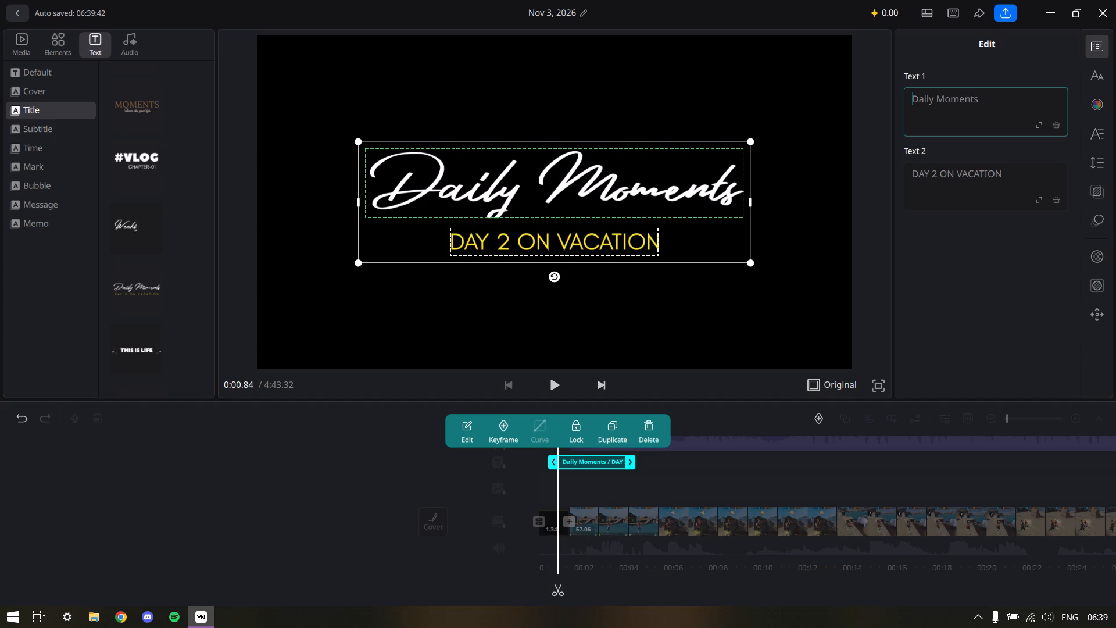
pyautogui.click(987, 98)
pyautogui.tripleClick(987, 98)
pyautogui.click(987, 98)
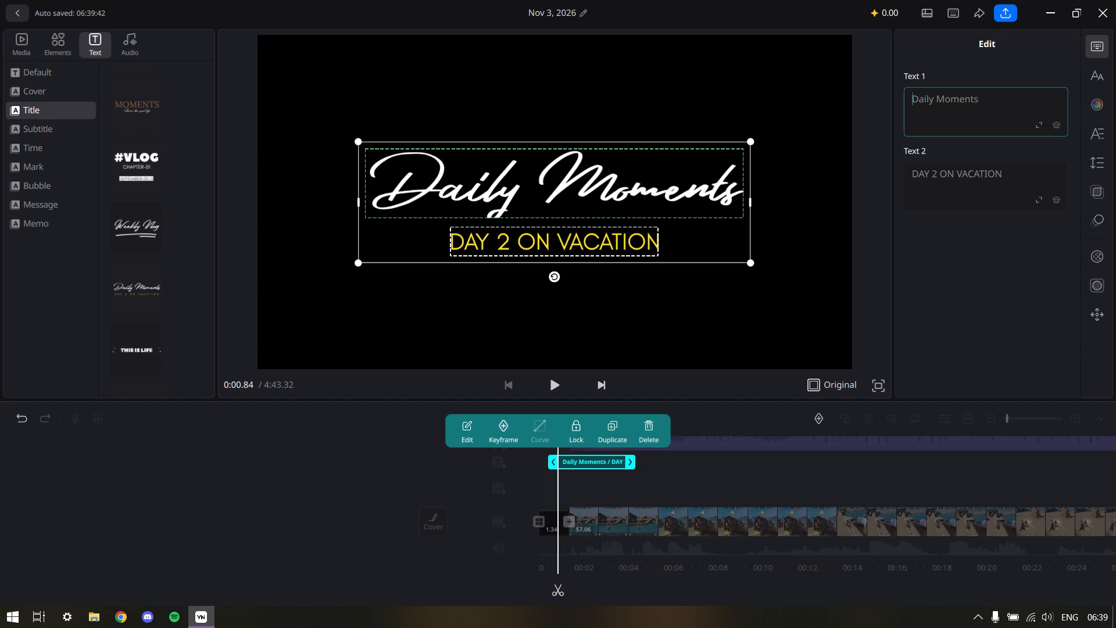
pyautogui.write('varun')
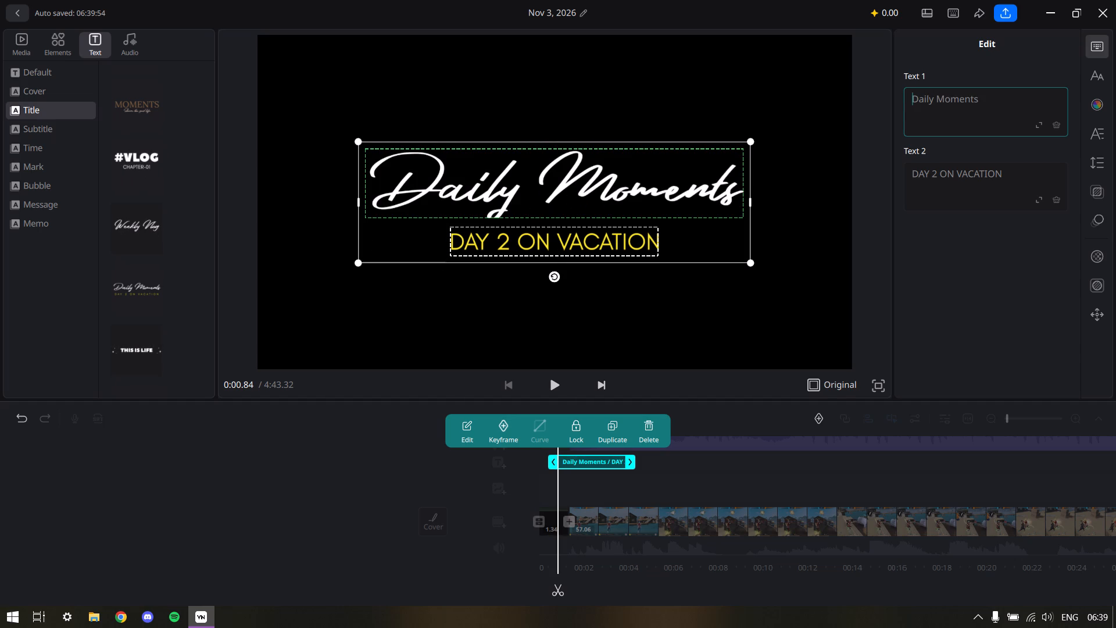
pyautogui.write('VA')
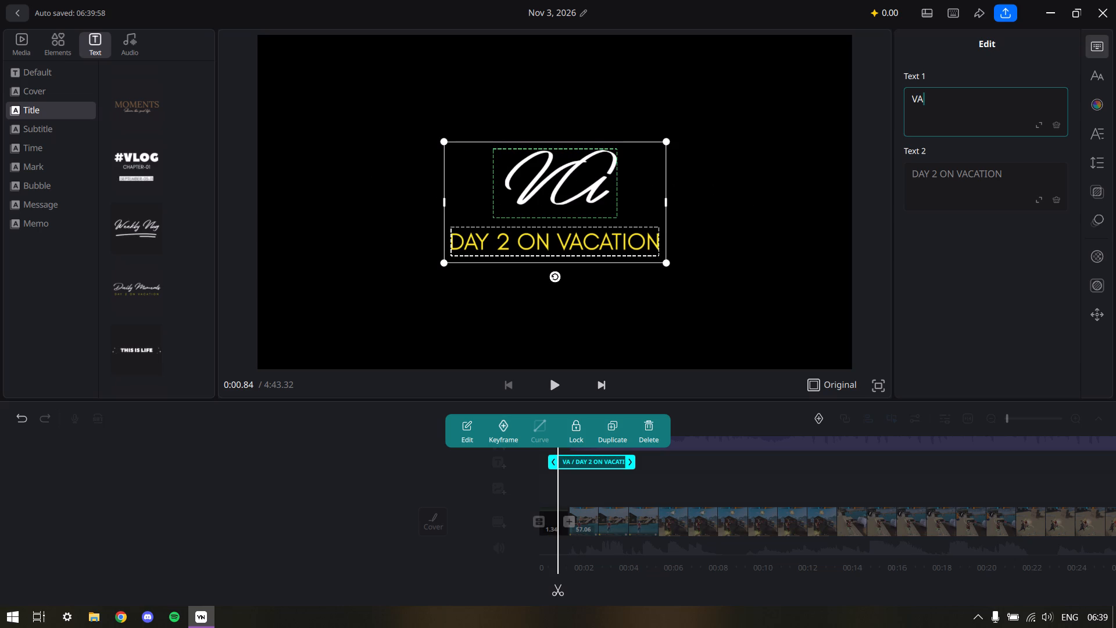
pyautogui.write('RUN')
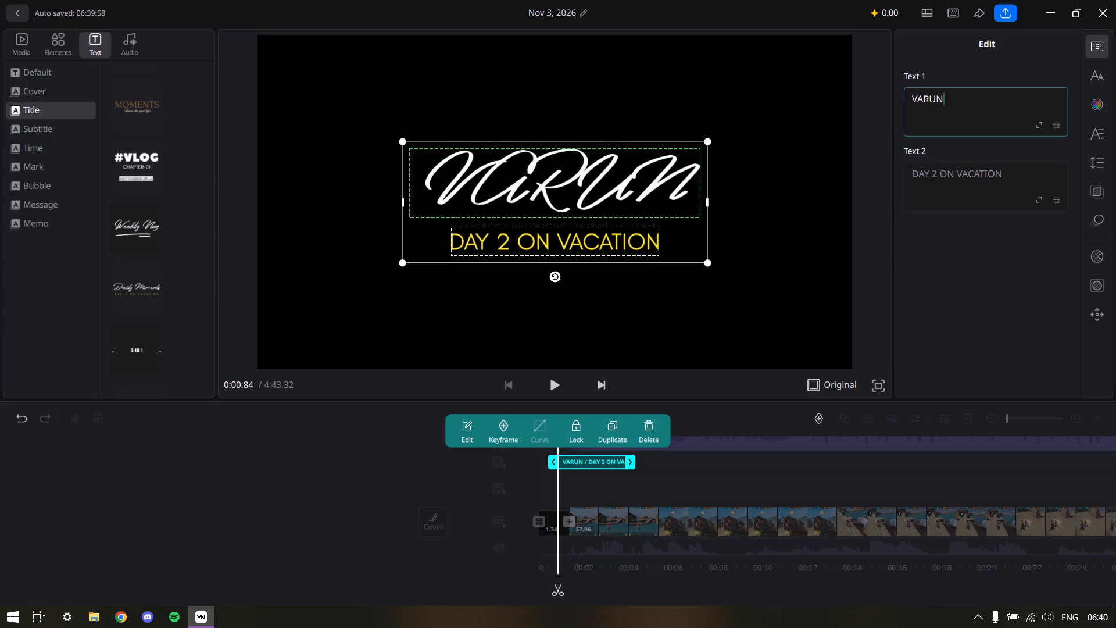
# Switch to Discord.
pyautogui.click(151, 617)
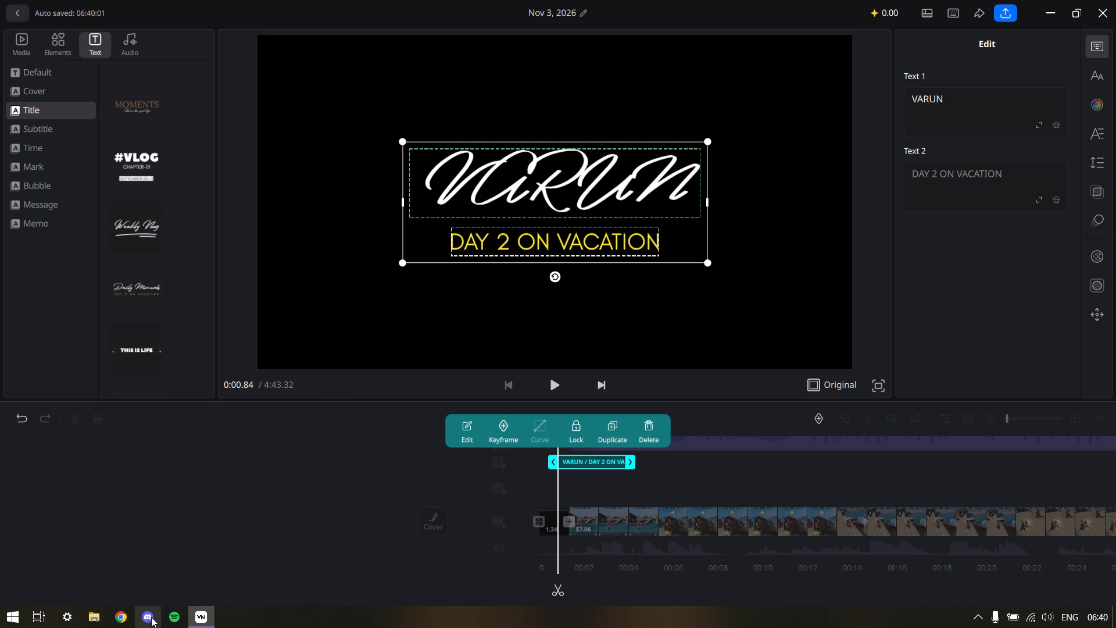
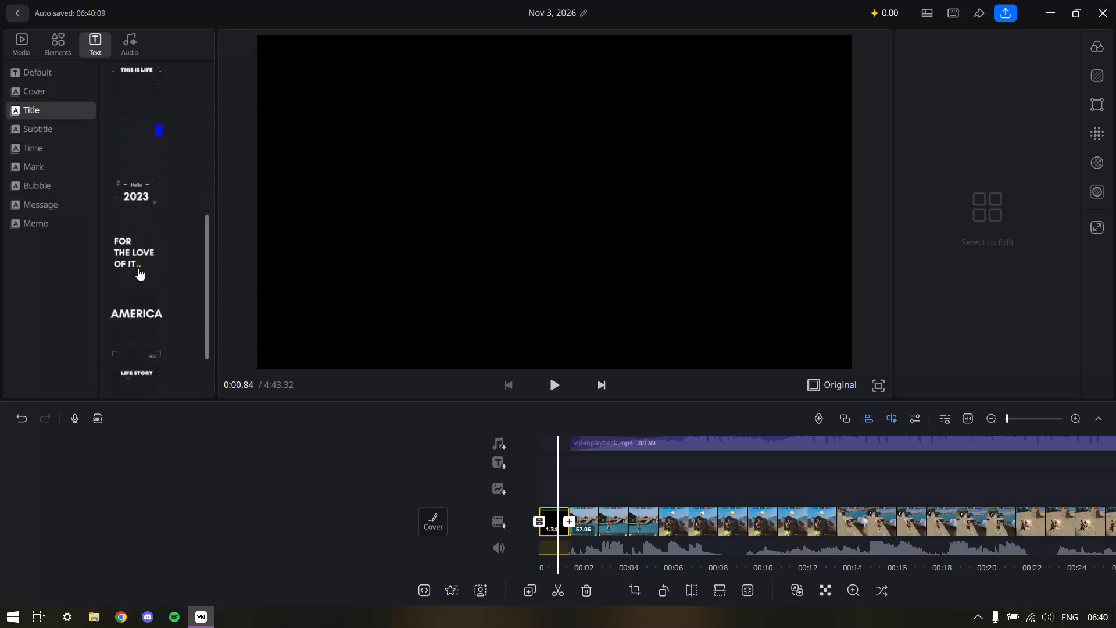
# Browse the Title, Subtitle, Time, Mark and Bubble text templates for a suitable intro title.
pyautogui.scroll(-1, 138, 267)
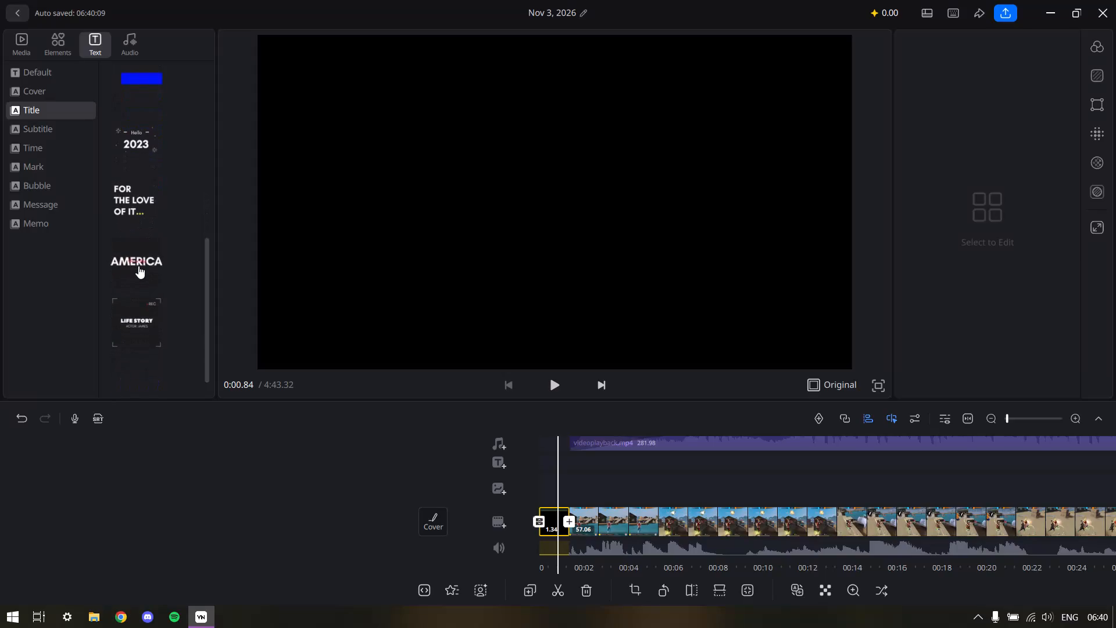
pyautogui.scroll(-4, 138, 266)
pyautogui.scroll(5, 138, 266)
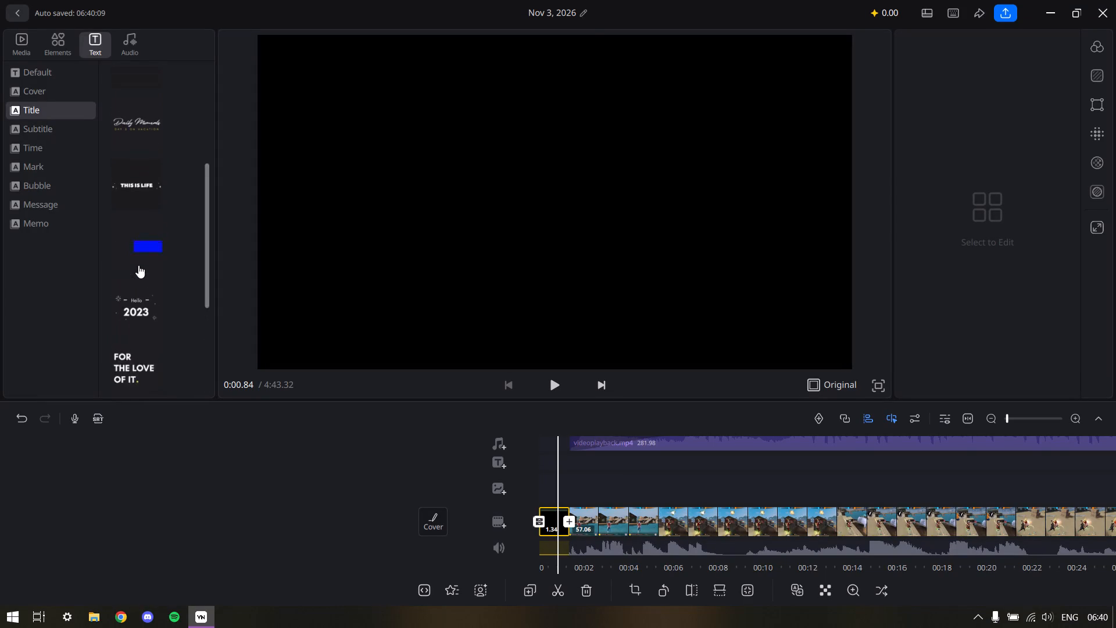
pyautogui.scroll(7, 138, 265)
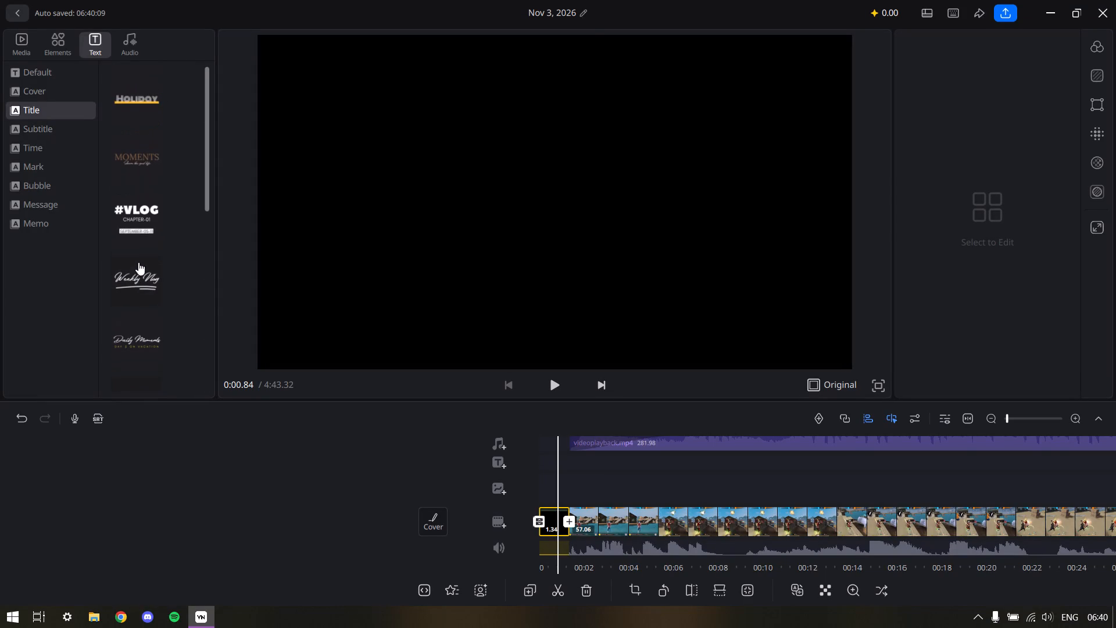
pyautogui.scroll(2, 138, 262)
pyautogui.scroll(-8, 141, 240)
pyautogui.click(72, 128)
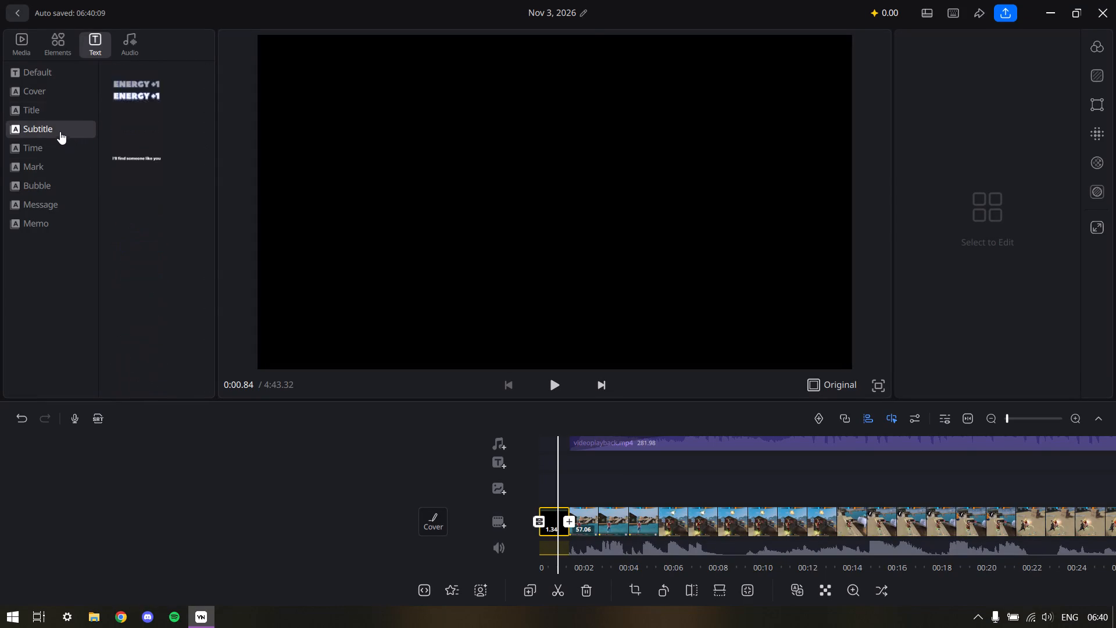
pyautogui.click(48, 143)
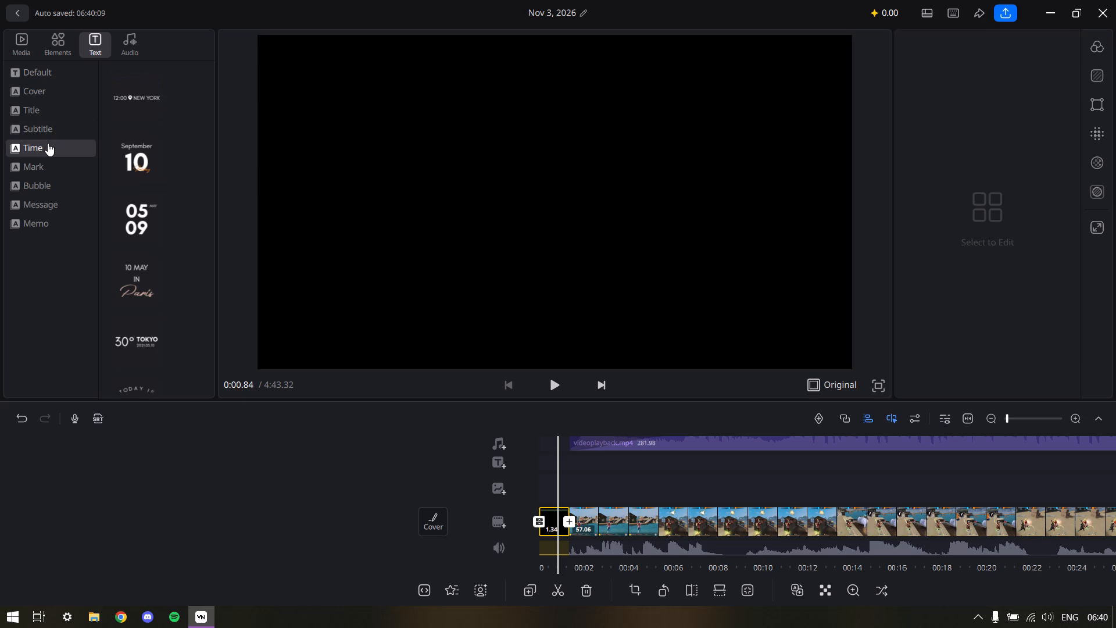
pyautogui.click(52, 163)
pyautogui.click(52, 194)
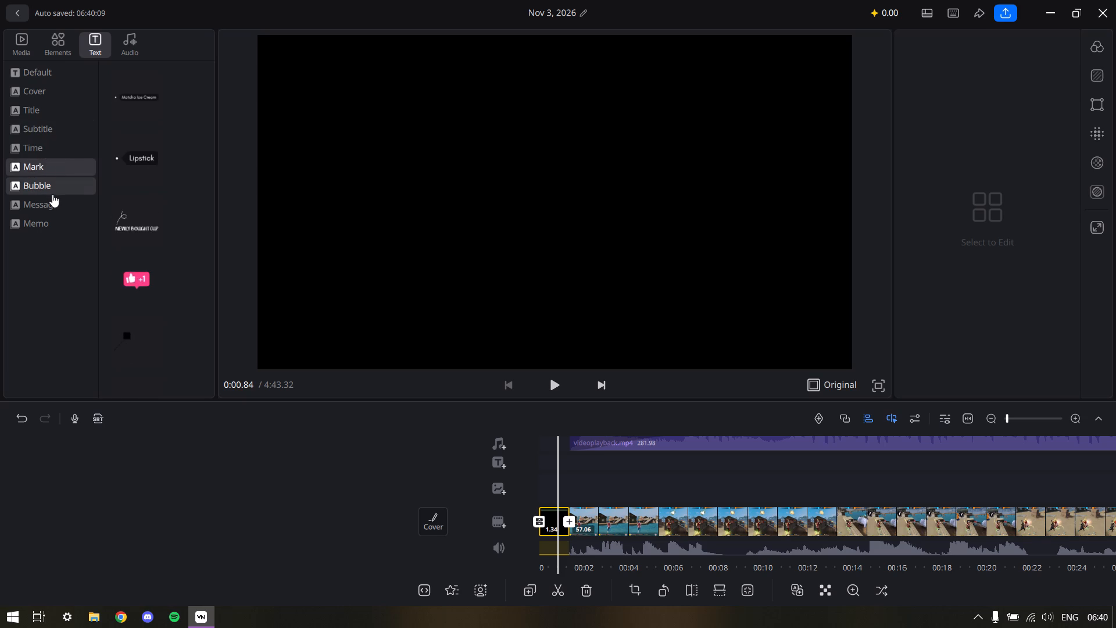
pyautogui.click(49, 127)
pyautogui.click(49, 119)
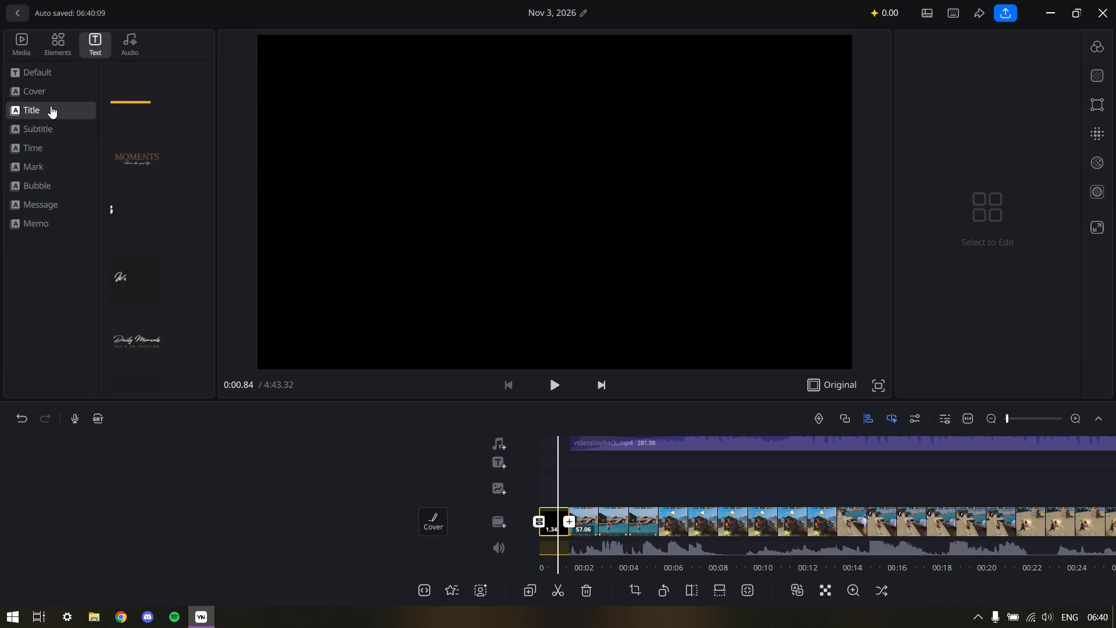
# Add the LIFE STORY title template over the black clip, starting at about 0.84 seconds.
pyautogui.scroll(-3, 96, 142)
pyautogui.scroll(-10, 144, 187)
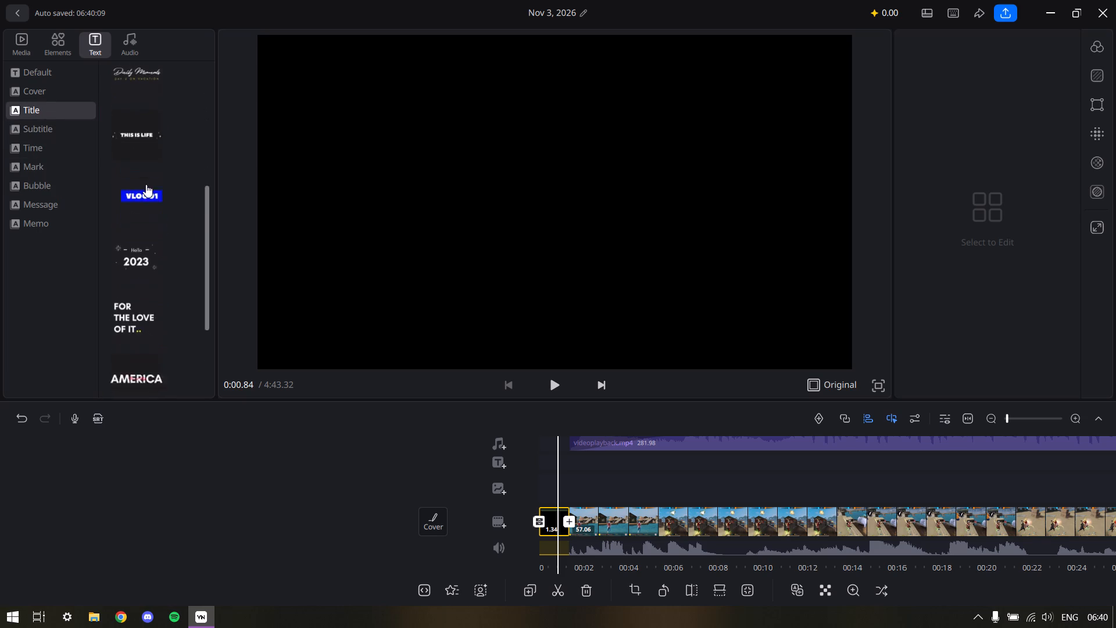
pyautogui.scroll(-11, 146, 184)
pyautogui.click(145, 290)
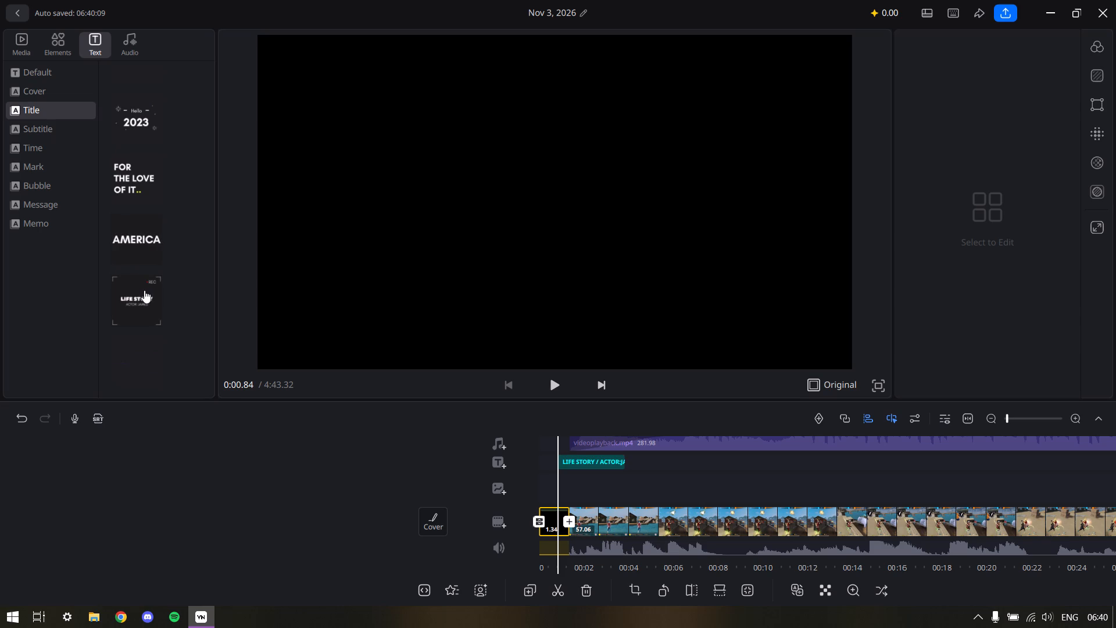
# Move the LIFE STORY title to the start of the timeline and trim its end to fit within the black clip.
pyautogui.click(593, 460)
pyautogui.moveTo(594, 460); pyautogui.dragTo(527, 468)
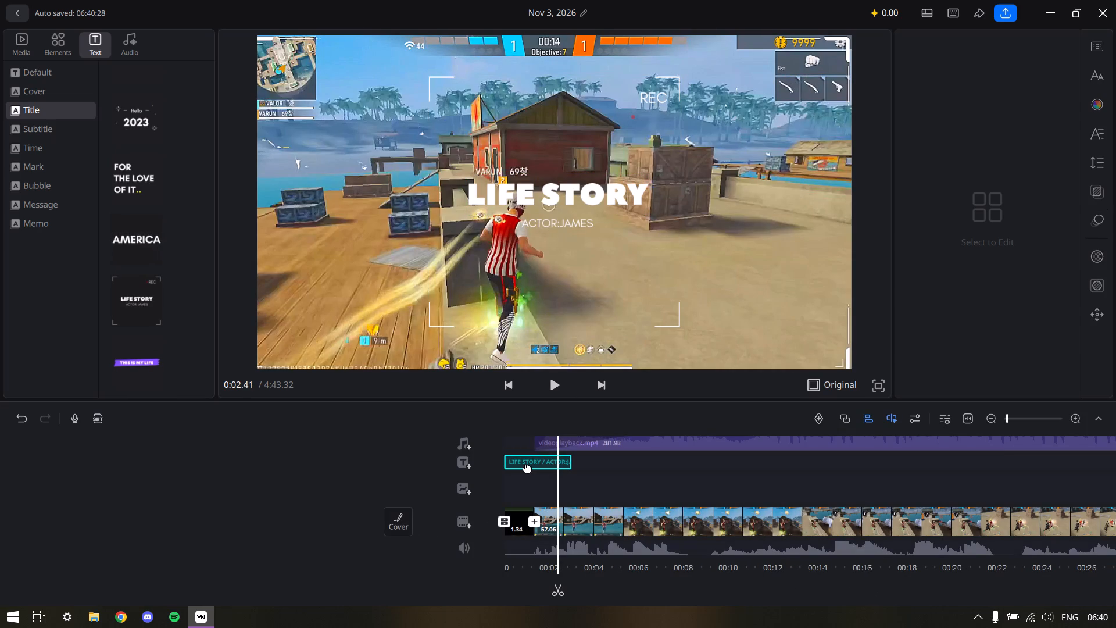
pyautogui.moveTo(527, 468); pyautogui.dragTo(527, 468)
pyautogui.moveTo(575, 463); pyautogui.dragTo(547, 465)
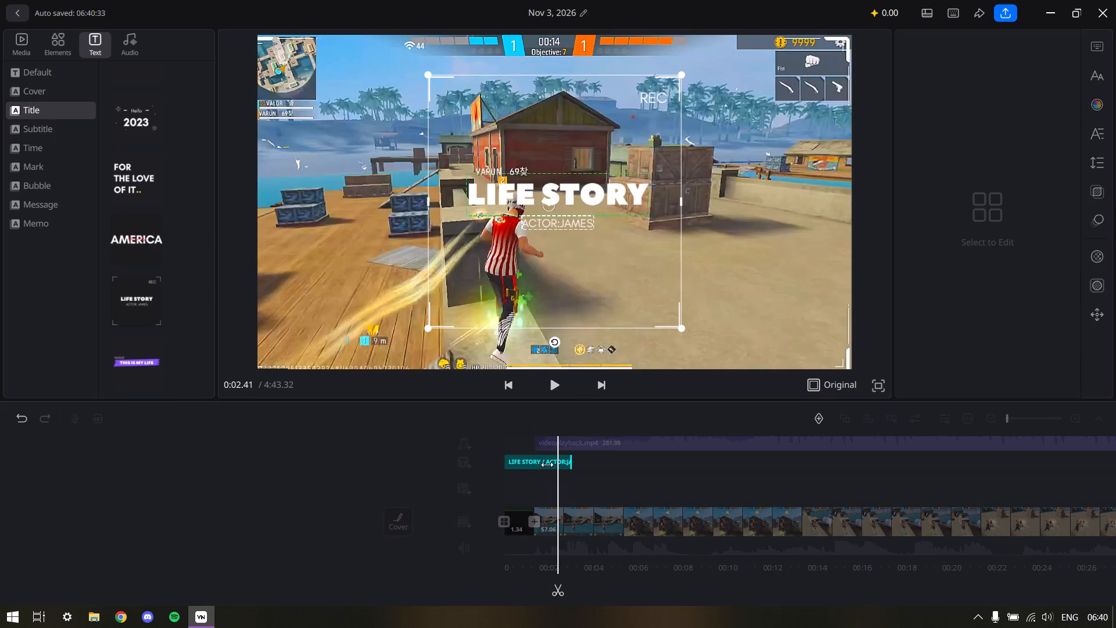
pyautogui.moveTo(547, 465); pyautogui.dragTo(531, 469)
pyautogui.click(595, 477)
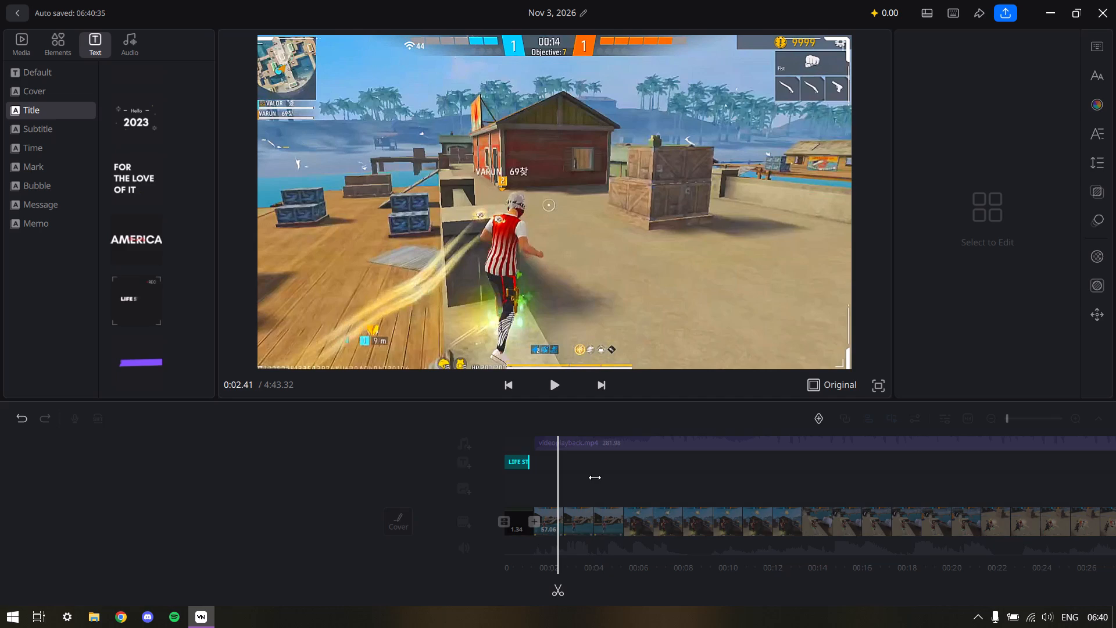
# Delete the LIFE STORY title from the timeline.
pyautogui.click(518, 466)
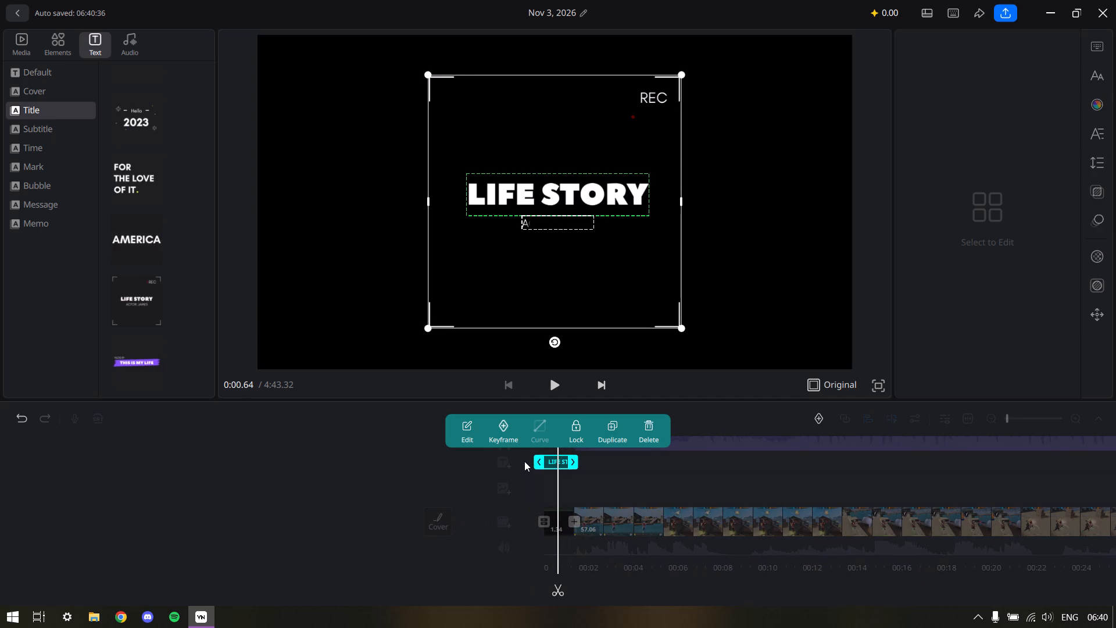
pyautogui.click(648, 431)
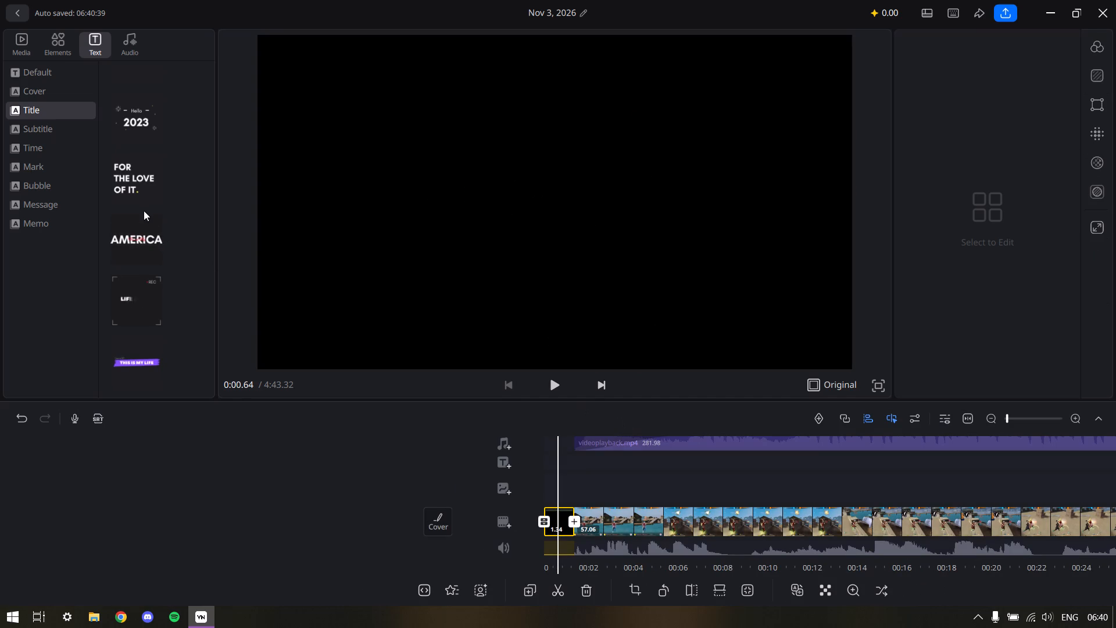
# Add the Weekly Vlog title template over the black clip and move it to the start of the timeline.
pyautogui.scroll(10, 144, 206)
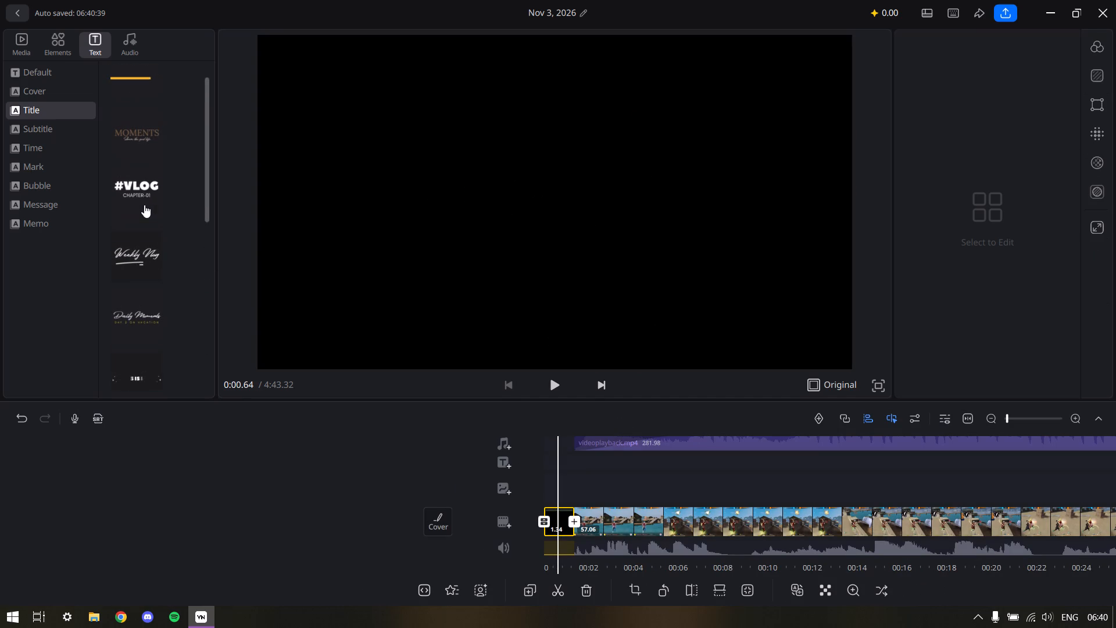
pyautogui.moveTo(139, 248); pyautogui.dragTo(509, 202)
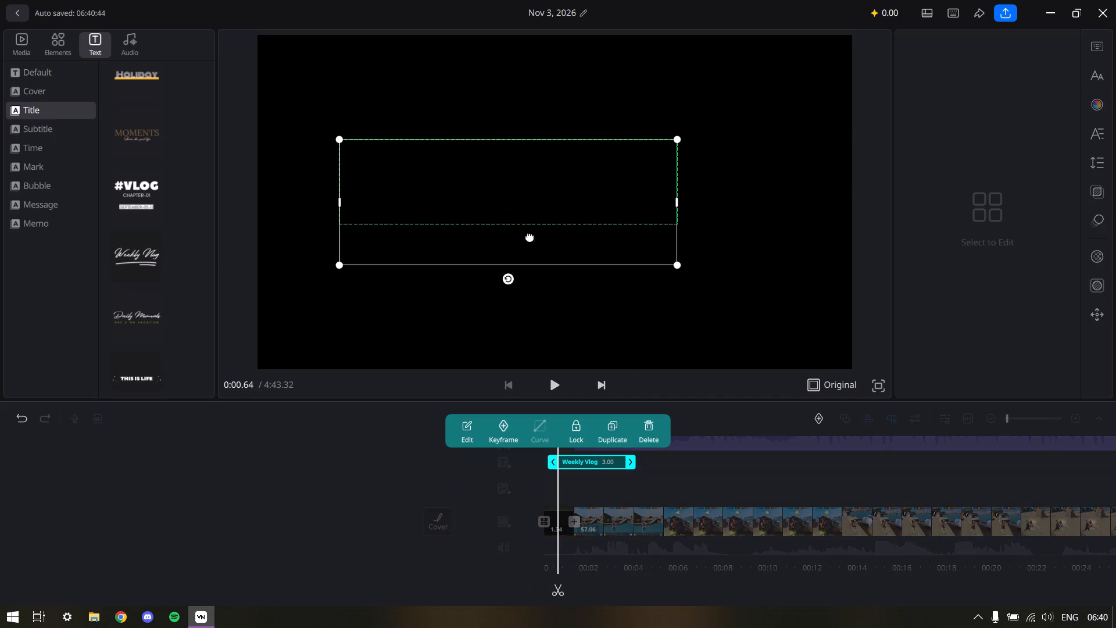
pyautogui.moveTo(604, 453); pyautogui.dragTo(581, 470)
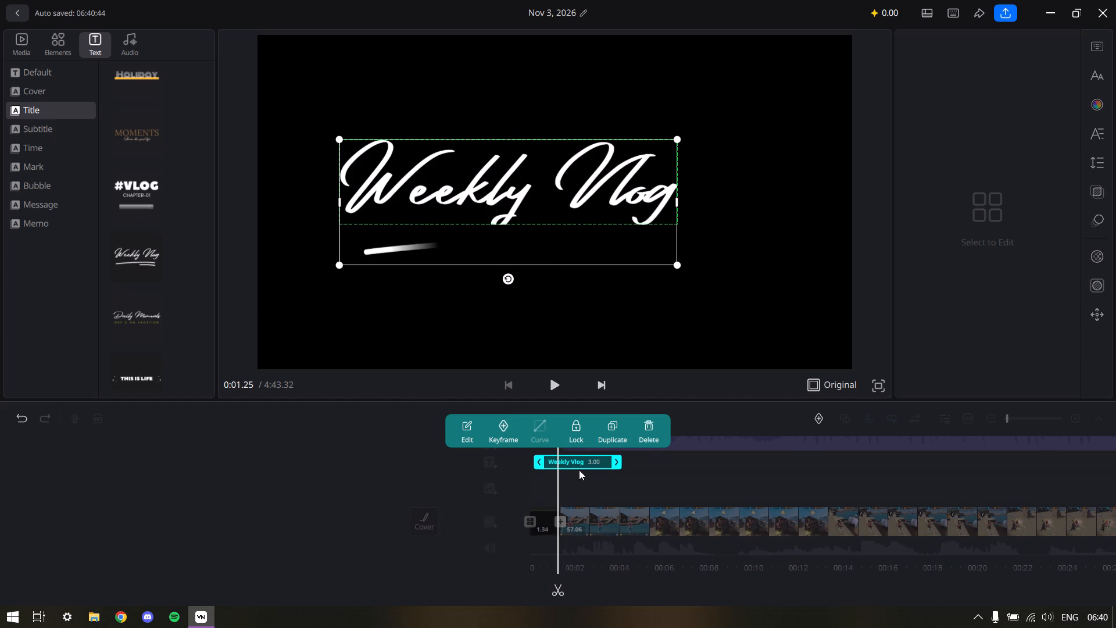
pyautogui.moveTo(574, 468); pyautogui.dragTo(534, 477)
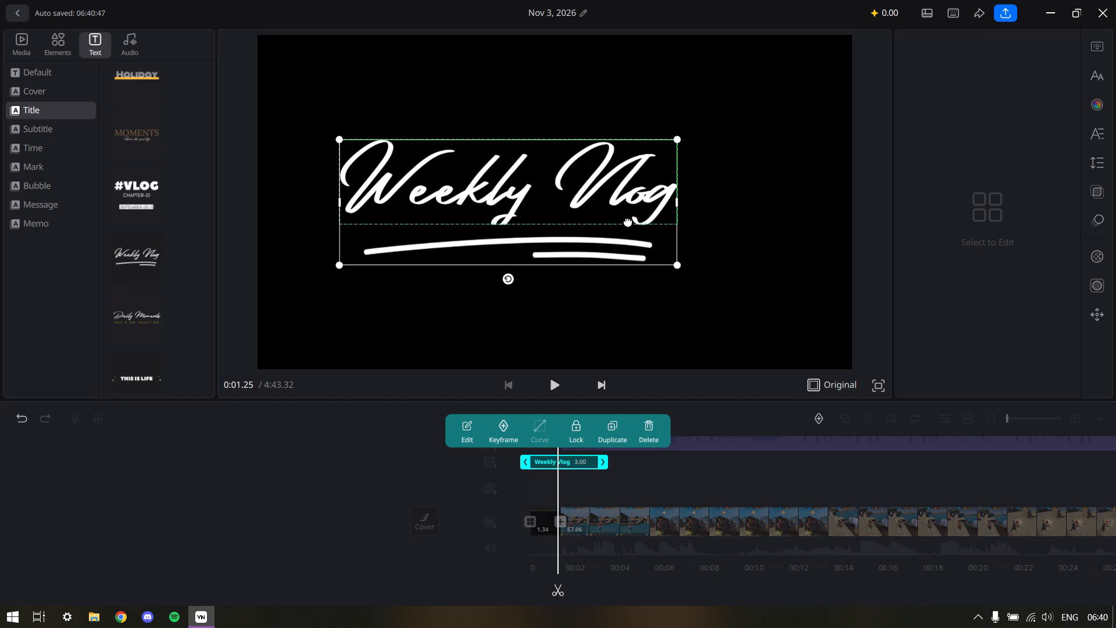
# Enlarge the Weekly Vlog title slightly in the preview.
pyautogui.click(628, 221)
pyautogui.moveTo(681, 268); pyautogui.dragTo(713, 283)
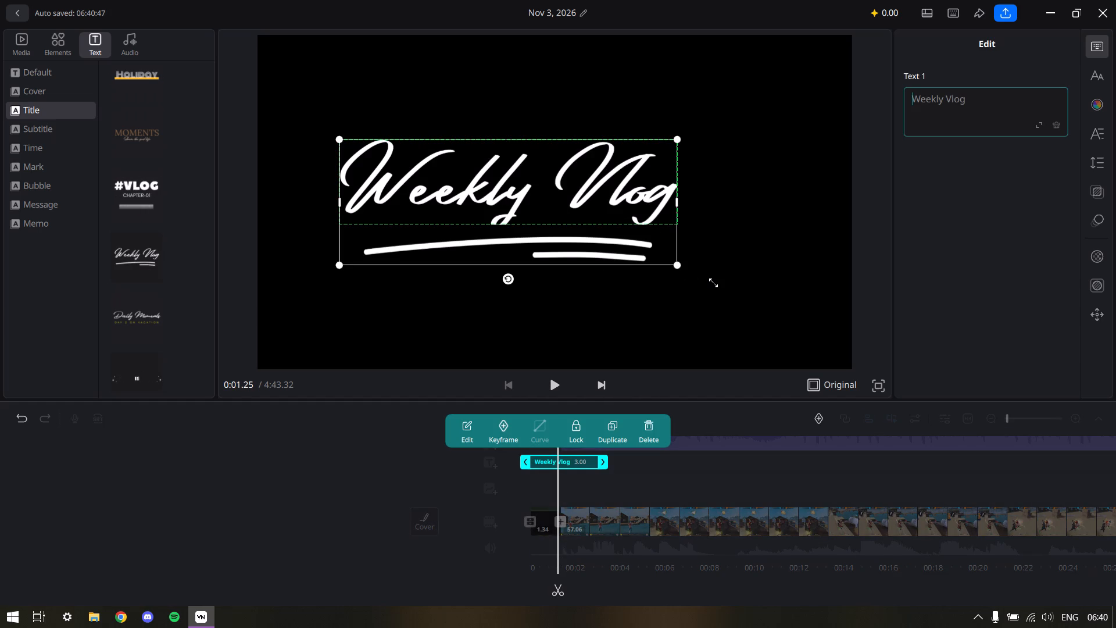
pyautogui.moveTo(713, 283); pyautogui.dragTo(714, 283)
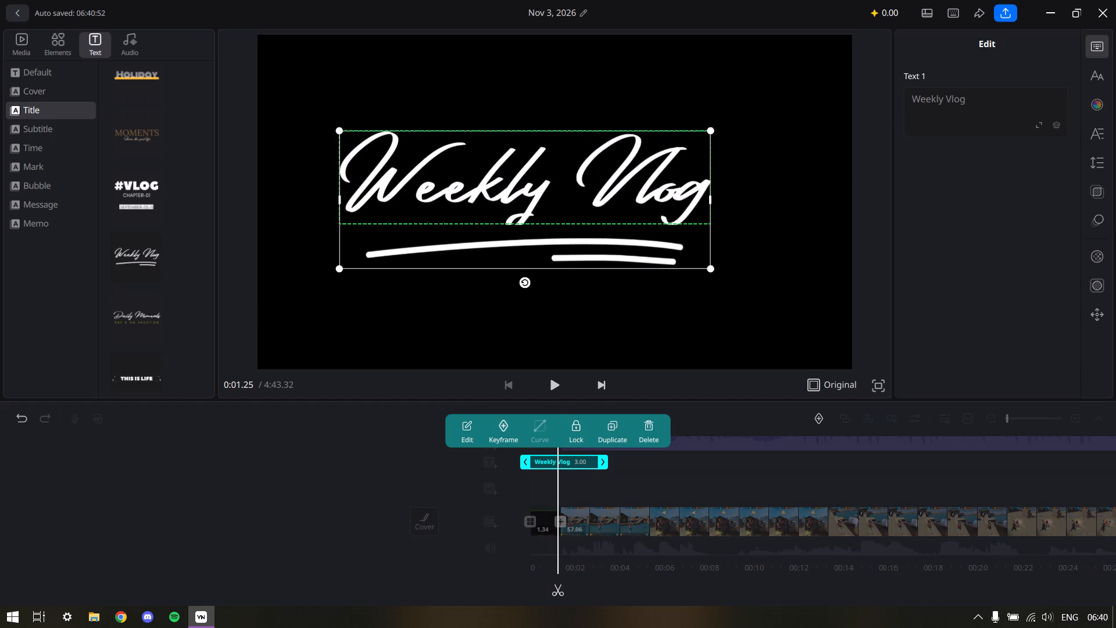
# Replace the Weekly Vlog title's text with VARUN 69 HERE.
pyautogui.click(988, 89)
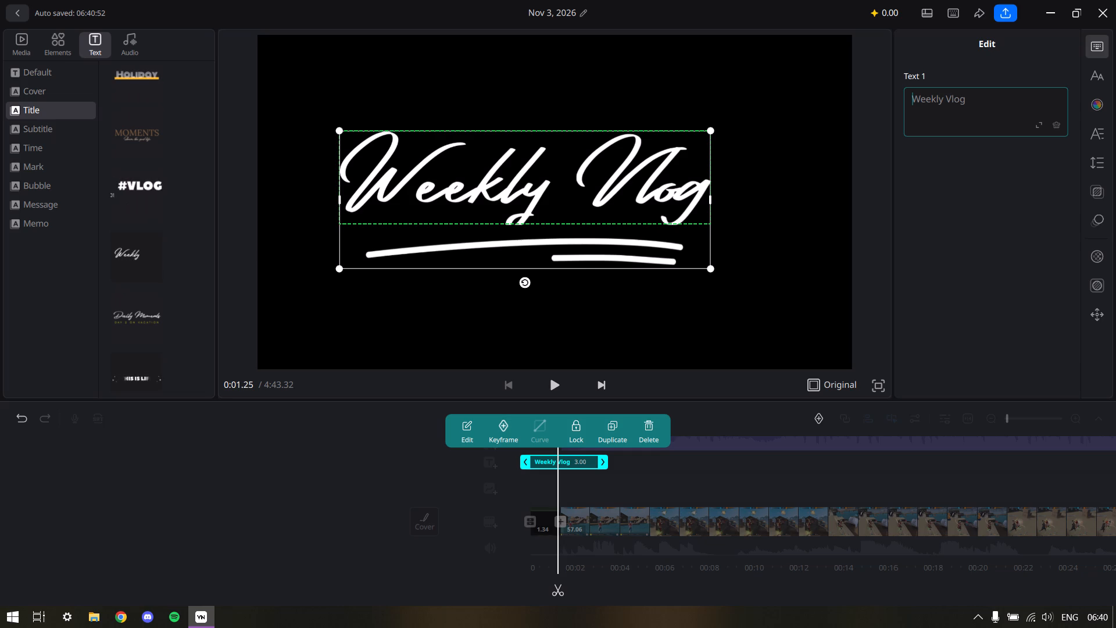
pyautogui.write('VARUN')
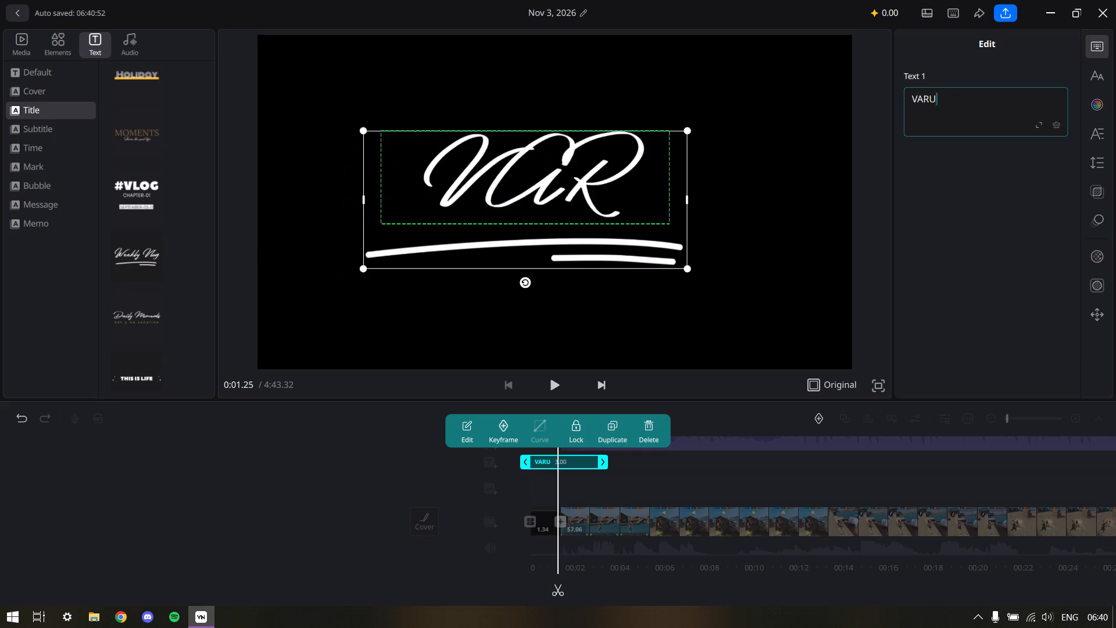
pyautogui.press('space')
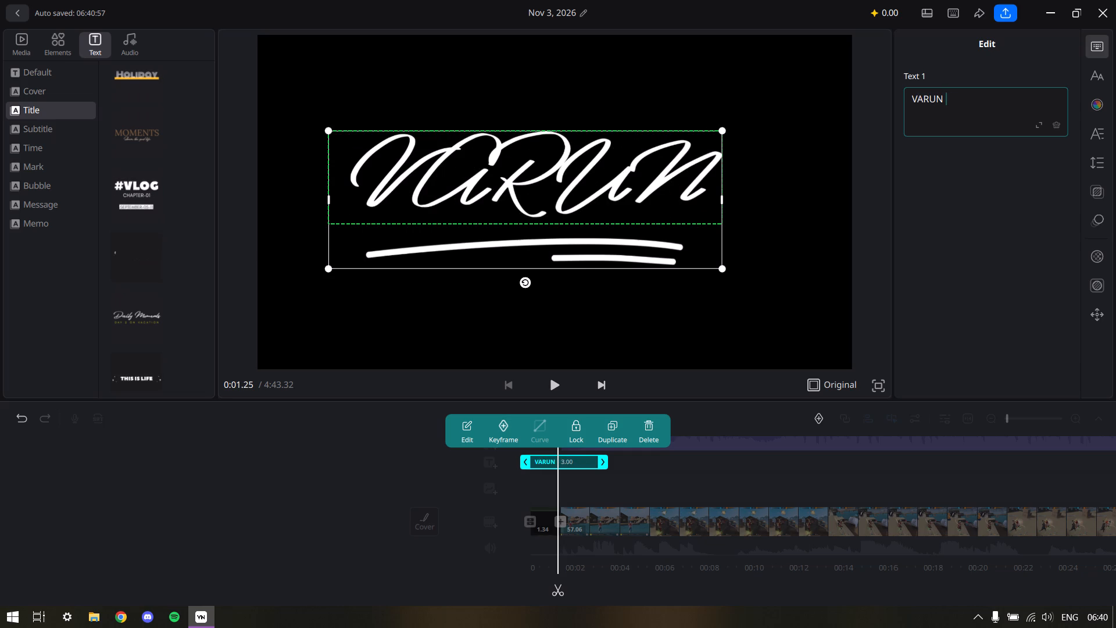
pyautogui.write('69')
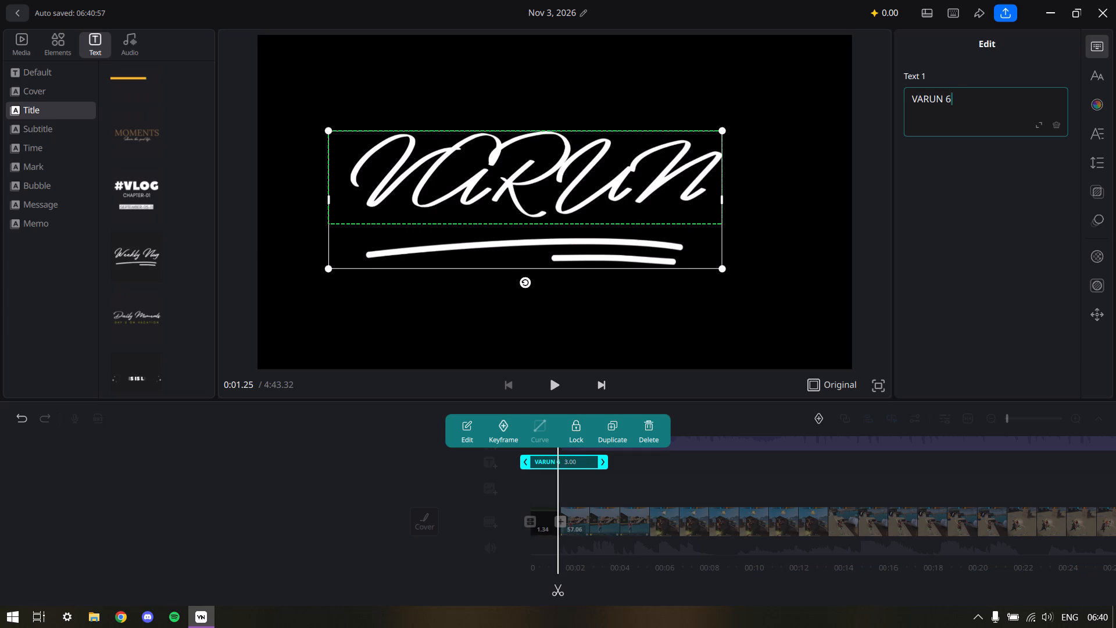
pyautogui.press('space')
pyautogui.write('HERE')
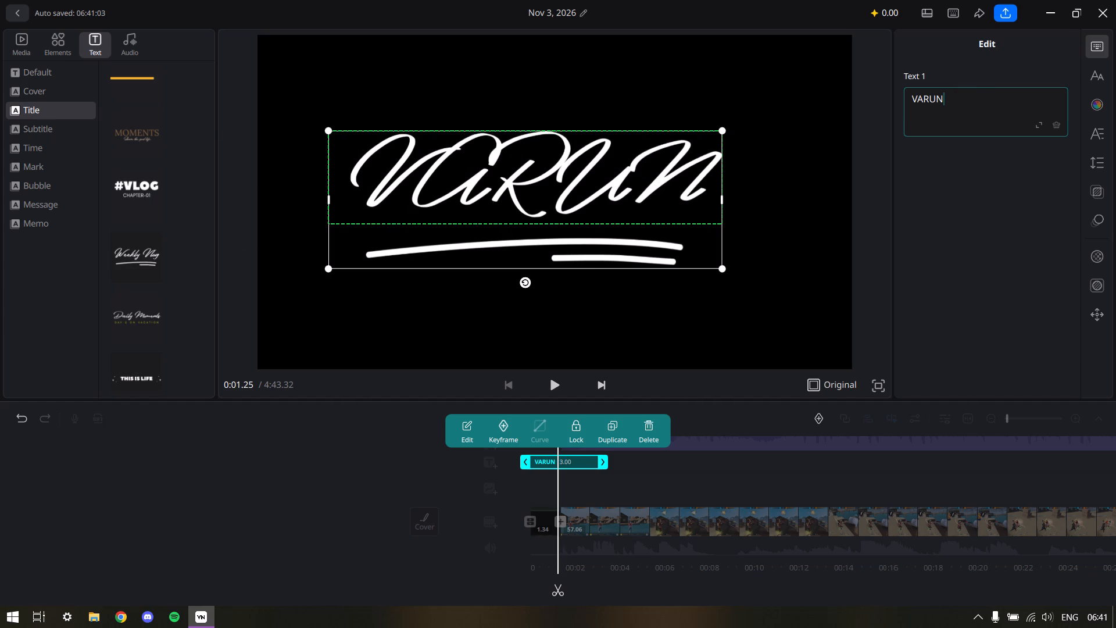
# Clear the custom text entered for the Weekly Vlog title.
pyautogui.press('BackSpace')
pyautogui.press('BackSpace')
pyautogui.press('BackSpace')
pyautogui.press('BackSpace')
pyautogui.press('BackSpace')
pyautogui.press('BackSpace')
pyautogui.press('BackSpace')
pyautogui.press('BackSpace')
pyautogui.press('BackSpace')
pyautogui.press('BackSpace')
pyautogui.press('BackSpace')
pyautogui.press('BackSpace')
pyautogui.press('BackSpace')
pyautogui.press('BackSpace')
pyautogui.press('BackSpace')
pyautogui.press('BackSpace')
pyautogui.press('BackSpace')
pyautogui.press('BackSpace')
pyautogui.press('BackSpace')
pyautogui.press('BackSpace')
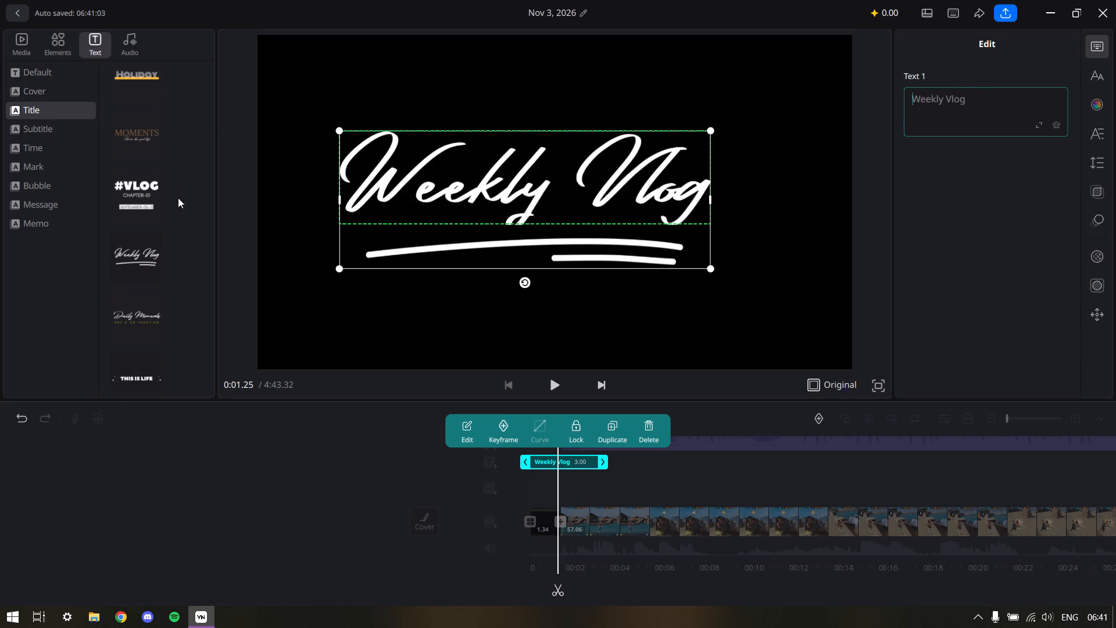
# Add the Daily Moments title template at about 1.25 seconds.
pyautogui.scroll(-3, 167, 212)
pyautogui.click(146, 195)
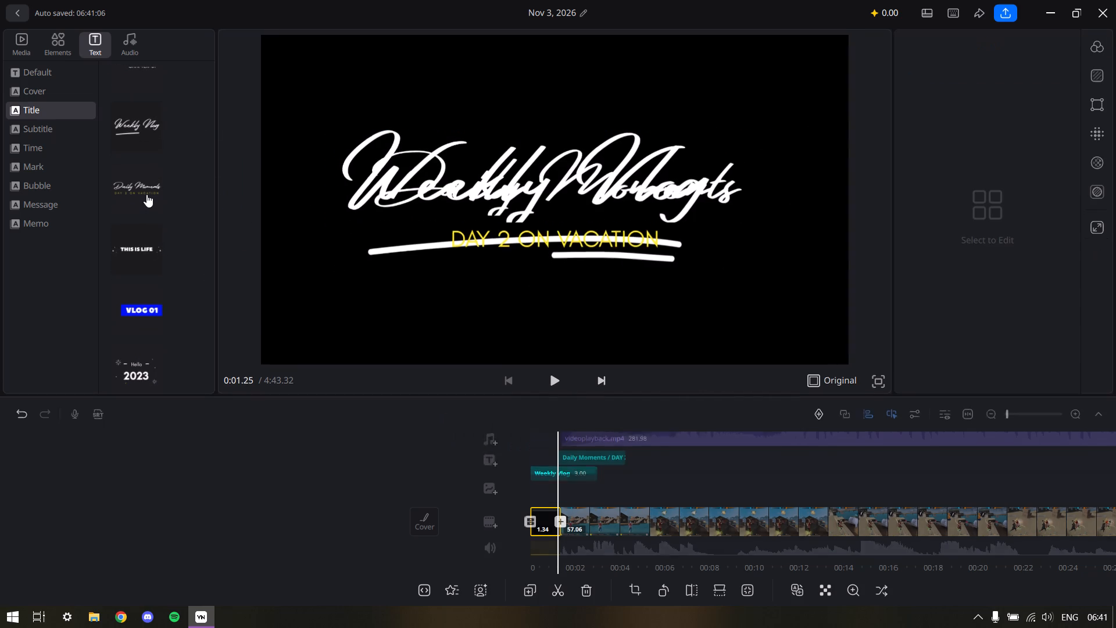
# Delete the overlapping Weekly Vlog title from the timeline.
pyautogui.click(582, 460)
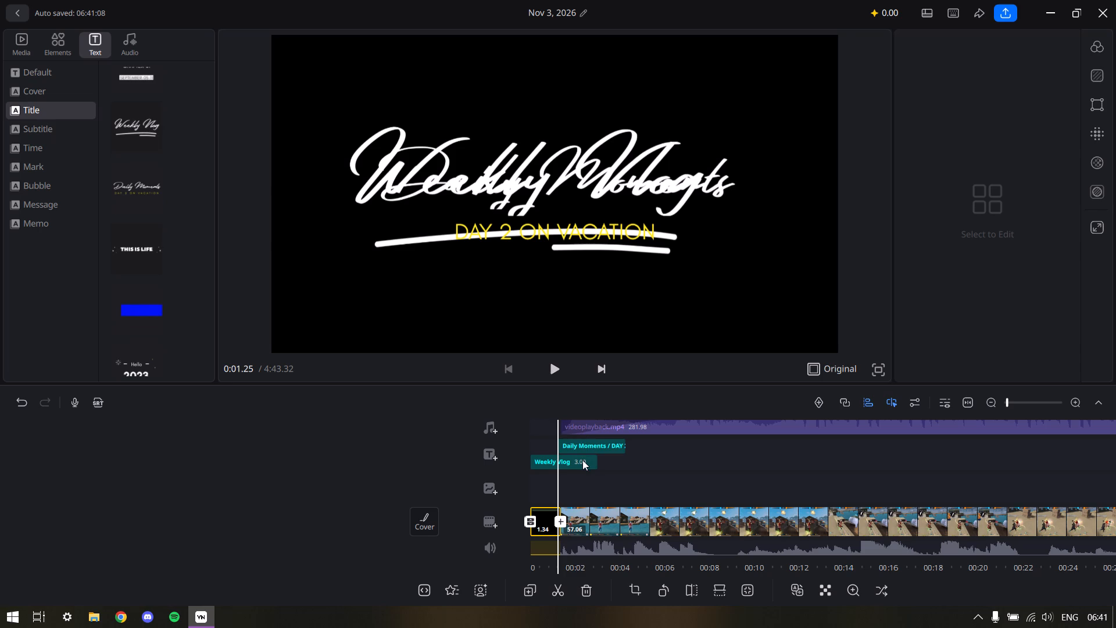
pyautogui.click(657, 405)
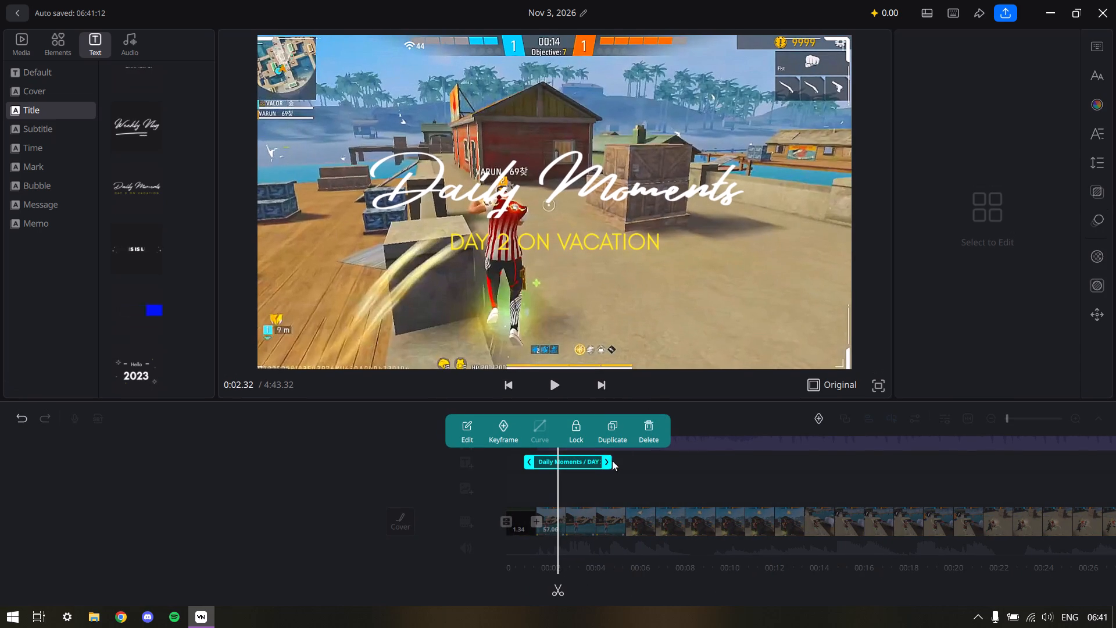
# Move the Daily Moments title to the start of the timeline and trim its end to match the black clip.
pyautogui.moveTo(586, 464); pyautogui.dragTo(530, 463)
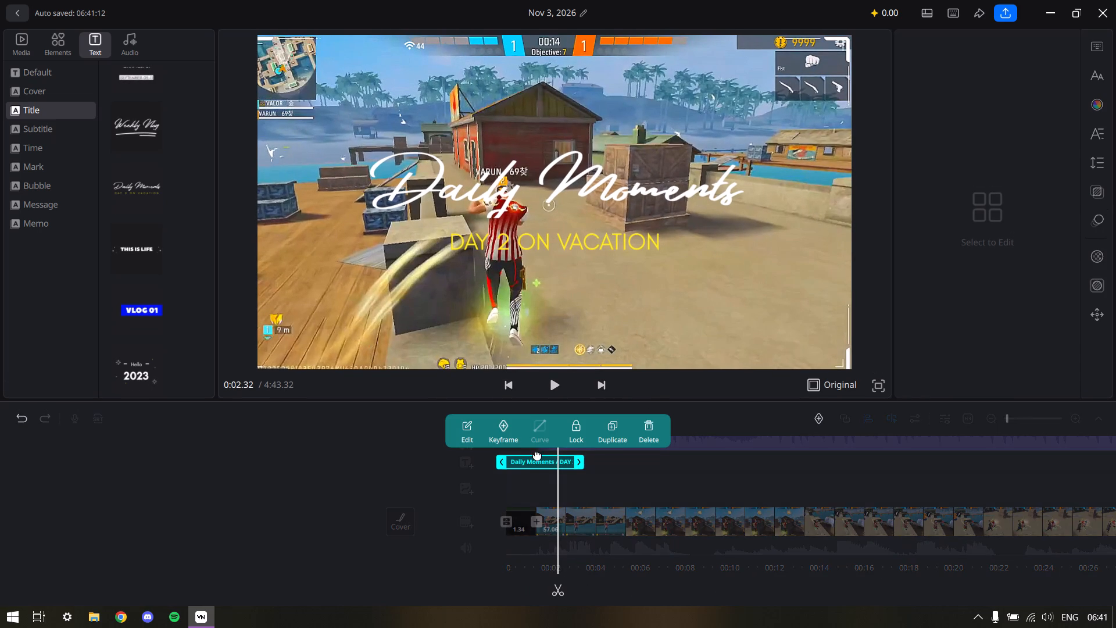
pyautogui.moveTo(581, 460); pyautogui.dragTo(553, 462)
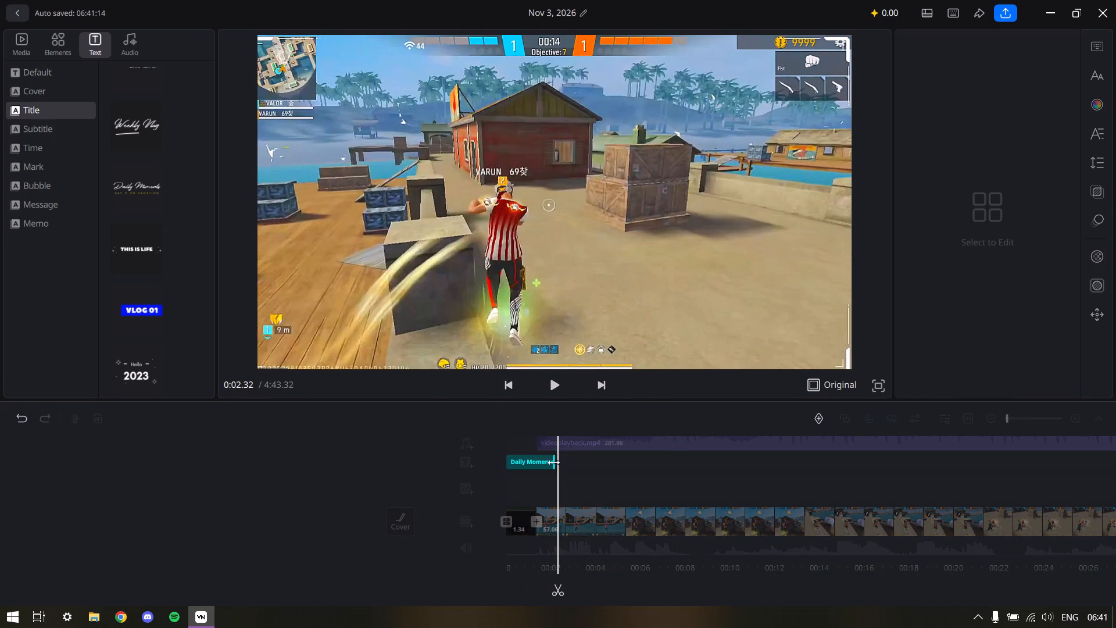
pyautogui.moveTo(553, 462); pyautogui.dragTo(535, 466)
pyautogui.click(592, 490)
# Replace the first text line of the Daily Moments title with VARUN.
pyautogui.moveTo(594, 483); pyautogui.dragTo(660, 476)
pyautogui.click(586, 237)
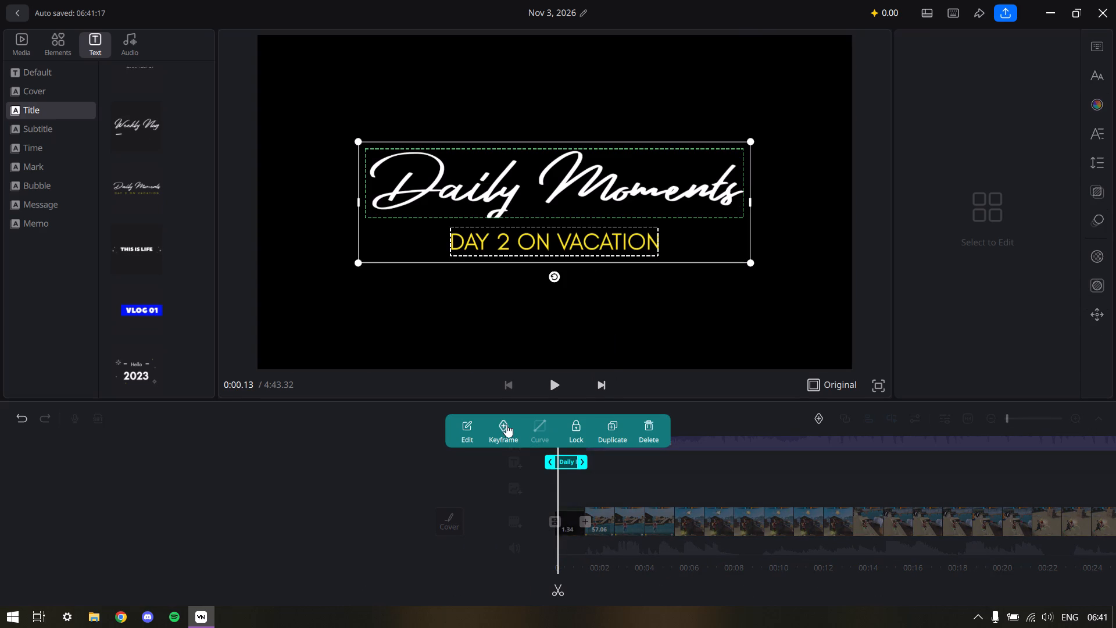
pyautogui.click(471, 427)
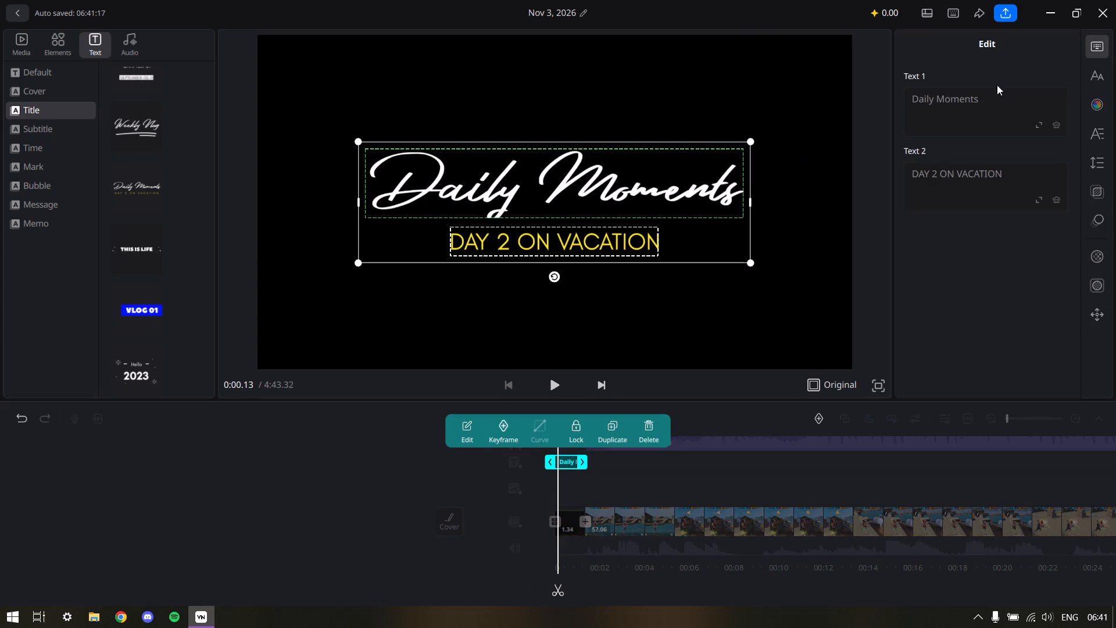
pyautogui.click(973, 108)
pyautogui.write('VARUMN')
pyautogui.press('BackSpace')
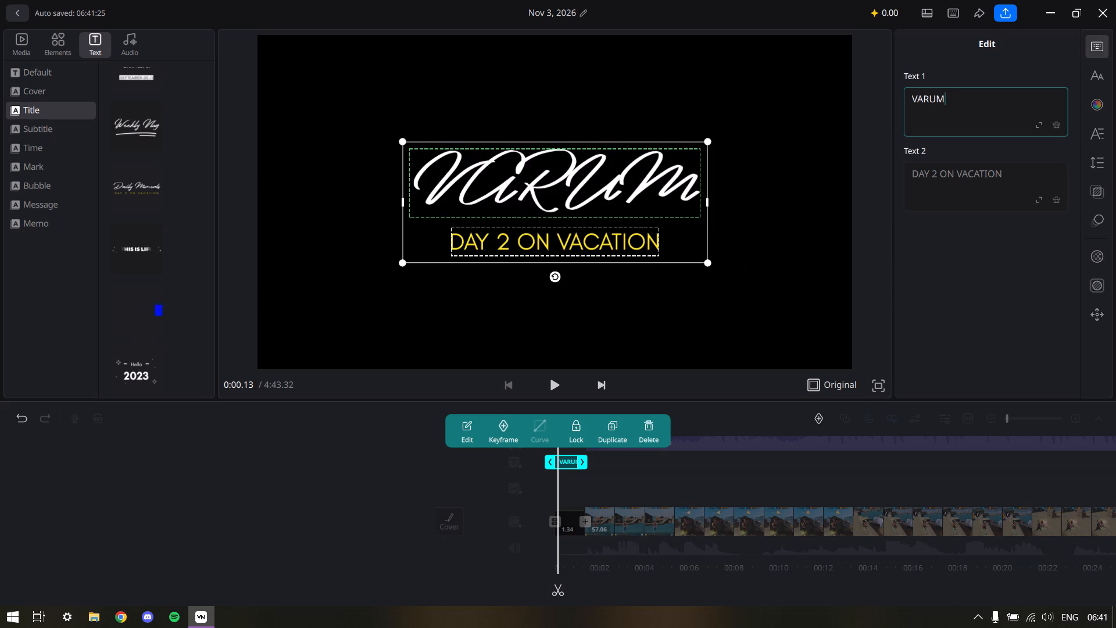
pyautogui.press('BackSpace')
pyautogui.press('n')
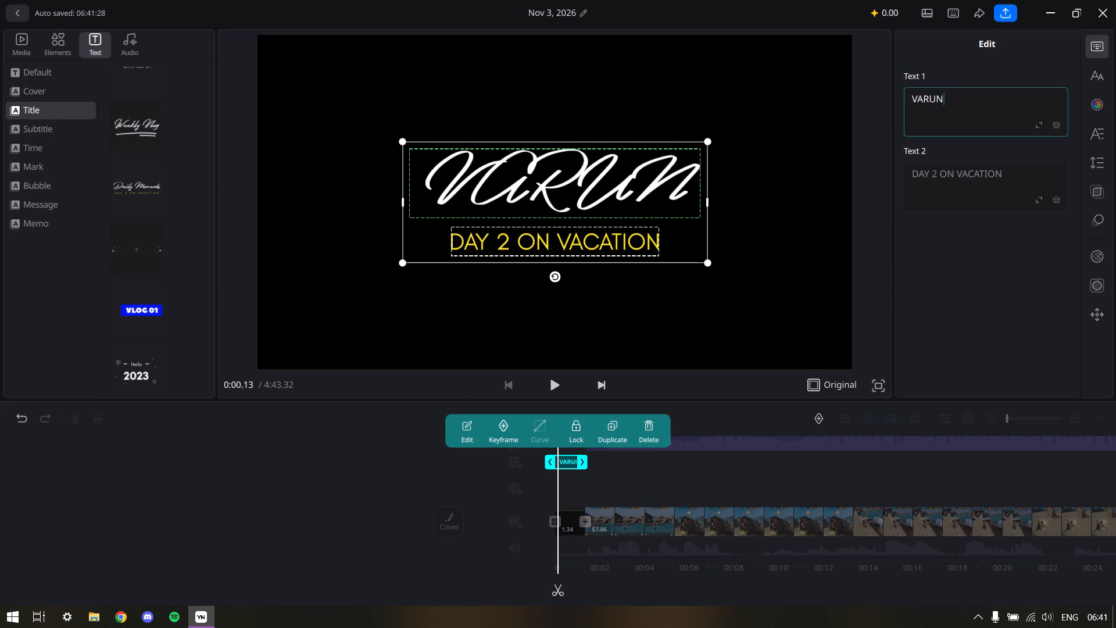
# Replace the second text line of the title with 69 HERE.
pyautogui.click(961, 170)
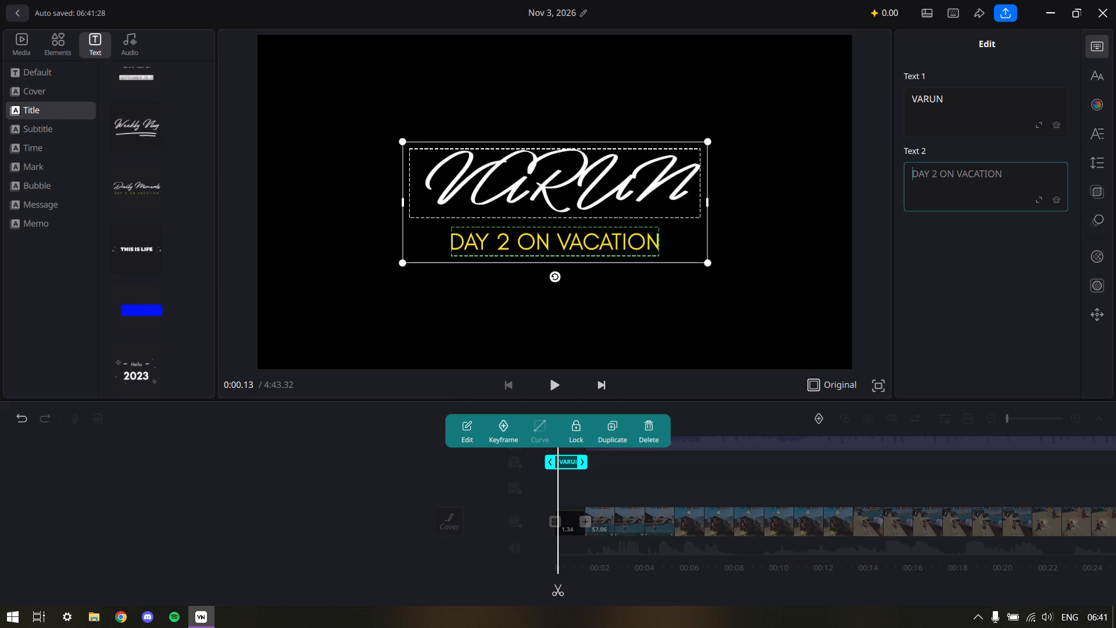
pyautogui.write('69')
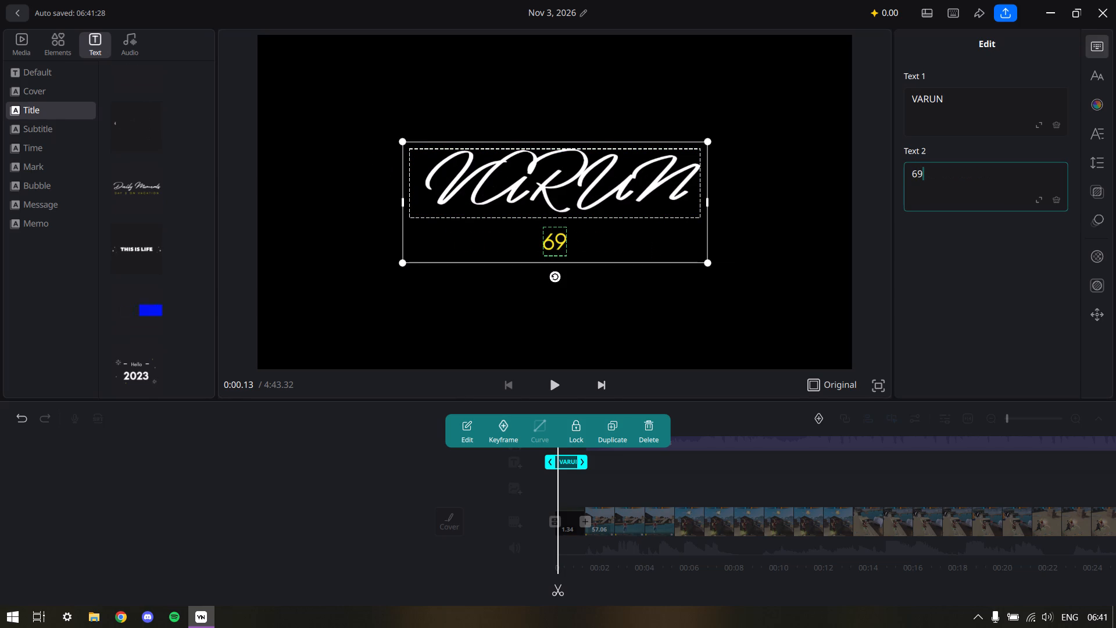
pyautogui.press('space')
pyautogui.write('HRE')
pyautogui.press('BackSpace')
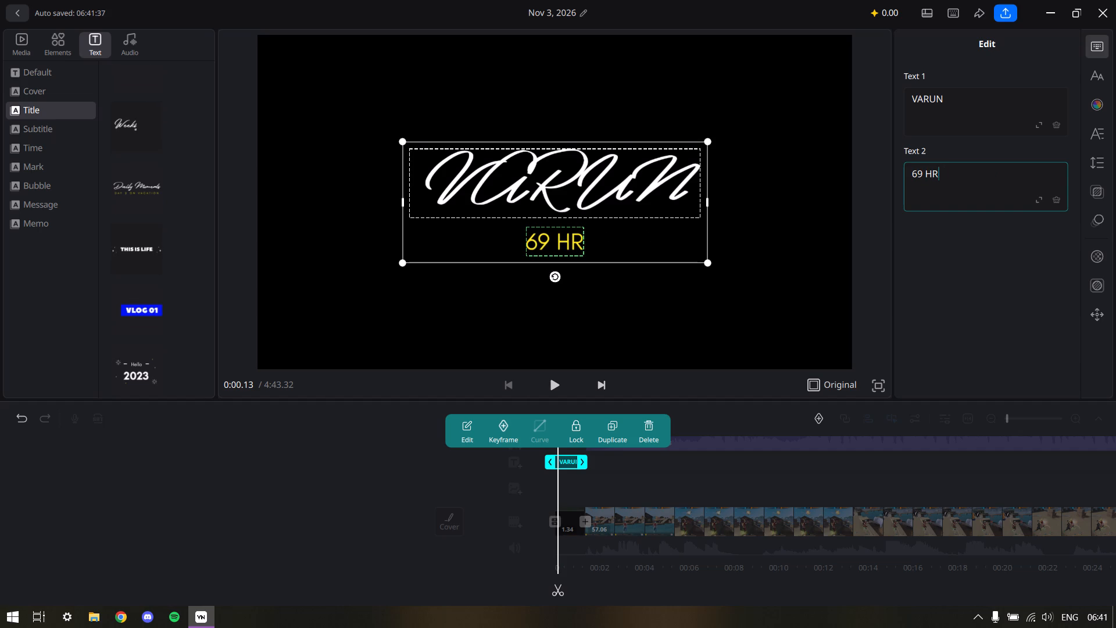
pyautogui.press('BackSpace')
pyautogui.write('ERE')
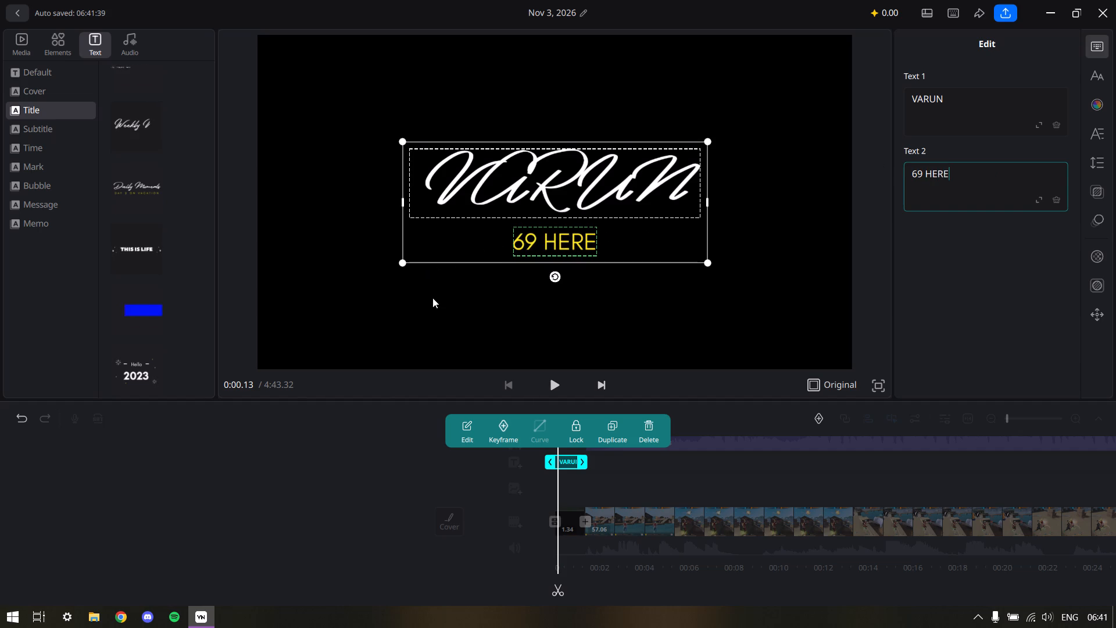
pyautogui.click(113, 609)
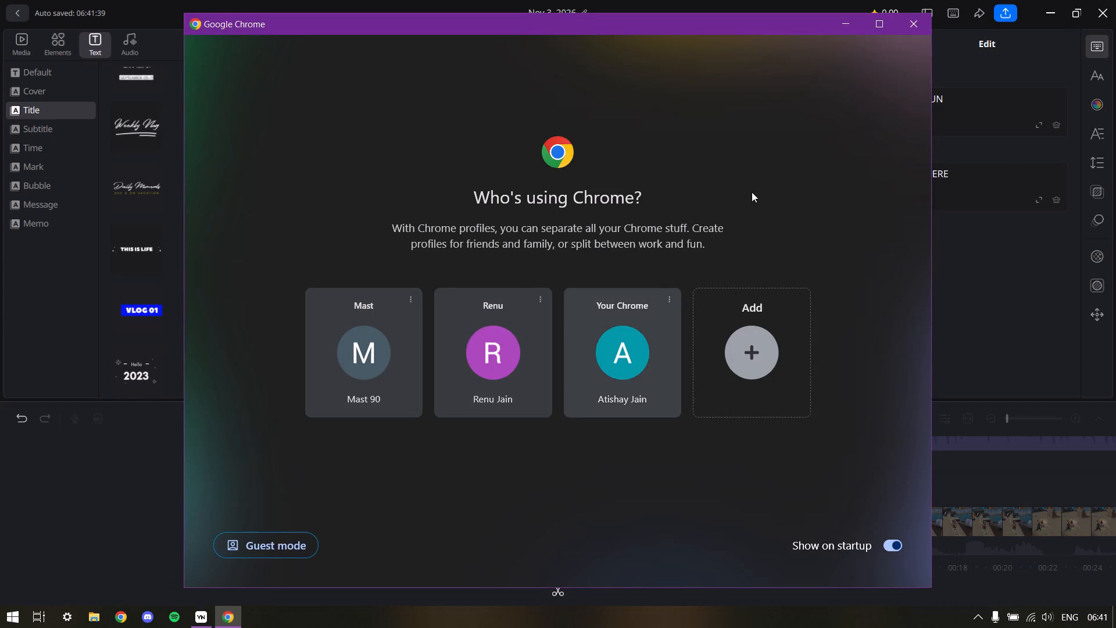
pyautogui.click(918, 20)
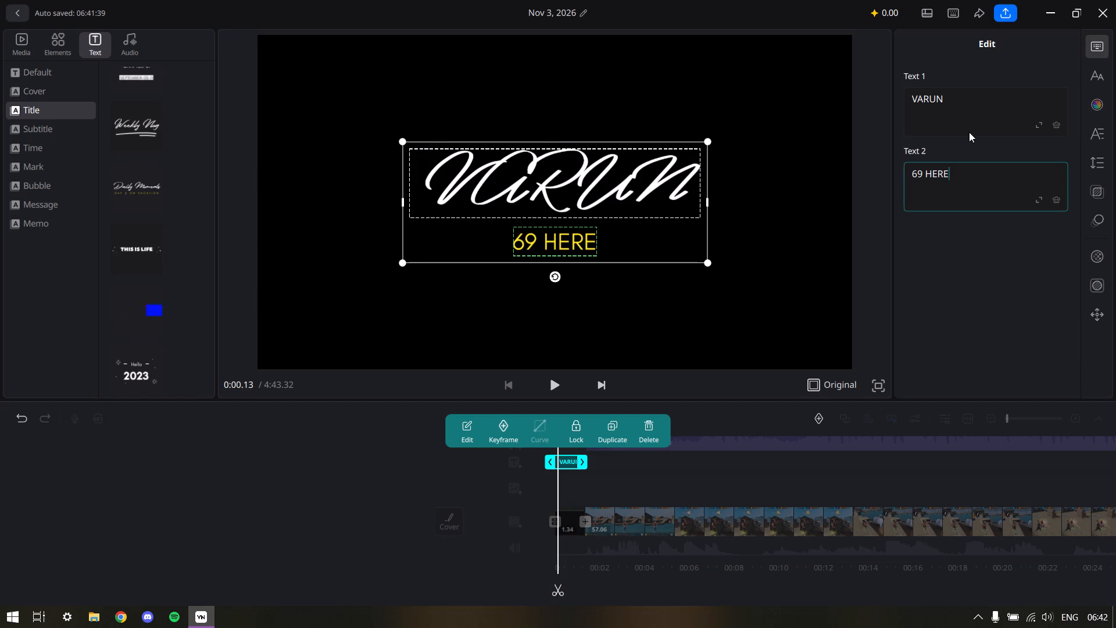
# Add the skull and crossbones emoji after 69 HERE in the title's second text line.
pyautogui.press('super+period')
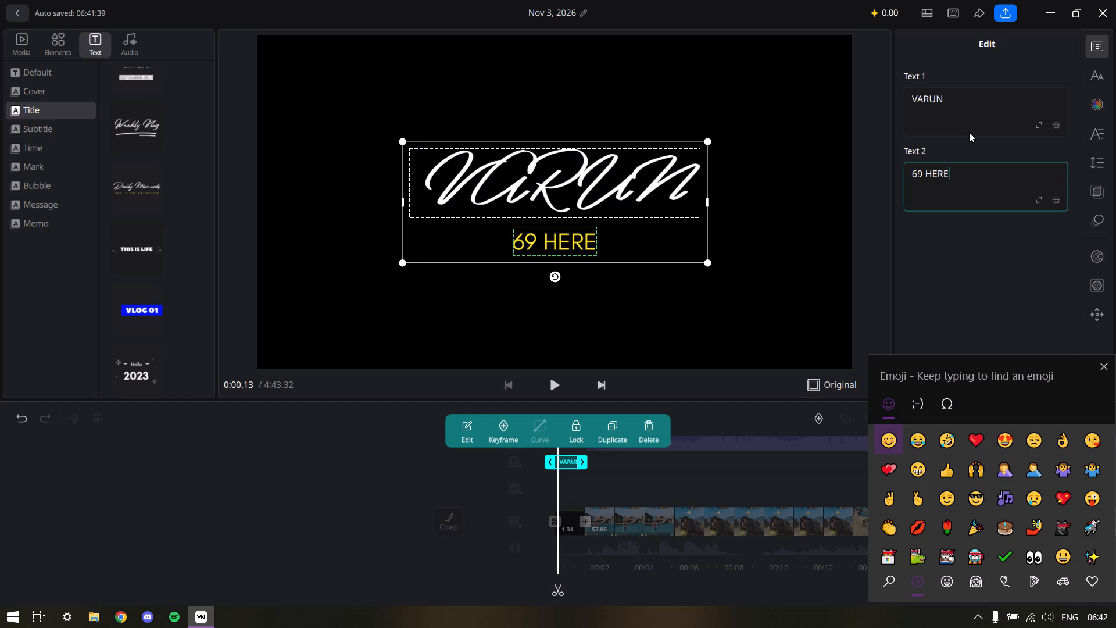
pyautogui.scroll(-6, 972, 451)
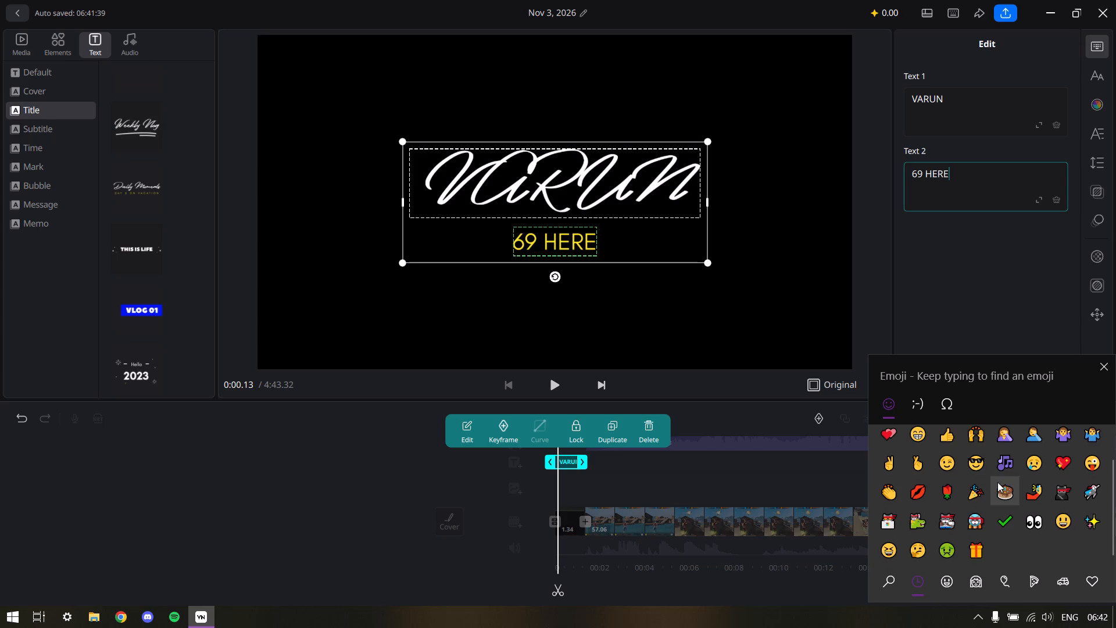
pyautogui.click(946, 568)
pyautogui.scroll(-3, 974, 516)
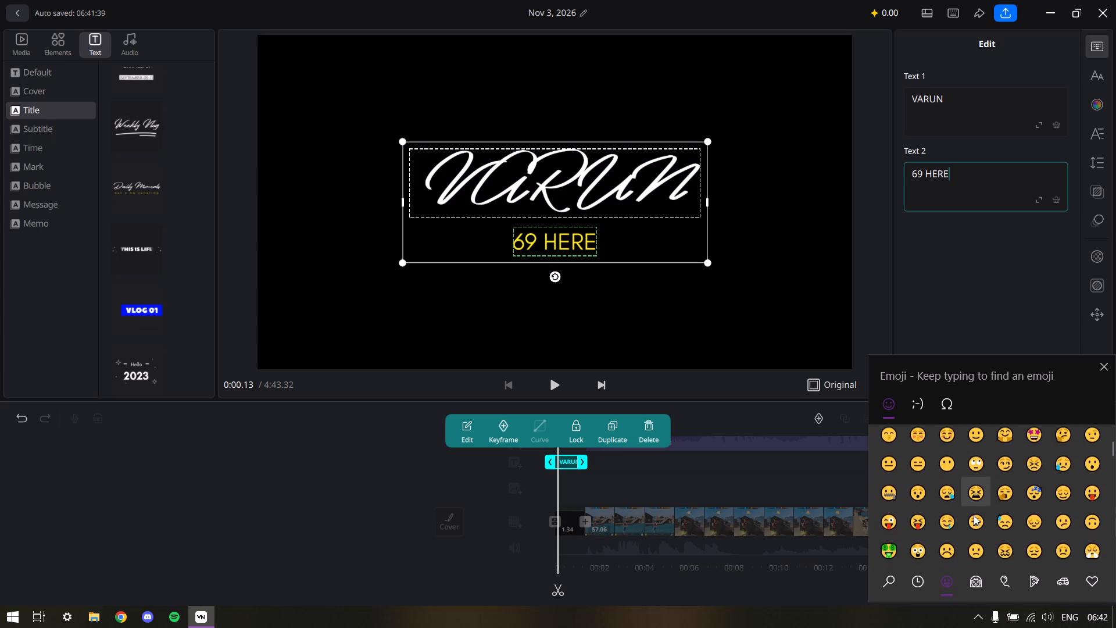
pyautogui.scroll(-11, 974, 515)
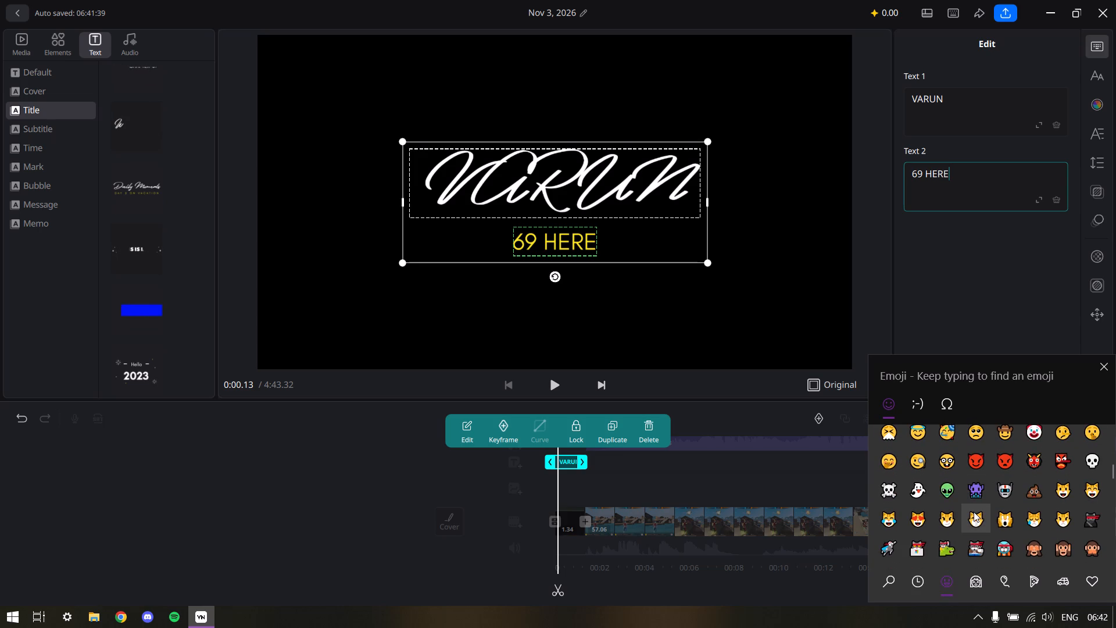
pyautogui.click(898, 486)
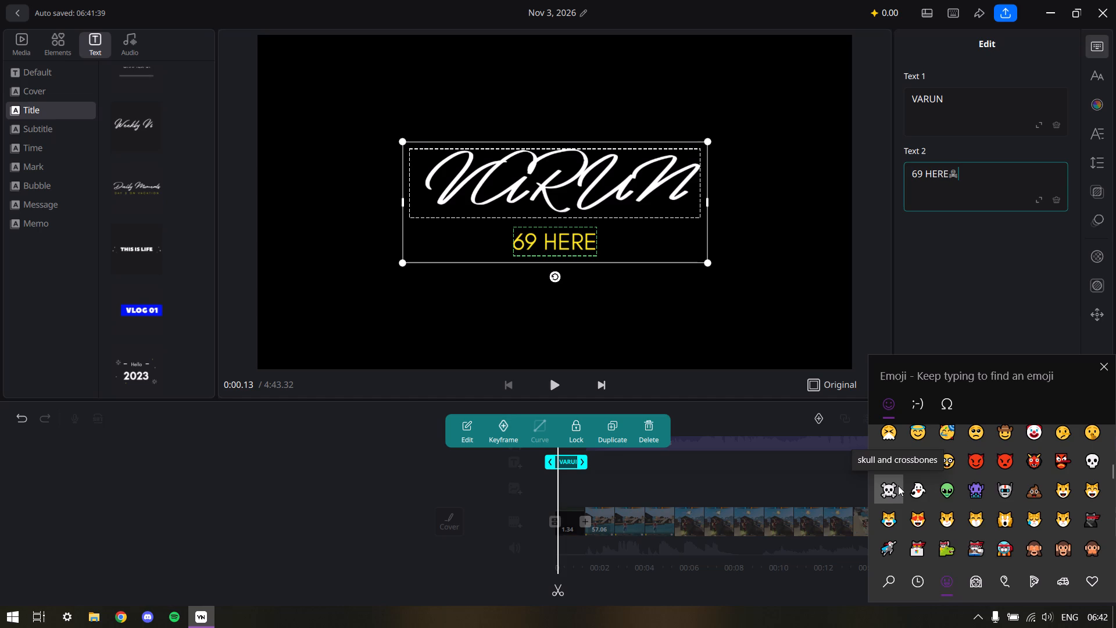
pyautogui.click(955, 177)
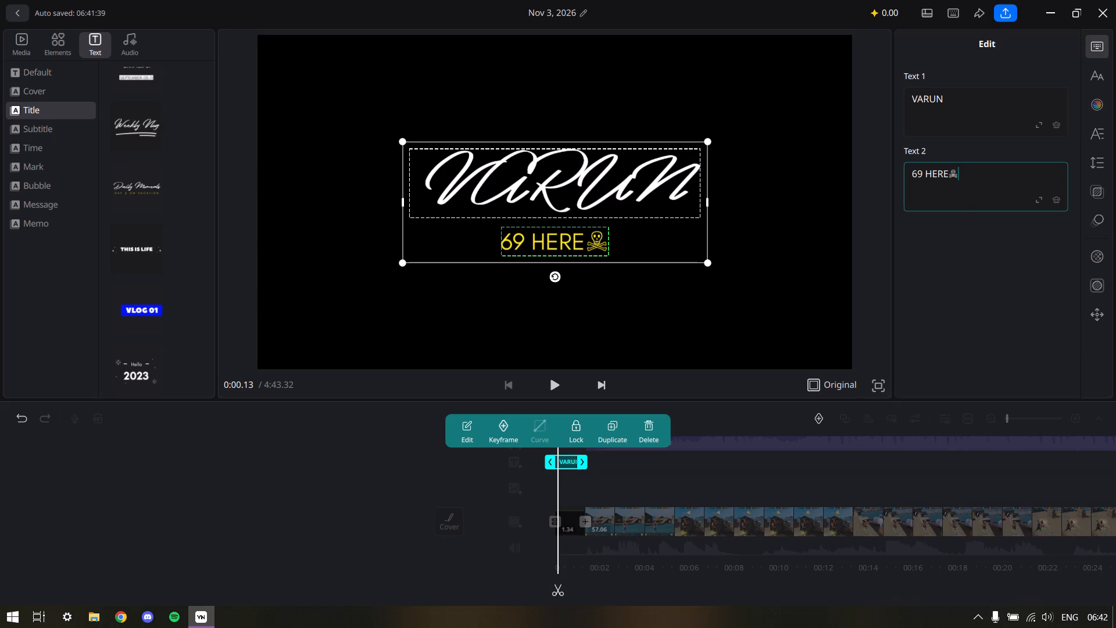
pyautogui.click(269, 468)
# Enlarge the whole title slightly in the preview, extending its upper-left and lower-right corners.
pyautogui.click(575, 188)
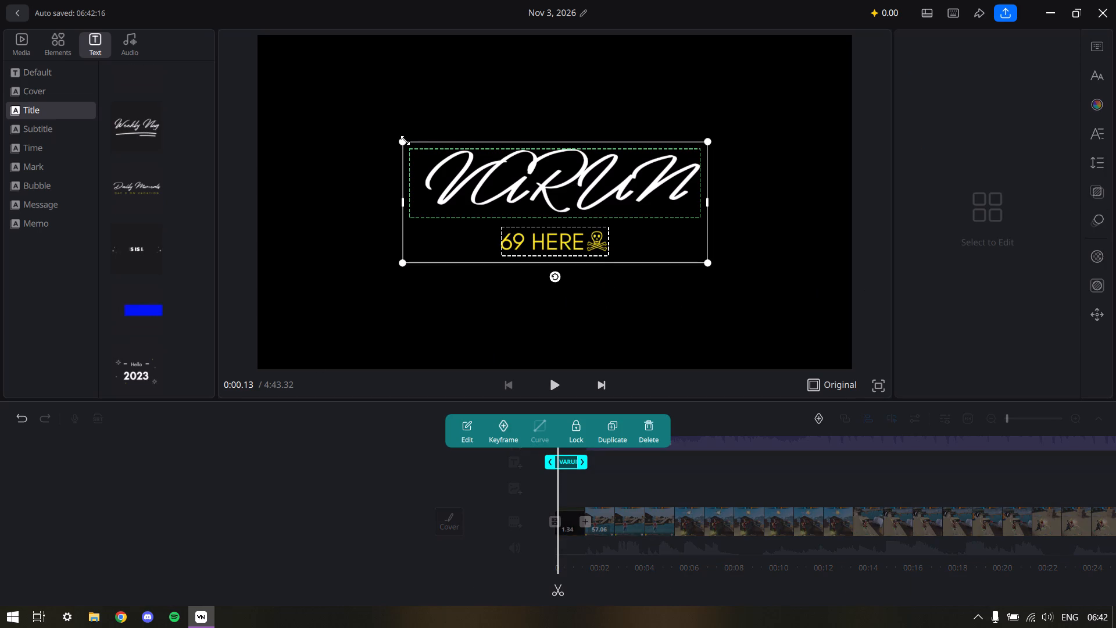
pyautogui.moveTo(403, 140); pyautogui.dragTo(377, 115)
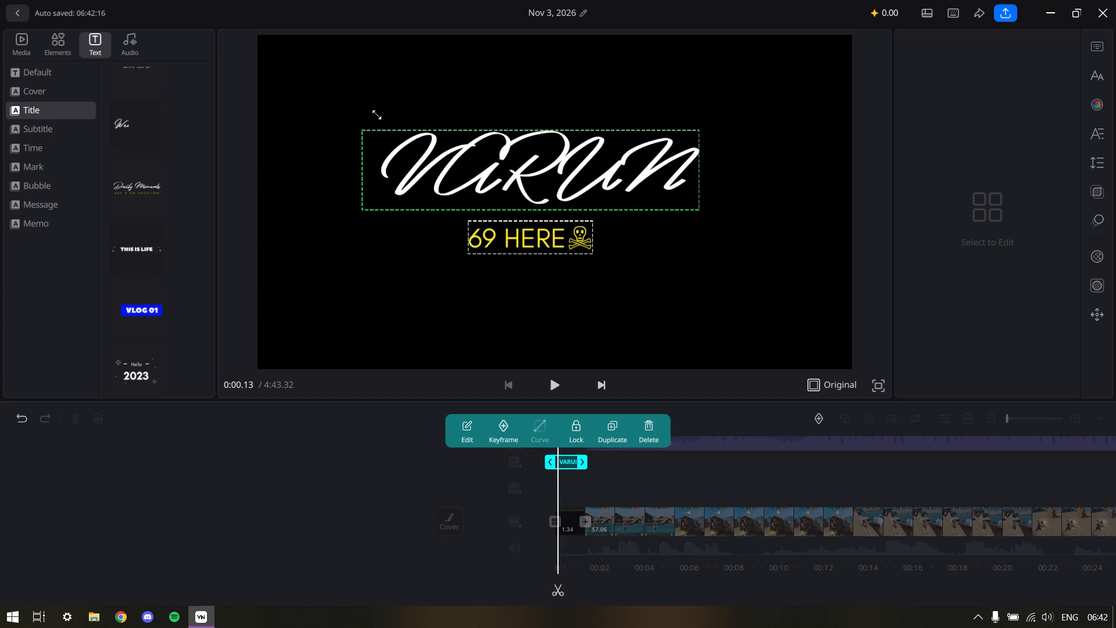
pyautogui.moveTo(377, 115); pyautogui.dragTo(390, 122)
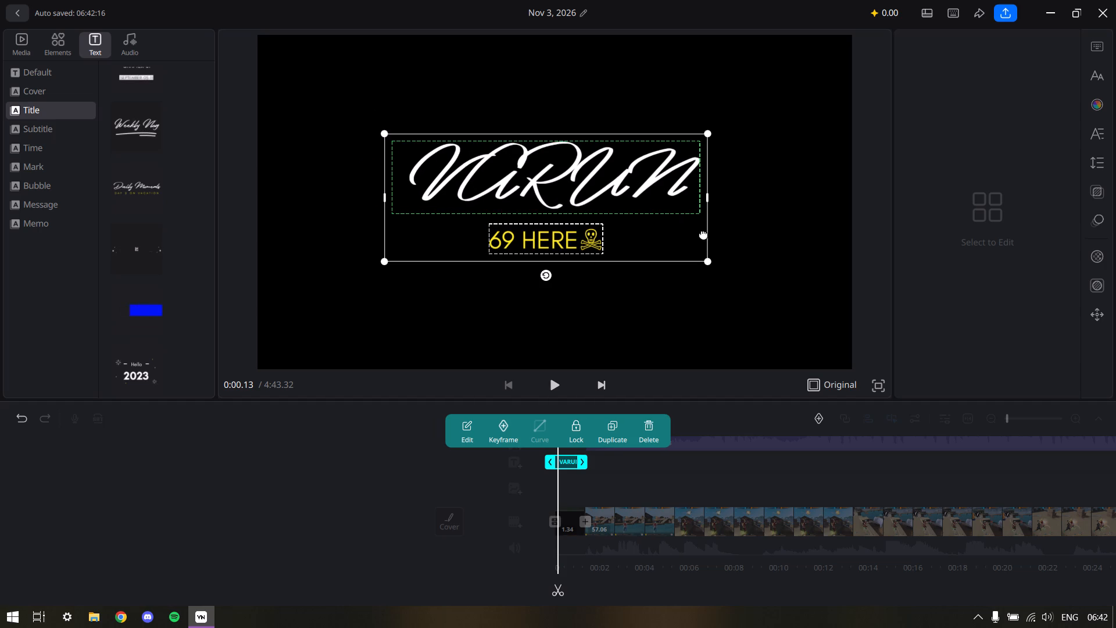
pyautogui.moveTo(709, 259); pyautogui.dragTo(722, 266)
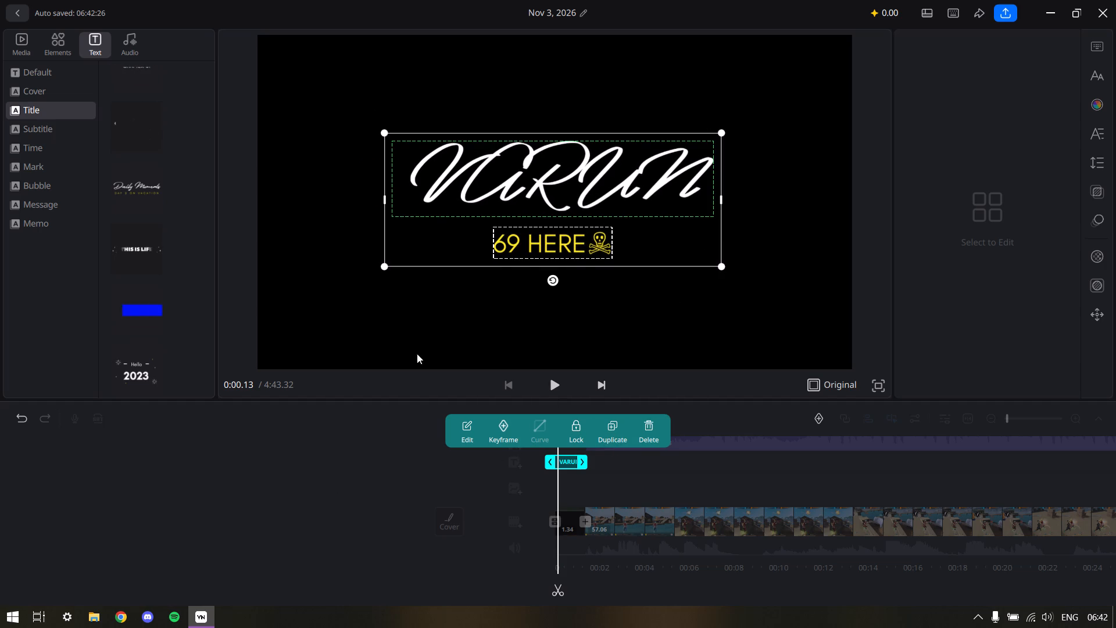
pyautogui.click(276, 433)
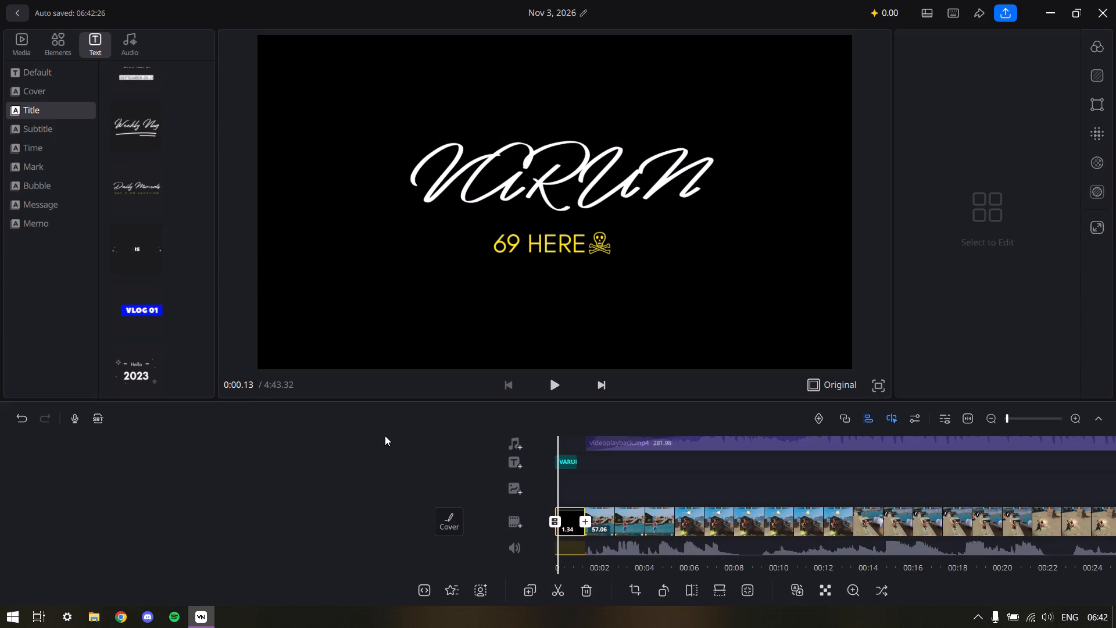
# Play back the black intro with the title up to the start of the gameplay clip.
pyautogui.click(560, 381)
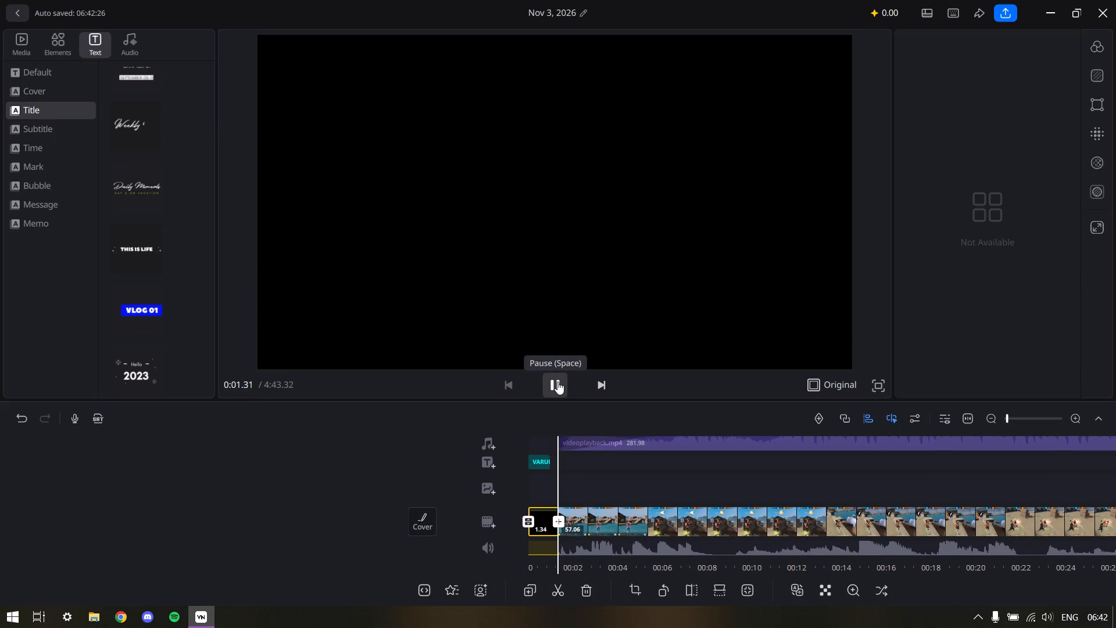
pyautogui.click(557, 381)
# Set the font size of the title's VARUN line to the Title preset, 36.
pyautogui.click(525, 459)
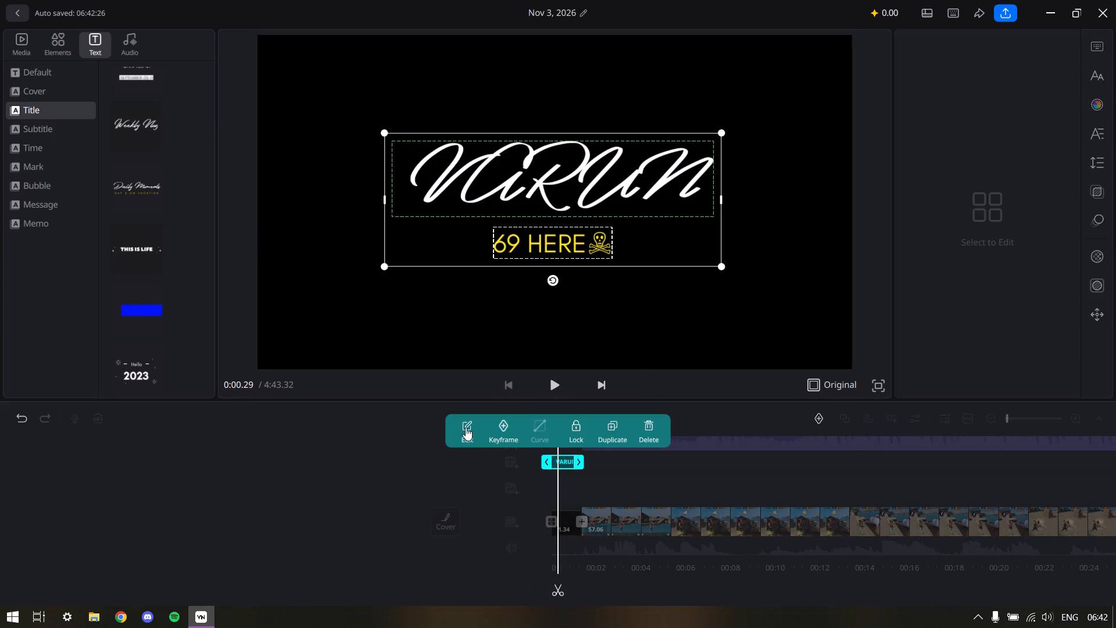
pyautogui.click(1100, 80)
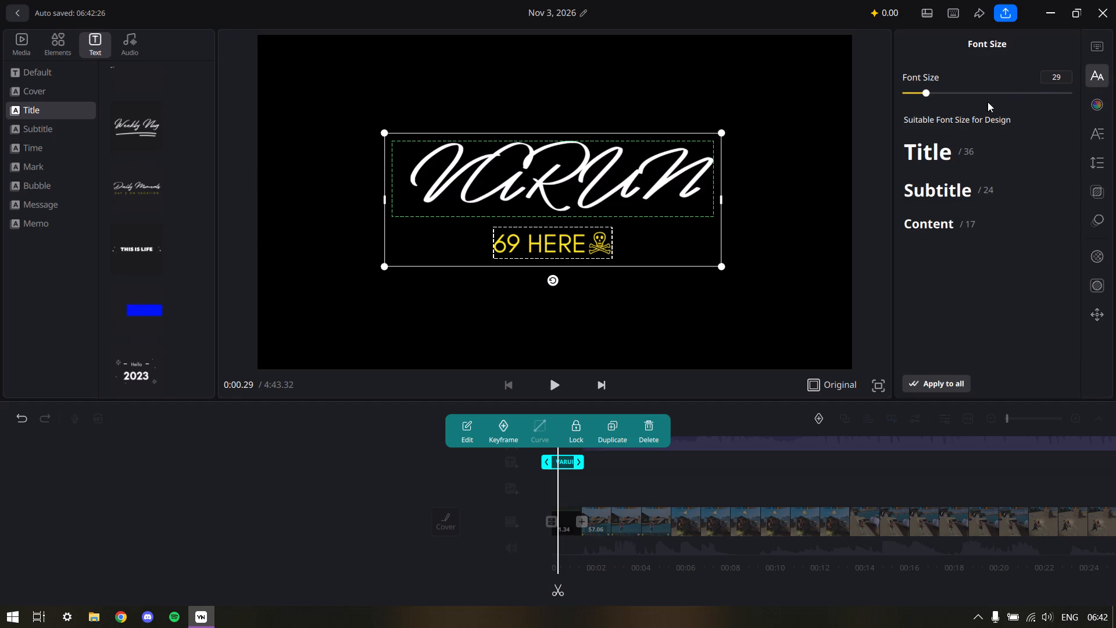
pyautogui.moveTo(936, 94); pyautogui.dragTo(950, 94)
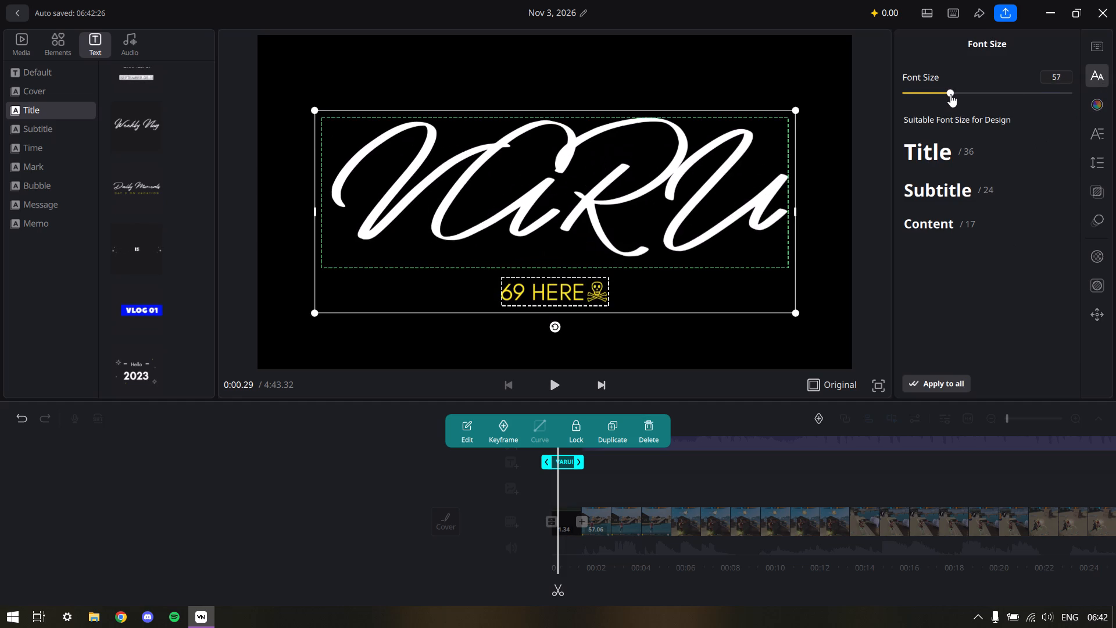
pyautogui.moveTo(950, 94); pyautogui.dragTo(943, 94)
pyautogui.click(929, 157)
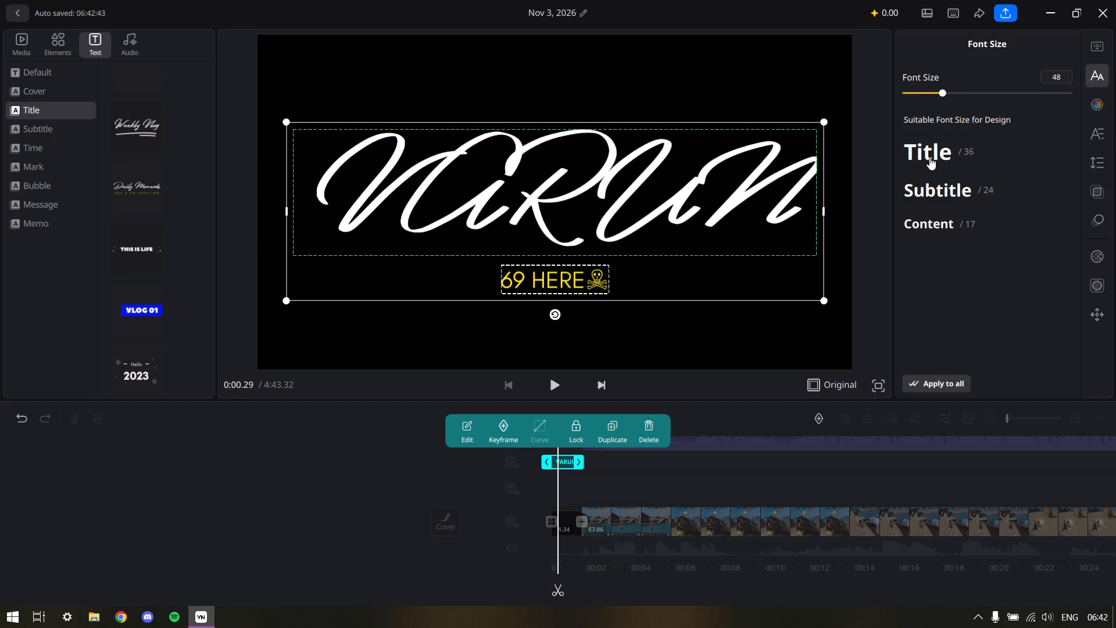
pyautogui.click(928, 190)
pyautogui.click(928, 222)
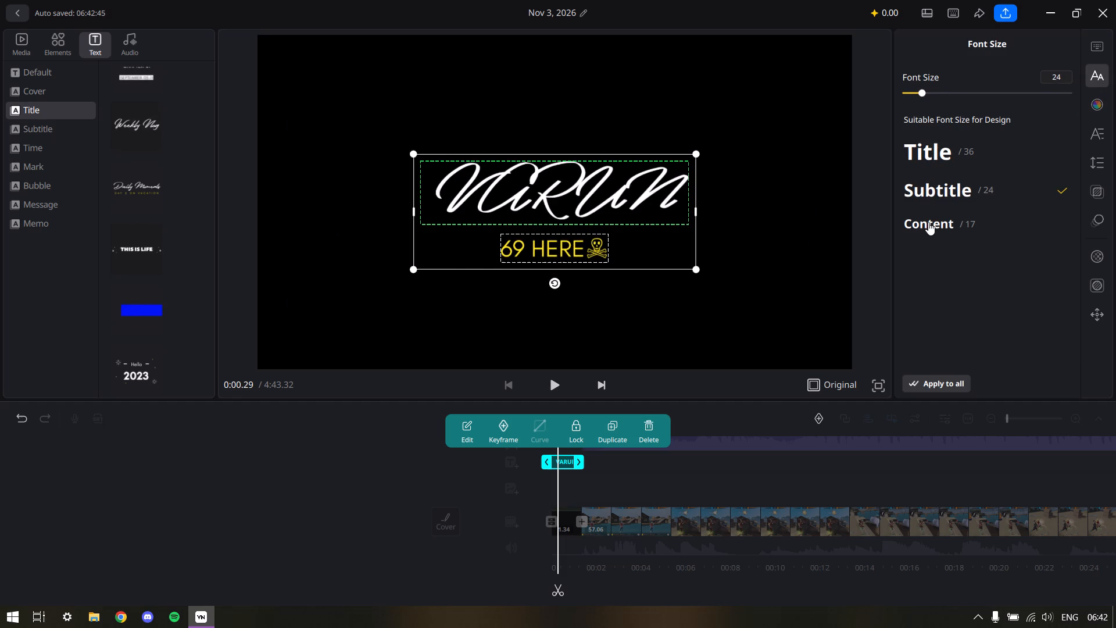
pyautogui.click(950, 143)
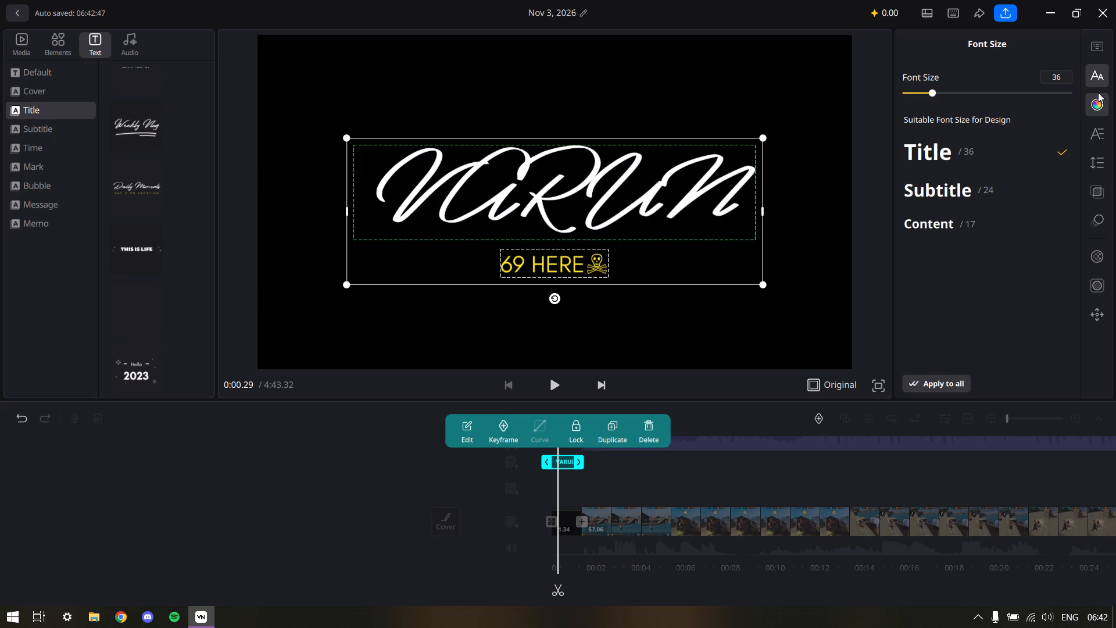
# Compare colour style presets on the VARUN line and apply the one with black 000000 text and a white FFFFFF stroke.
pyautogui.click(1101, 110)
pyautogui.click(977, 138)
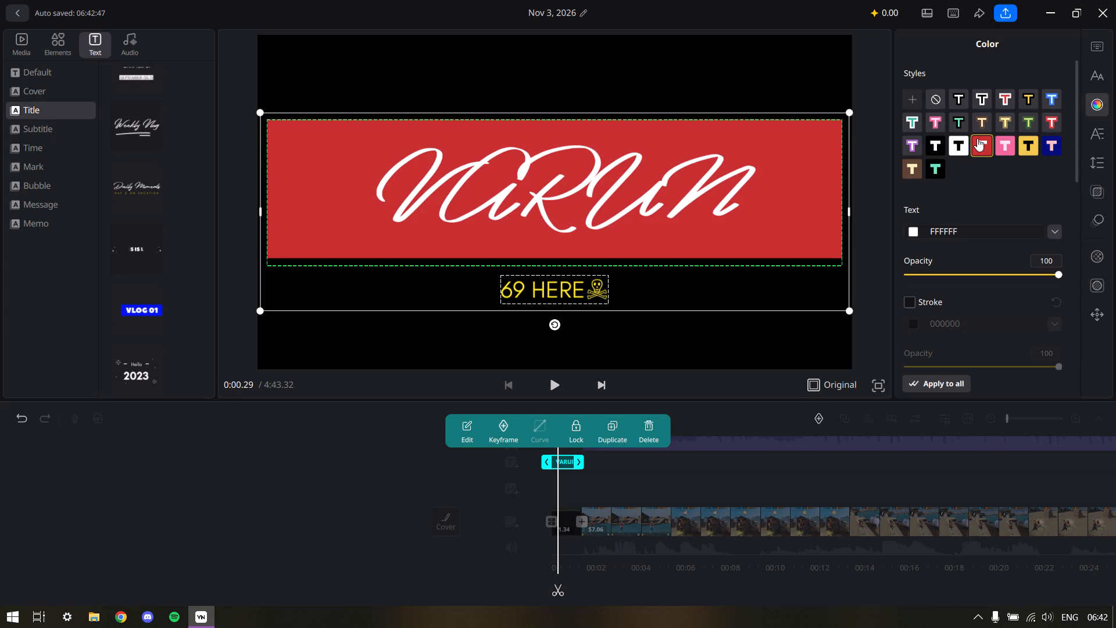
pyautogui.click(1024, 148)
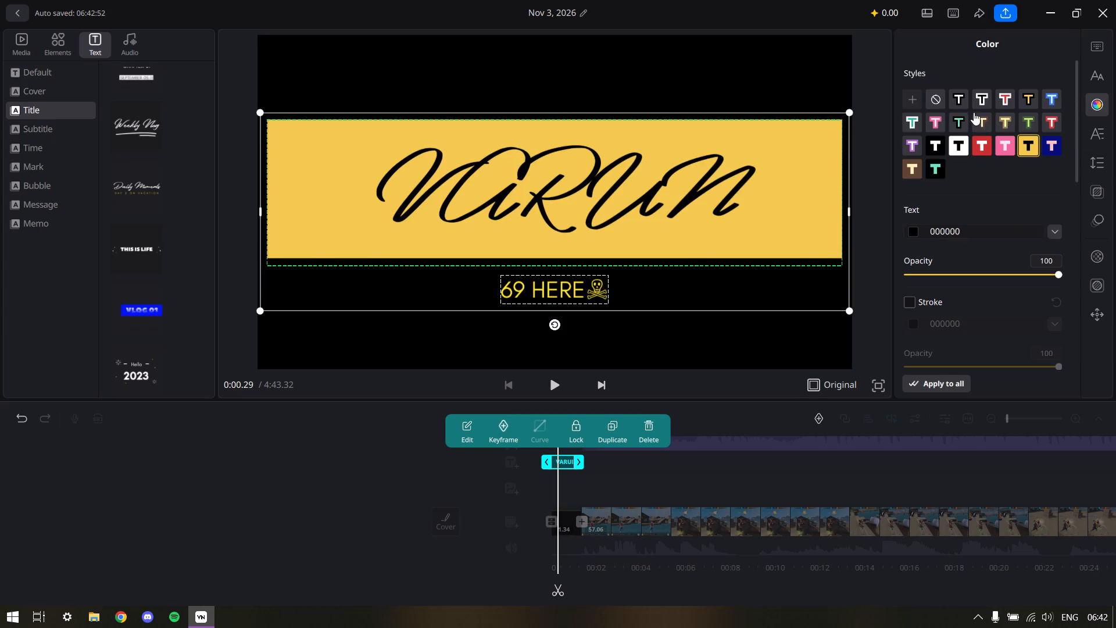
pyautogui.click(981, 97)
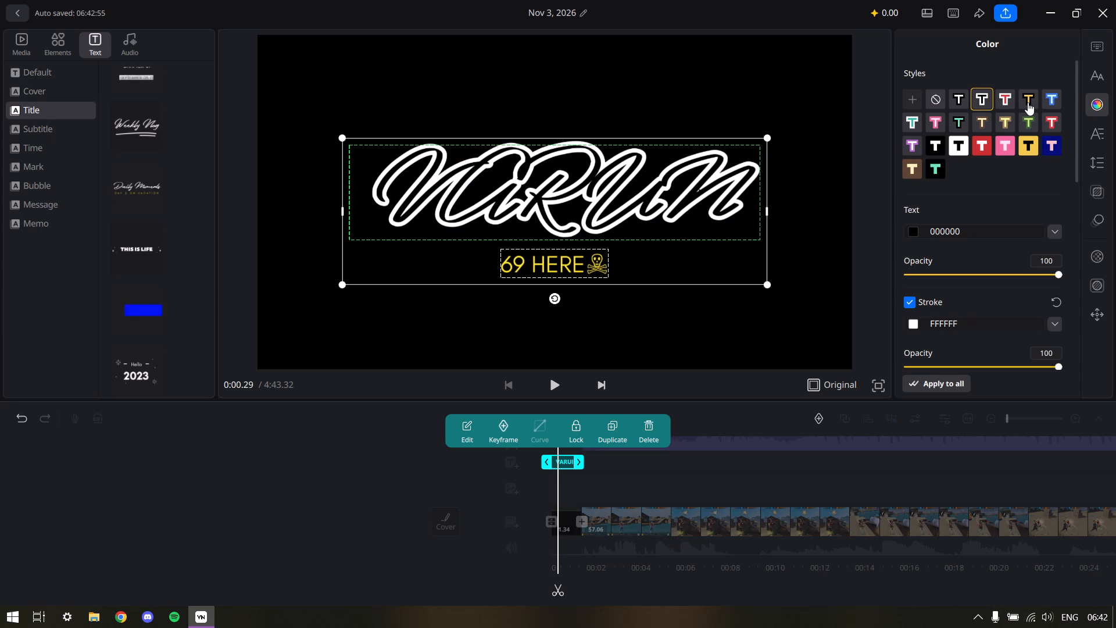
pyautogui.click(1028, 102)
pyautogui.click(1048, 102)
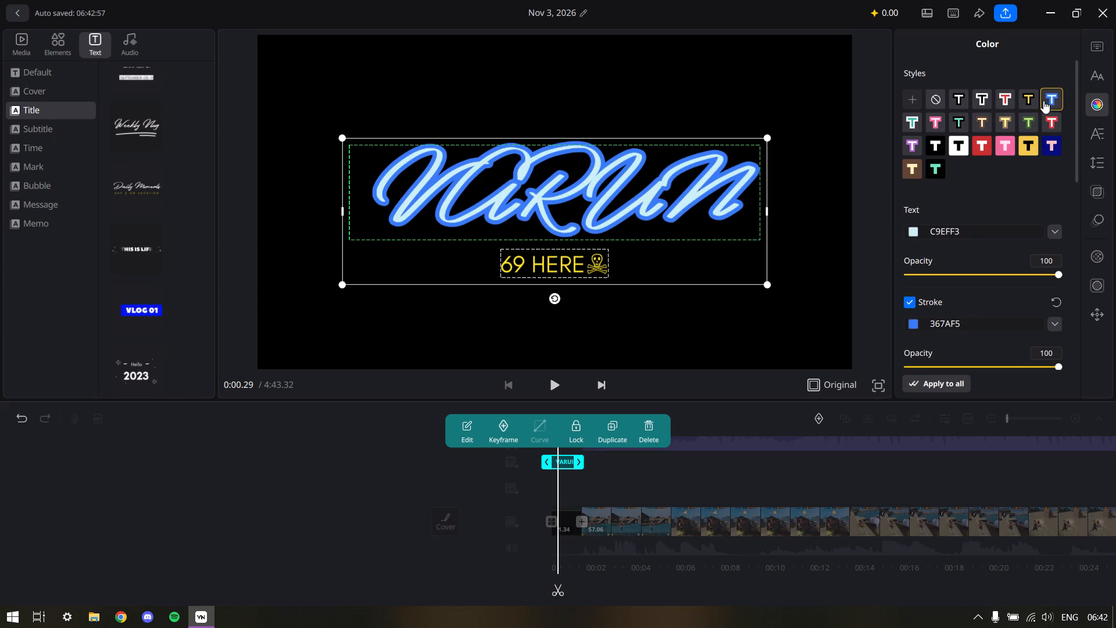
pyautogui.click(981, 101)
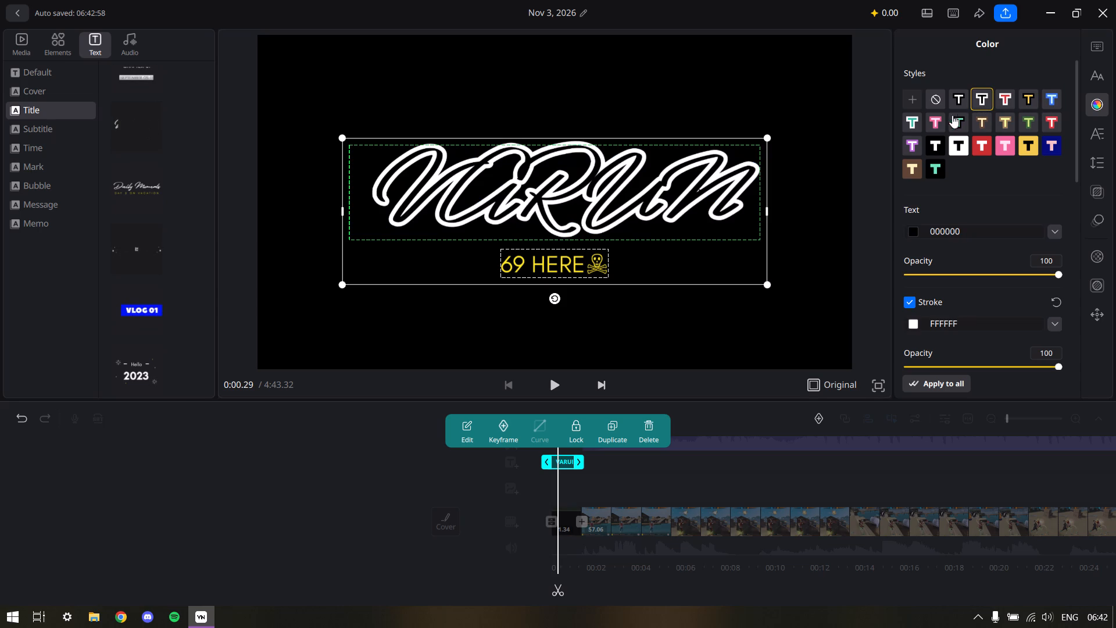
pyautogui.click(933, 117)
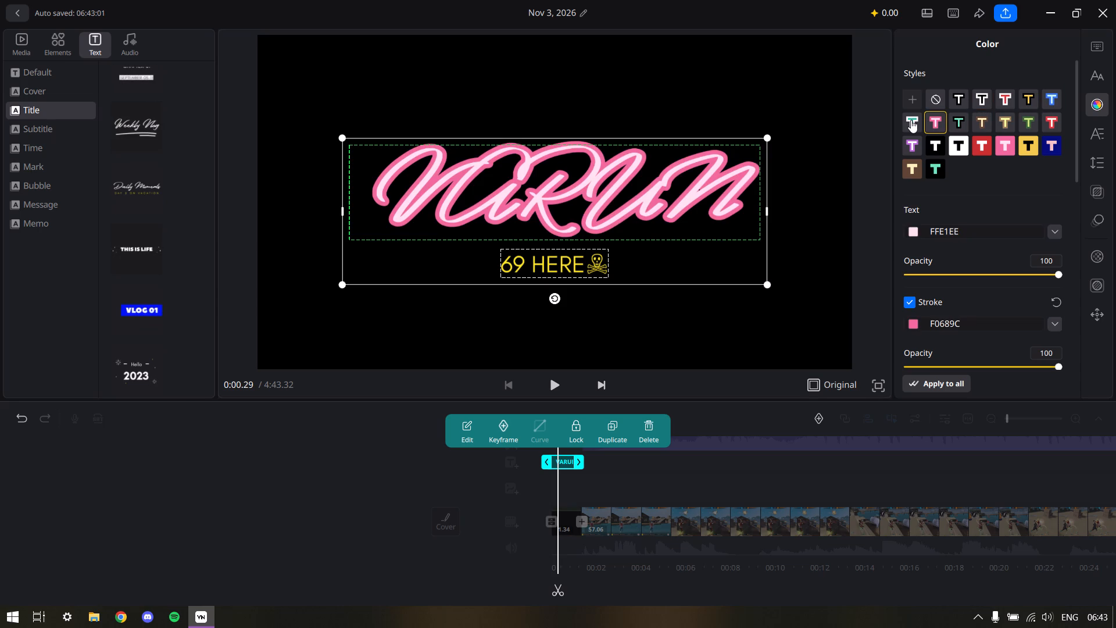
pyautogui.click(911, 120)
pyautogui.click(913, 138)
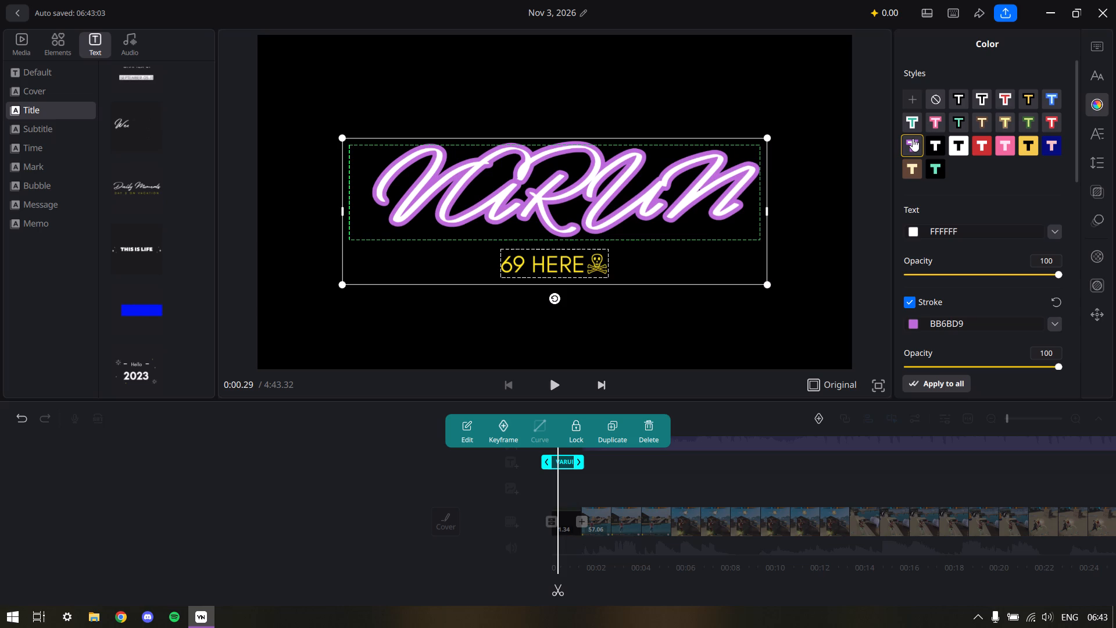
pyautogui.click(911, 170)
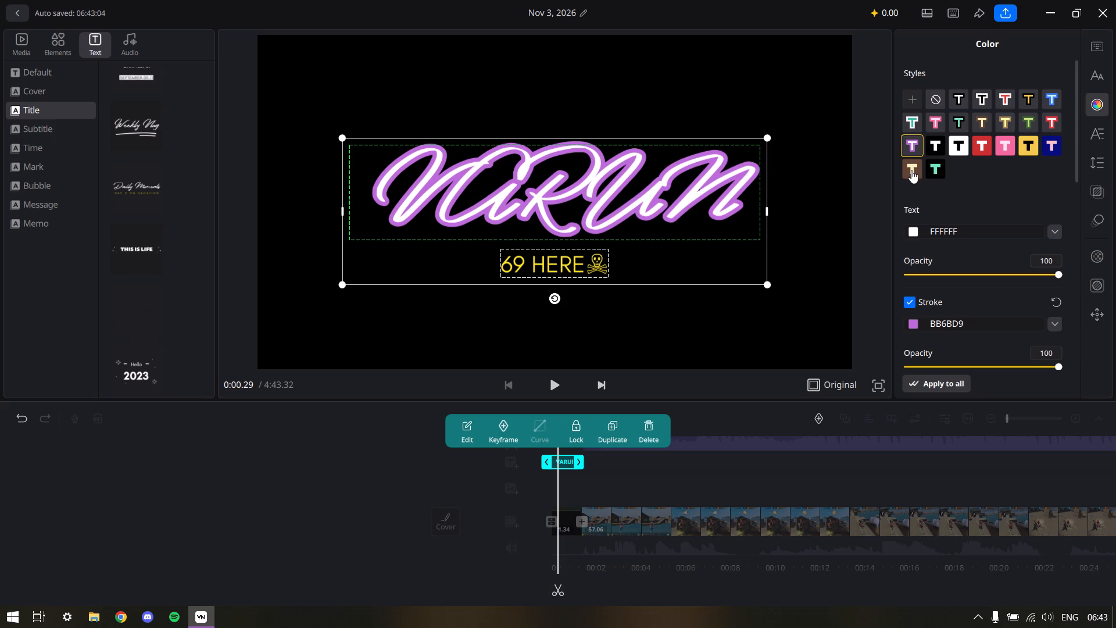
pyautogui.click(965, 97)
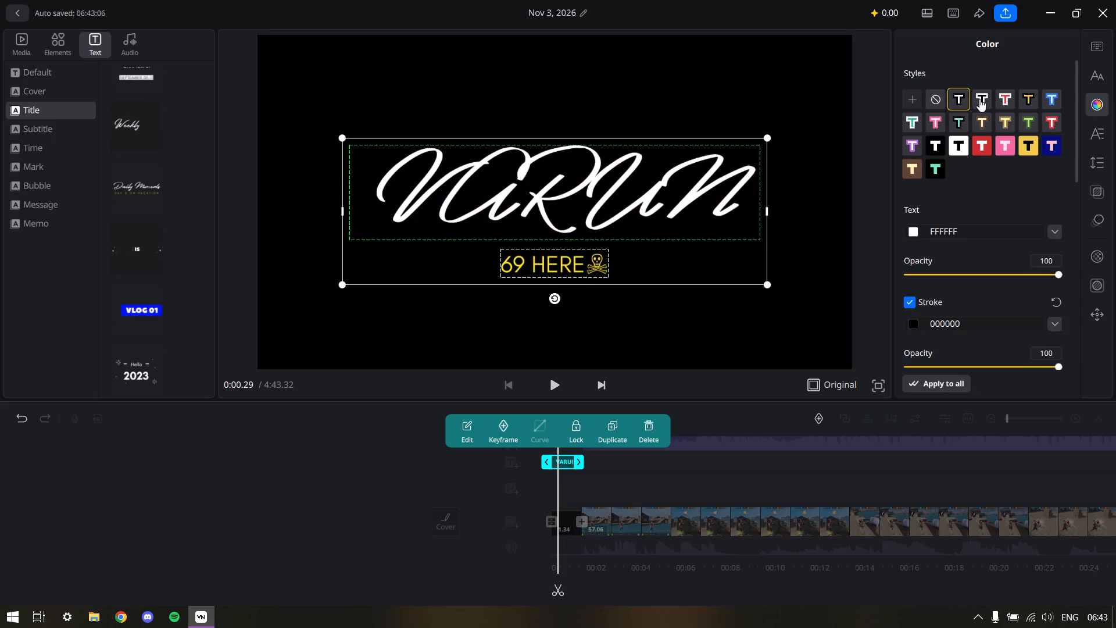
pyautogui.click(979, 99)
# Compare the letter-case options on the VARUN line and apply the capitalised Ag style.
pyautogui.click(1090, 130)
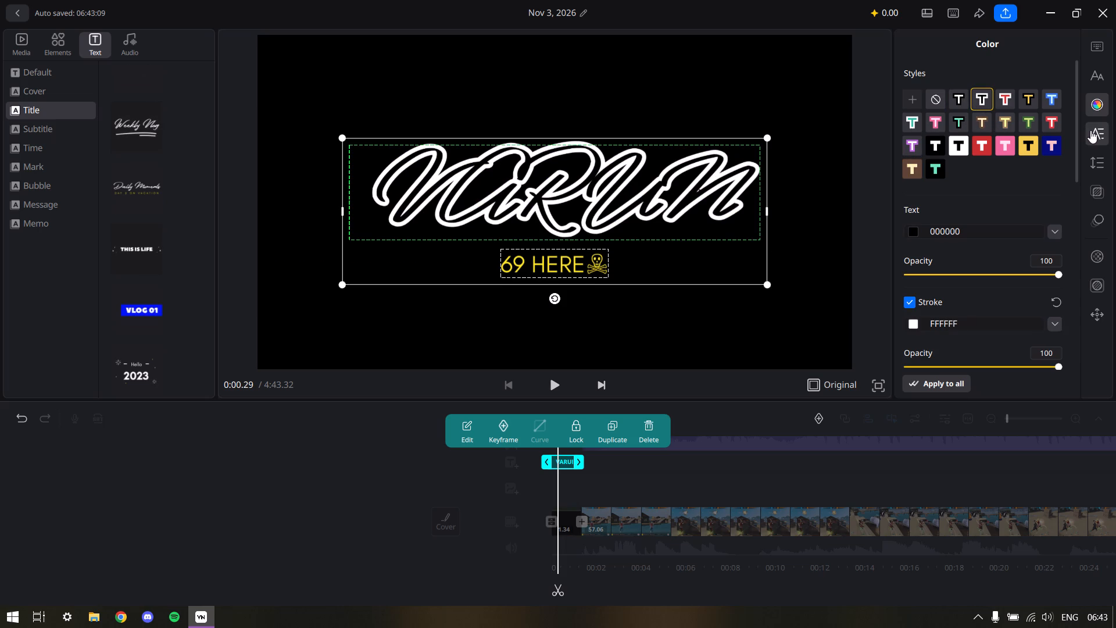
pyautogui.scroll(-1, 922, 230)
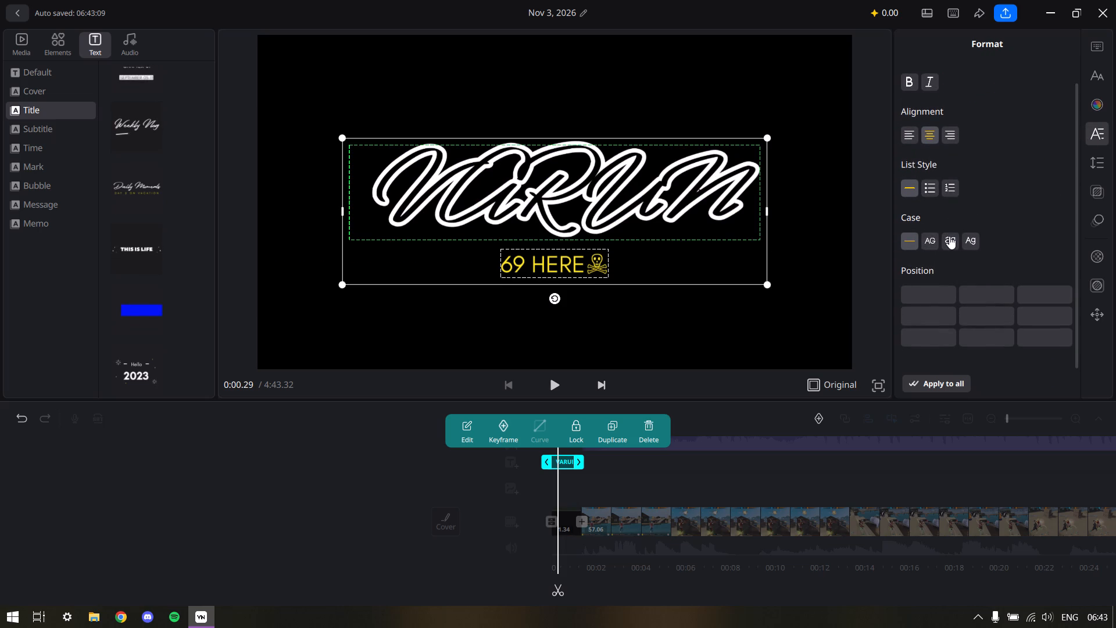
pyautogui.click(949, 236)
pyautogui.click(971, 238)
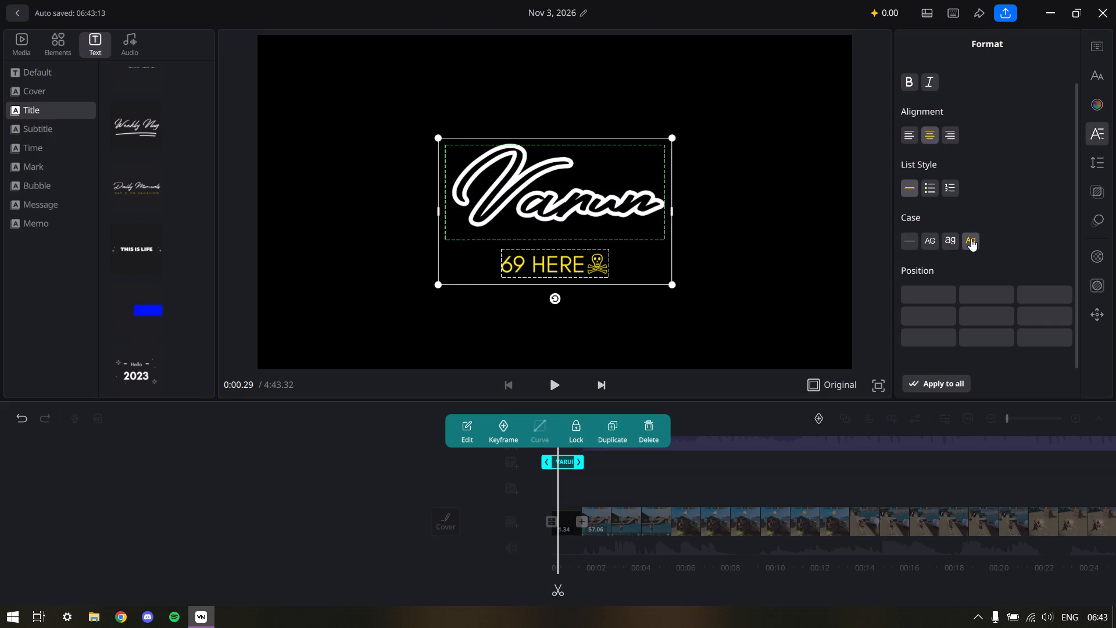
pyautogui.click(931, 238)
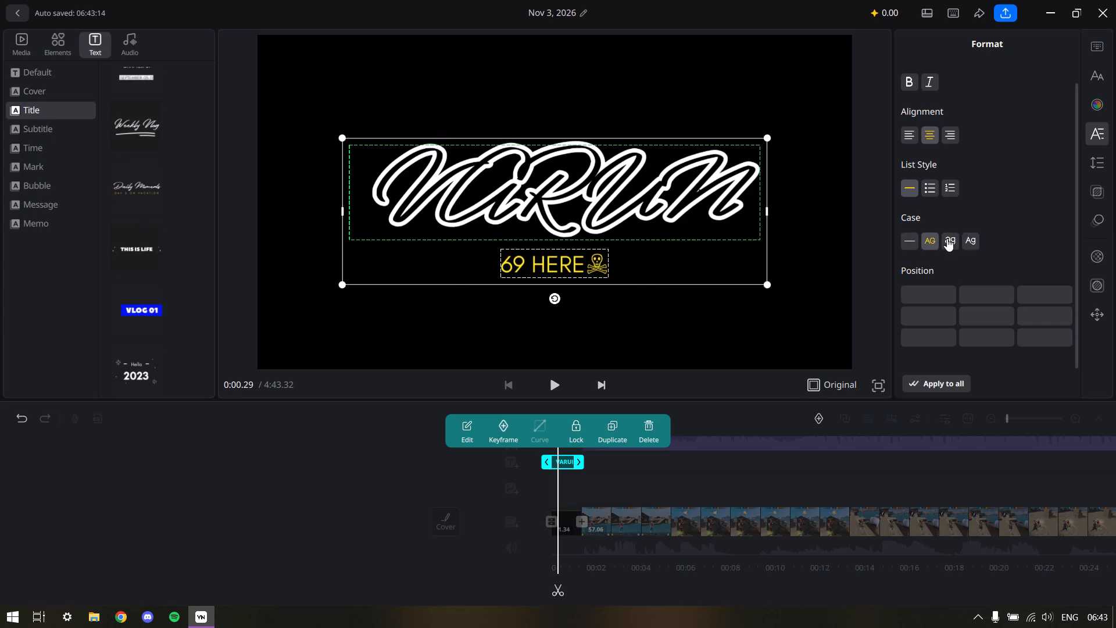
pyautogui.click(964, 238)
# Try the upper-left position preset for the whole title, and settle on the centre preset of the frame.
pyautogui.scroll(-3, 964, 238)
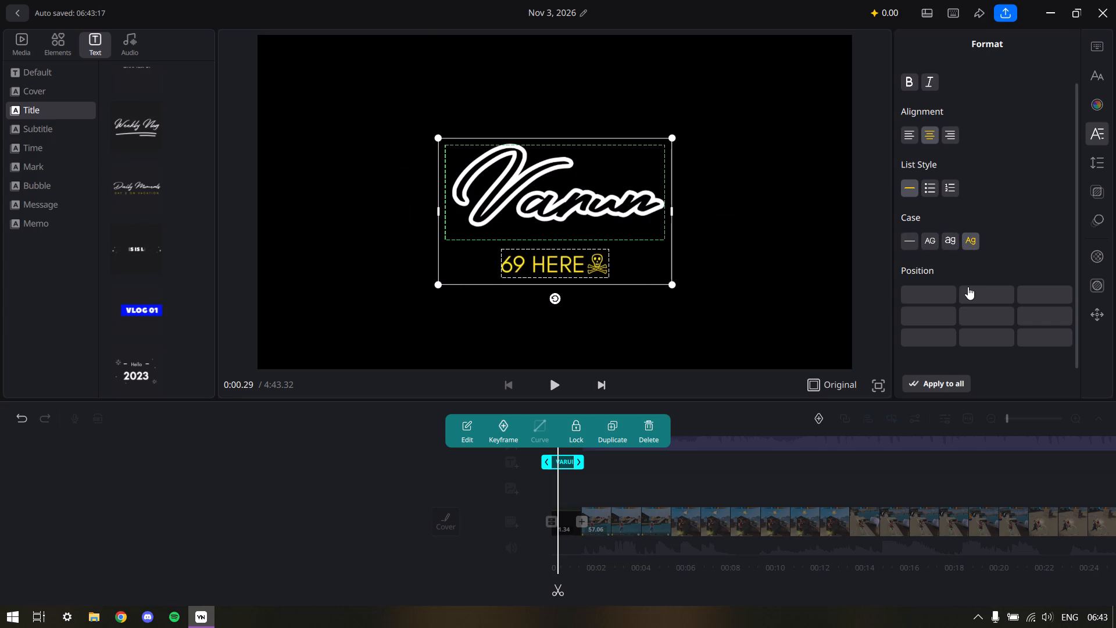
pyautogui.click(968, 287)
pyautogui.click(925, 291)
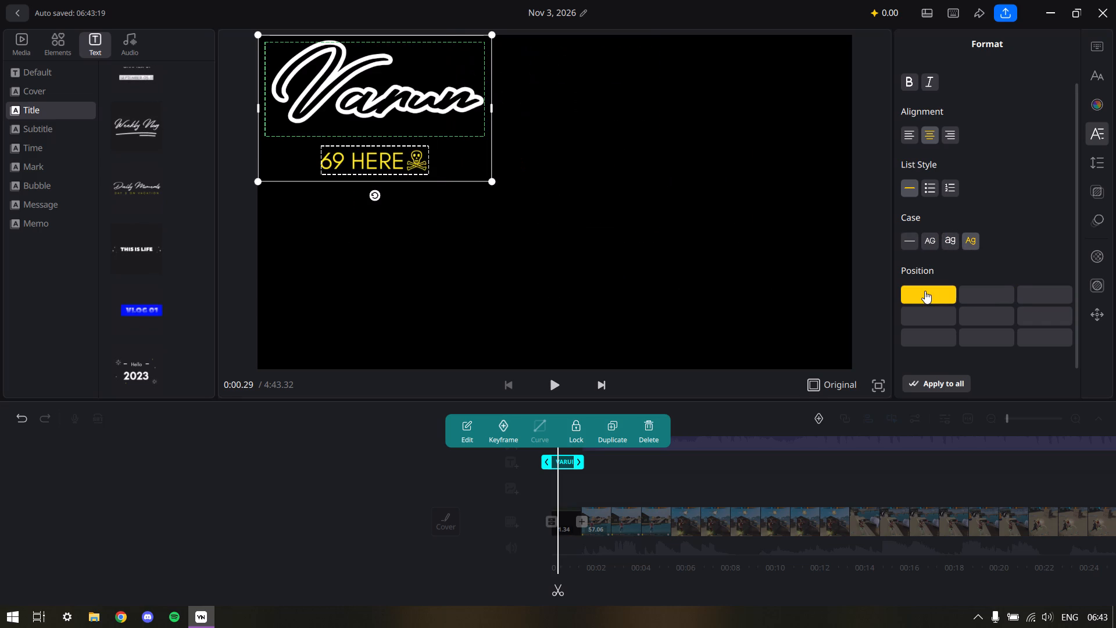
pyautogui.click(983, 309)
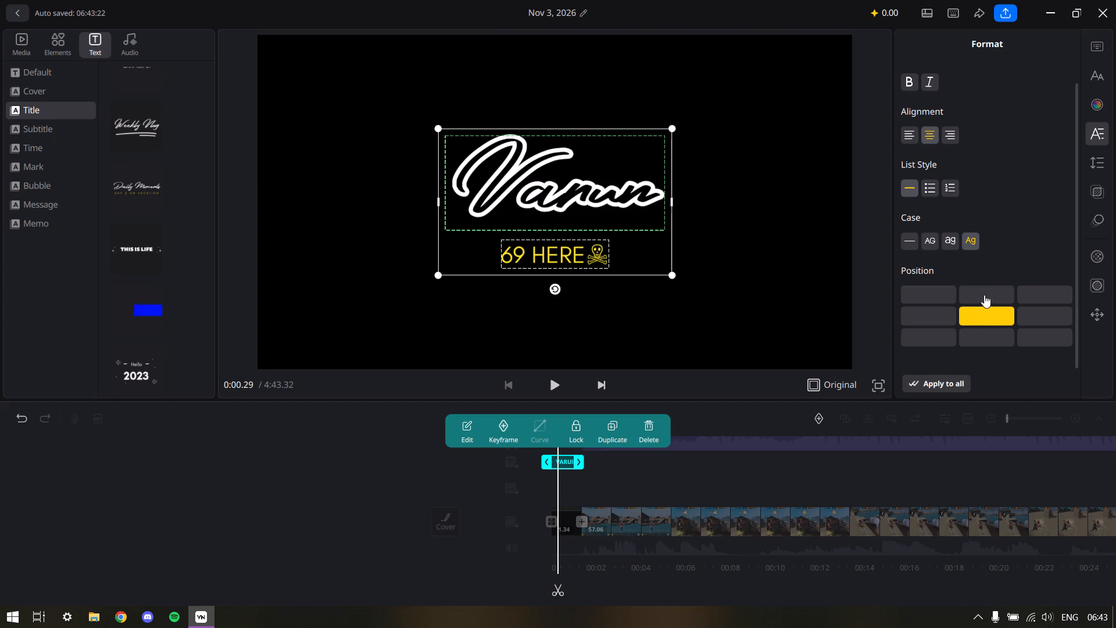
# Set the letter spacing of the title's Varun line to 3.
pyautogui.click(1104, 159)
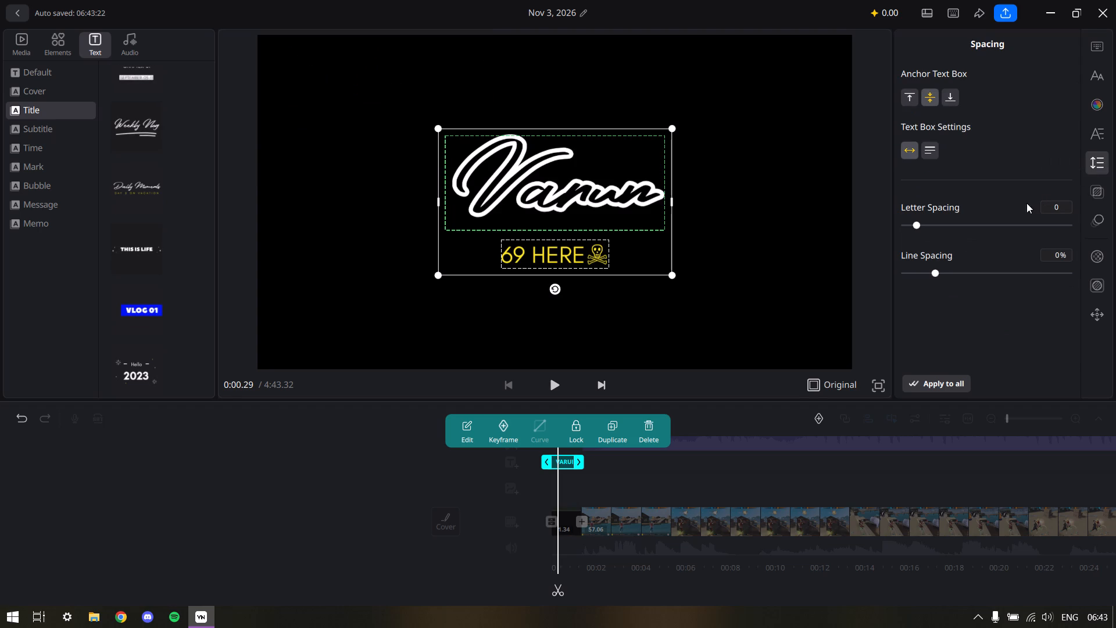
pyautogui.moveTo(927, 226); pyautogui.dragTo(938, 227)
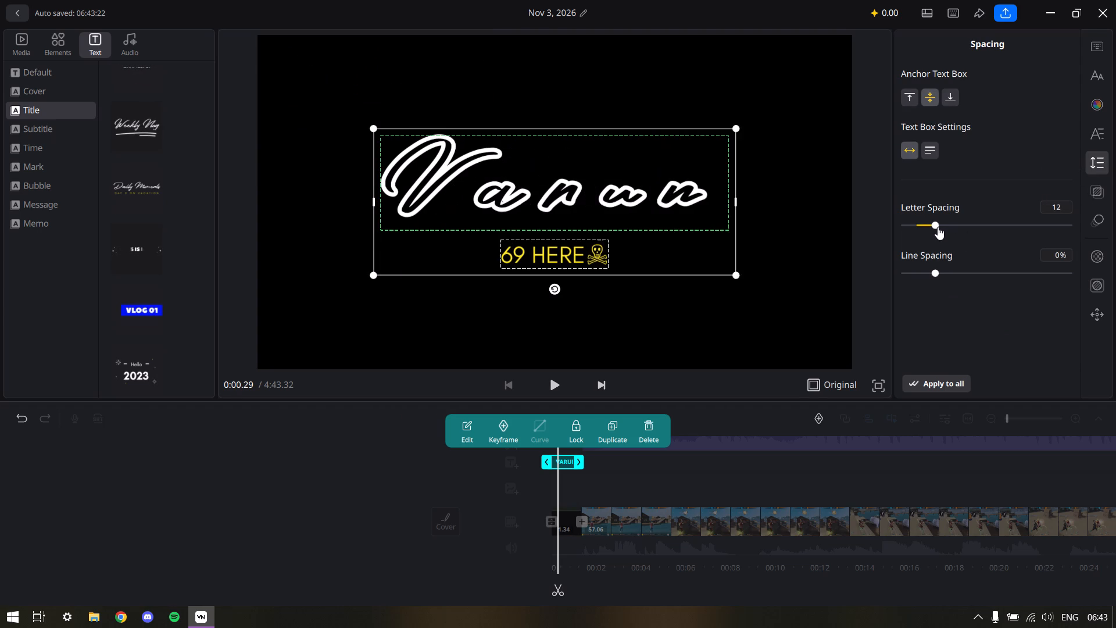
pyautogui.moveTo(938, 227); pyautogui.dragTo(923, 228)
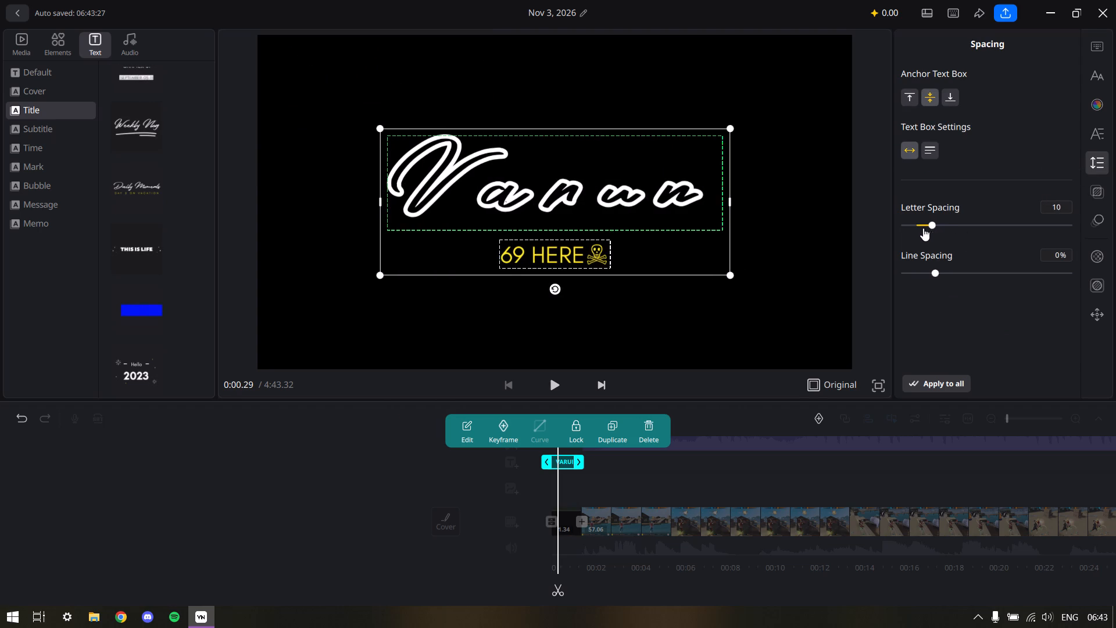
pyautogui.moveTo(923, 228); pyautogui.dragTo(922, 229)
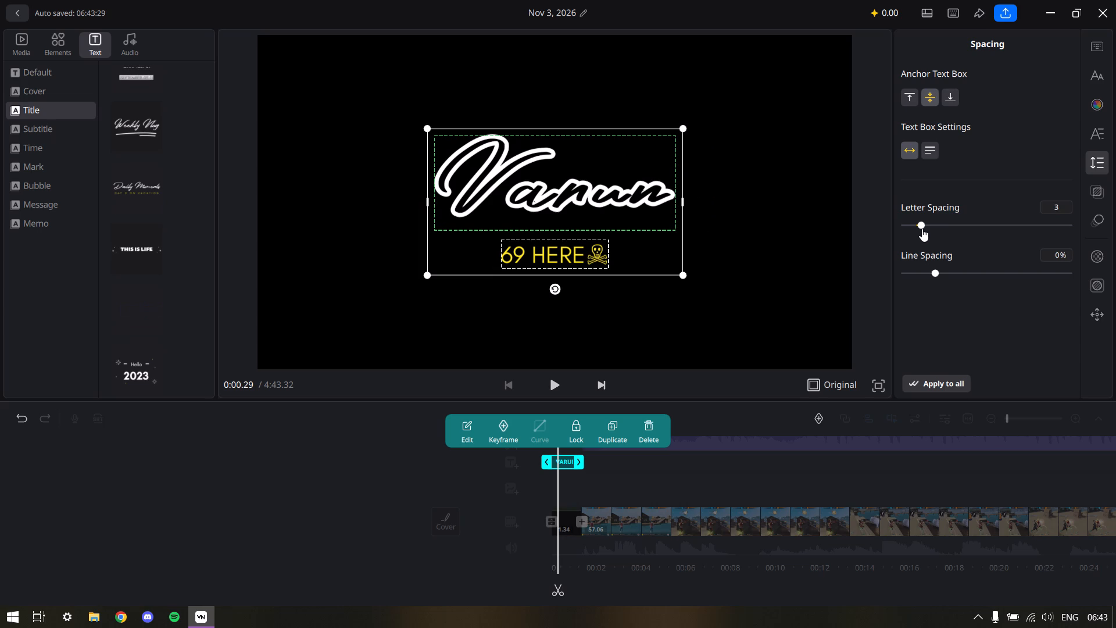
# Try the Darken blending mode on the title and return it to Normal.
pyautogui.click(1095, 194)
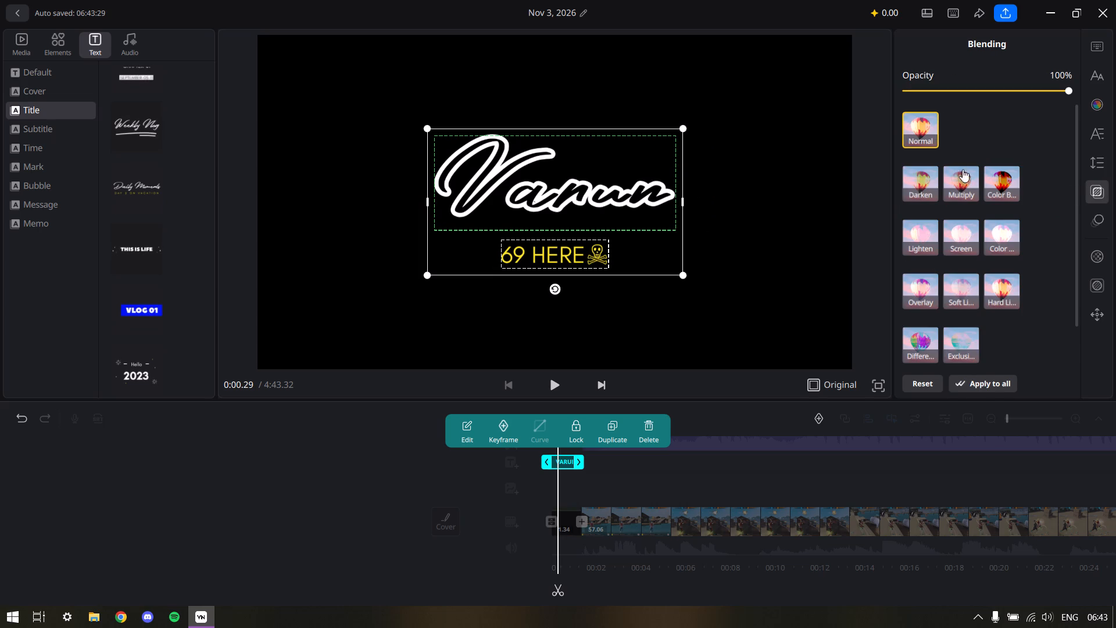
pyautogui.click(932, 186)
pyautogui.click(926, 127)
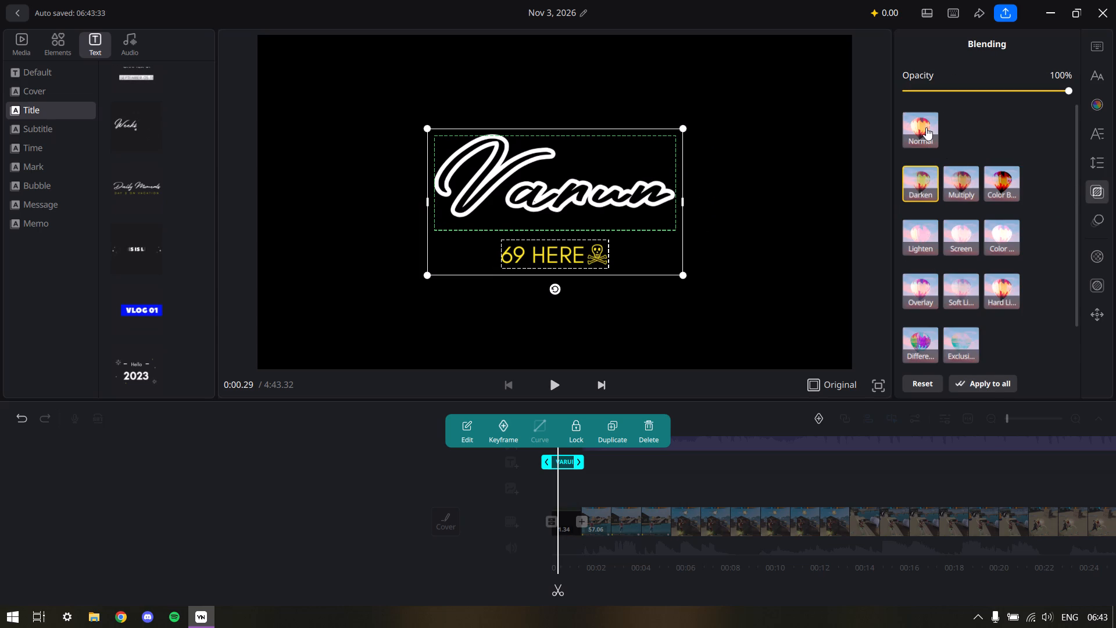
# Compare the title's In animations, including Fade, Scale, Gradient, Slide and Reveal, and apply Spin with a 0.5 duration.
pyautogui.click(1096, 222)
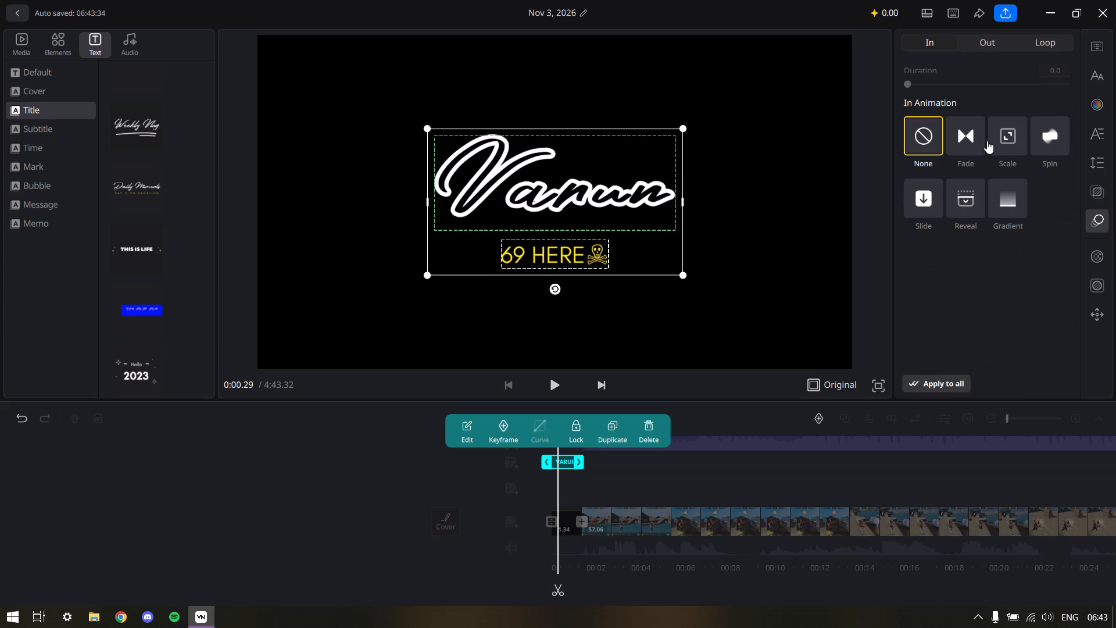
pyautogui.click(970, 142)
pyautogui.click(1020, 142)
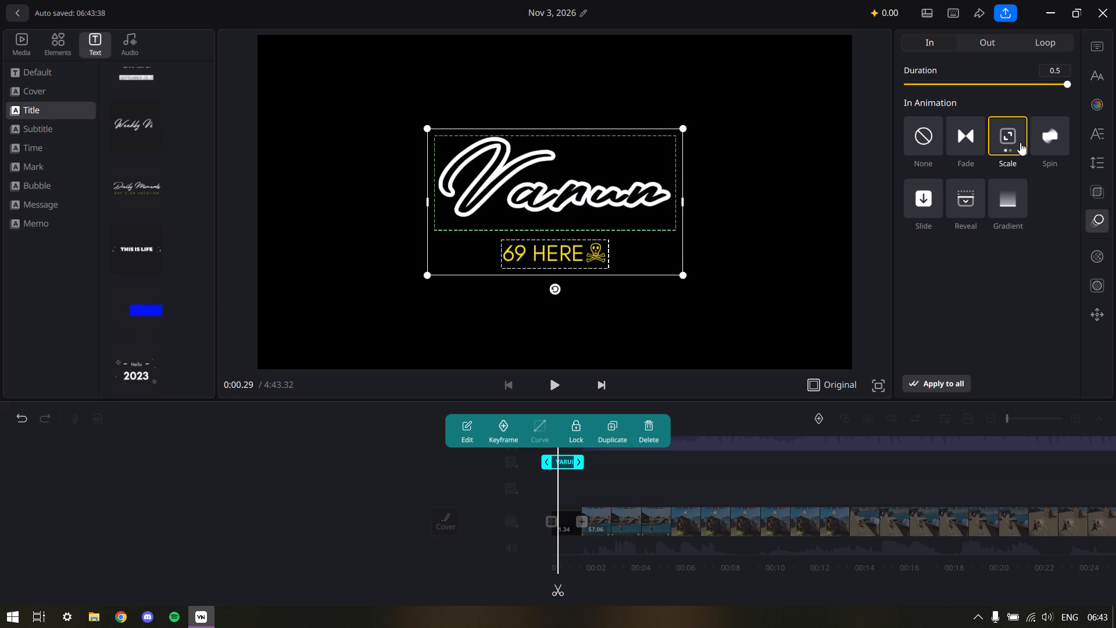
pyautogui.click(1010, 192)
pyautogui.click(927, 199)
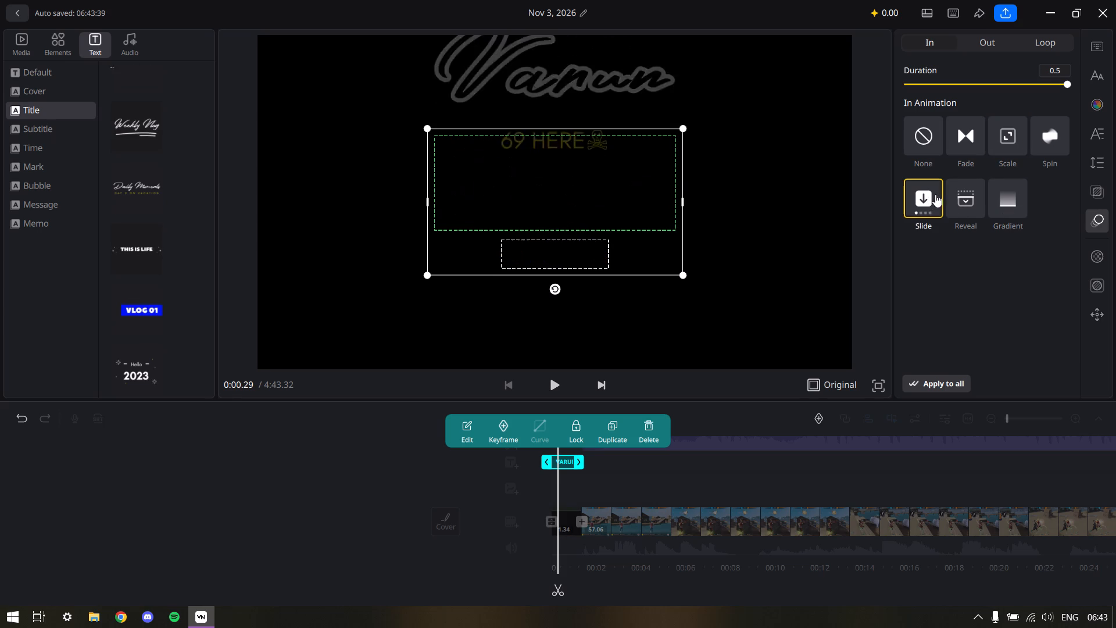
pyautogui.click(958, 193)
pyautogui.click(1018, 147)
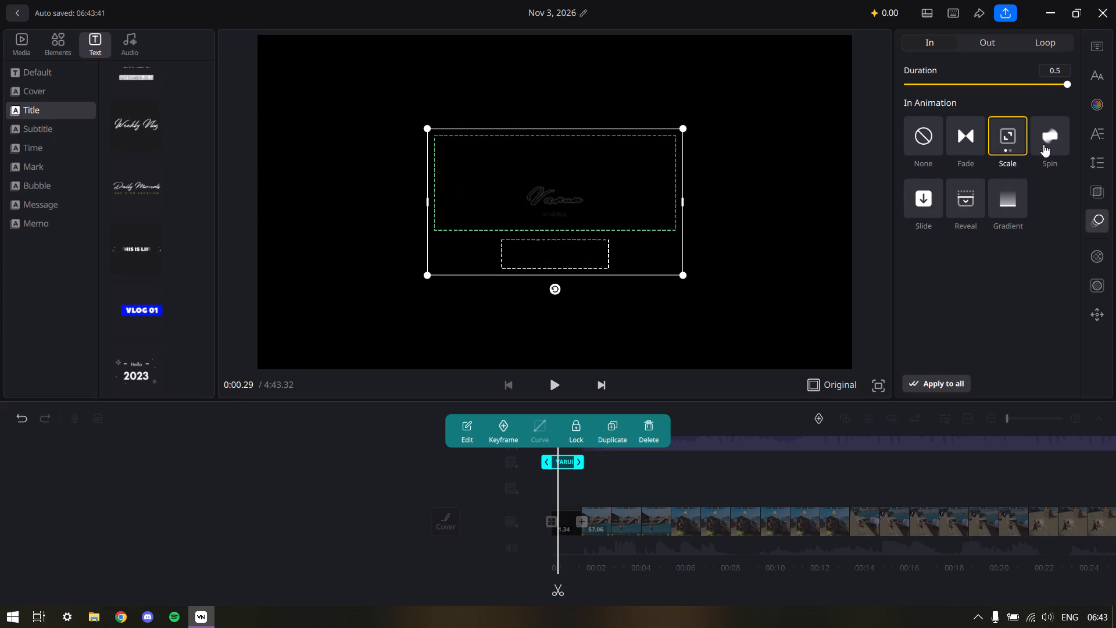
pyautogui.click(1046, 144)
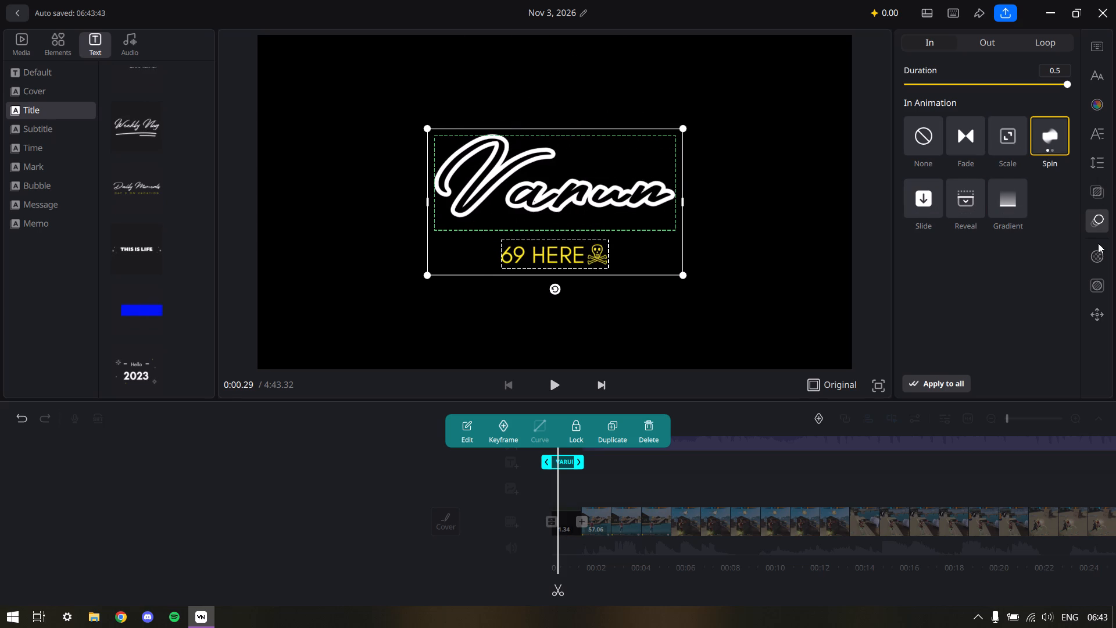
# Apply a Linear mask to the title and reset the mask's settings.
pyautogui.click(1099, 245)
pyautogui.click(1097, 251)
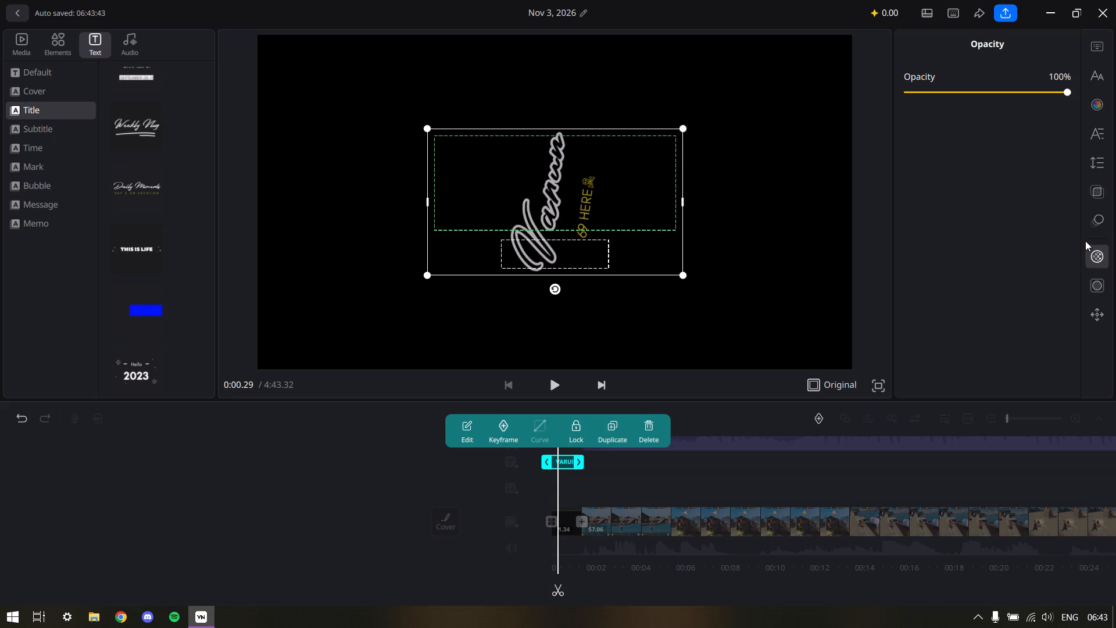
pyautogui.click(1099, 286)
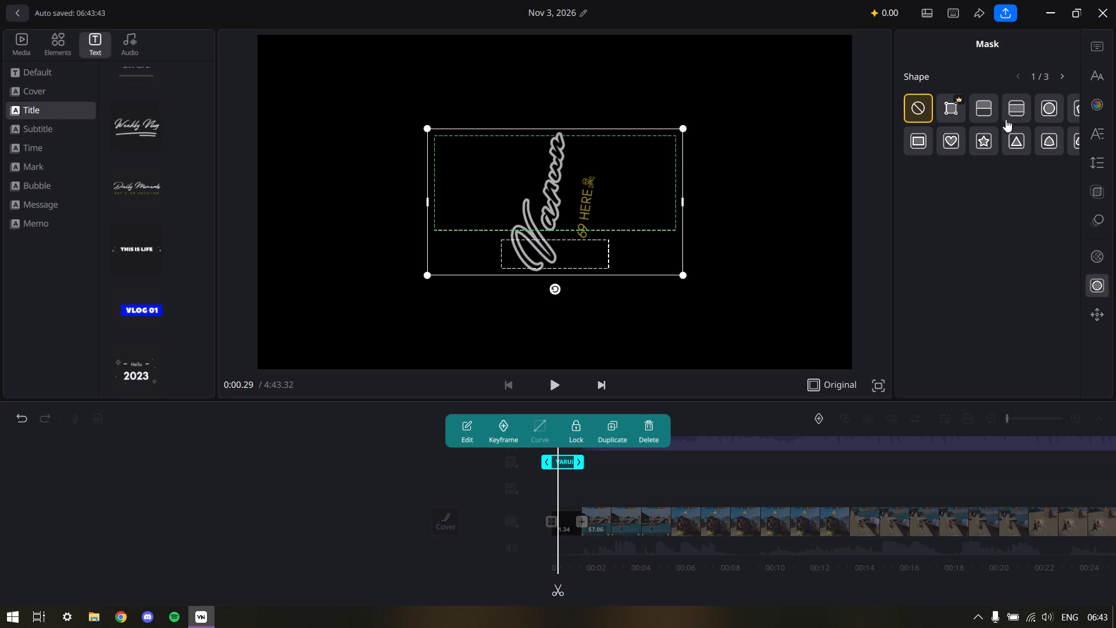
pyautogui.click(983, 108)
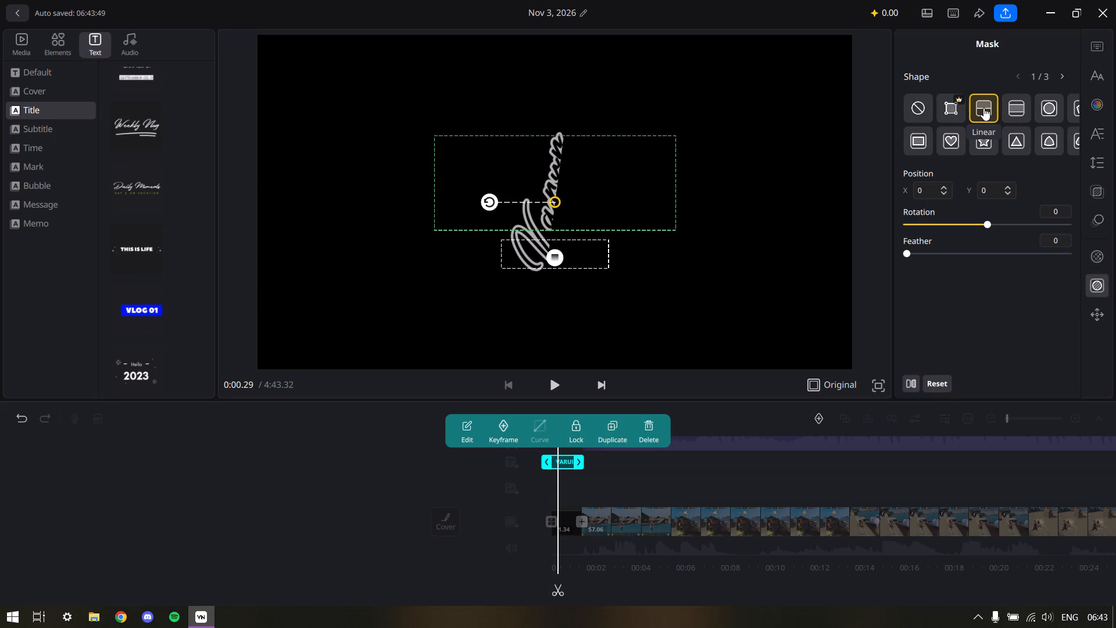
pyautogui.click(943, 377)
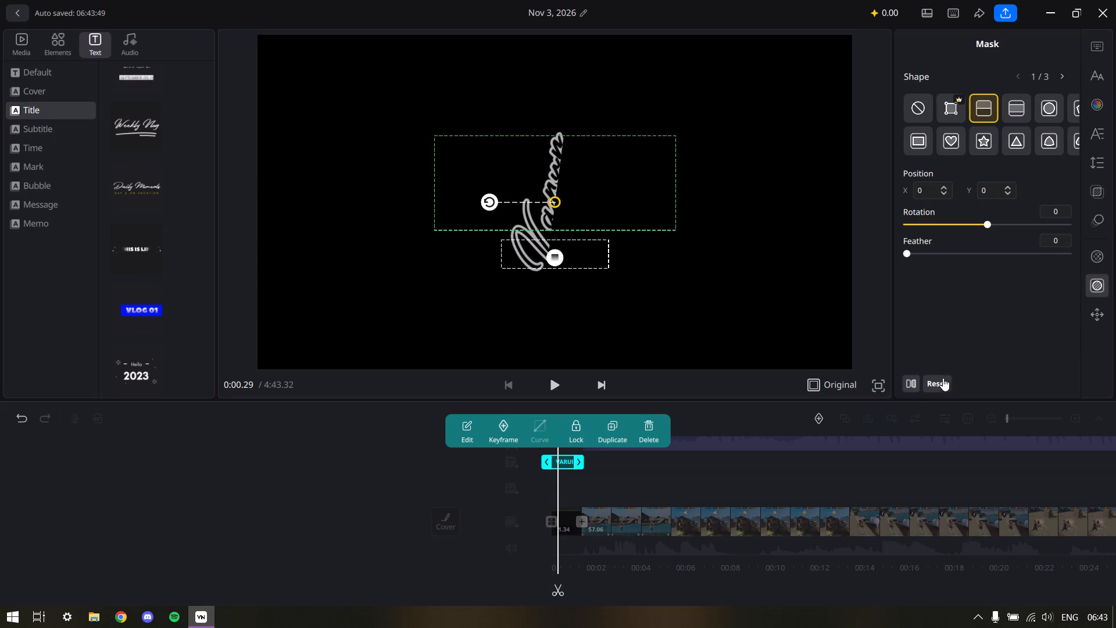
pyautogui.click(942, 386)
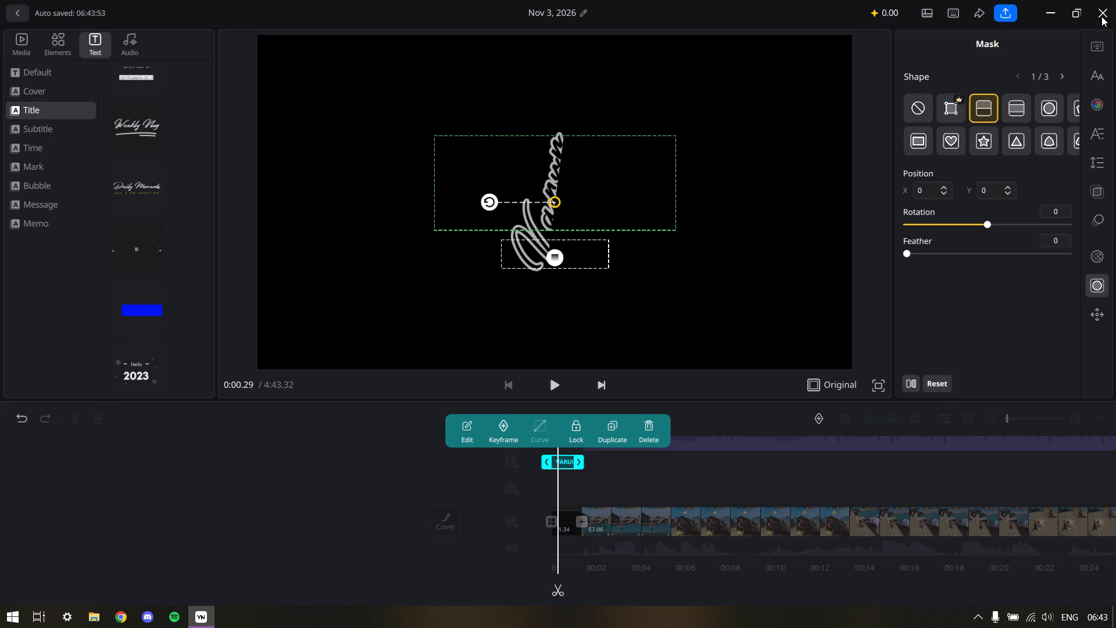
pyautogui.click(488, 206)
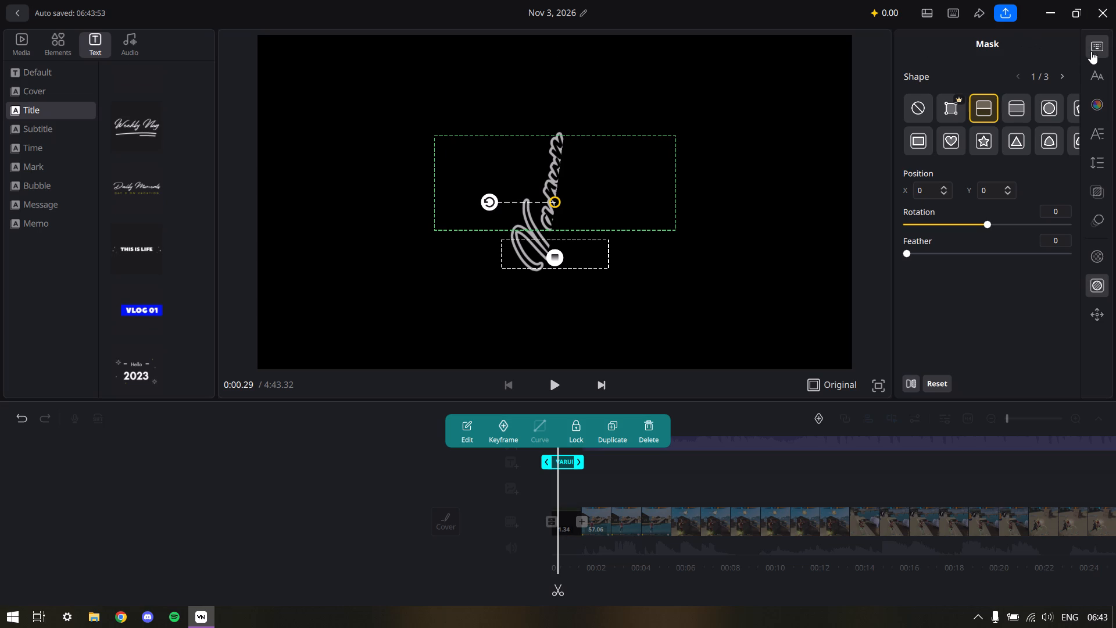
# Play back the black intro from its start to check the title's spin animation and mask.
pyautogui.click(1092, 51)
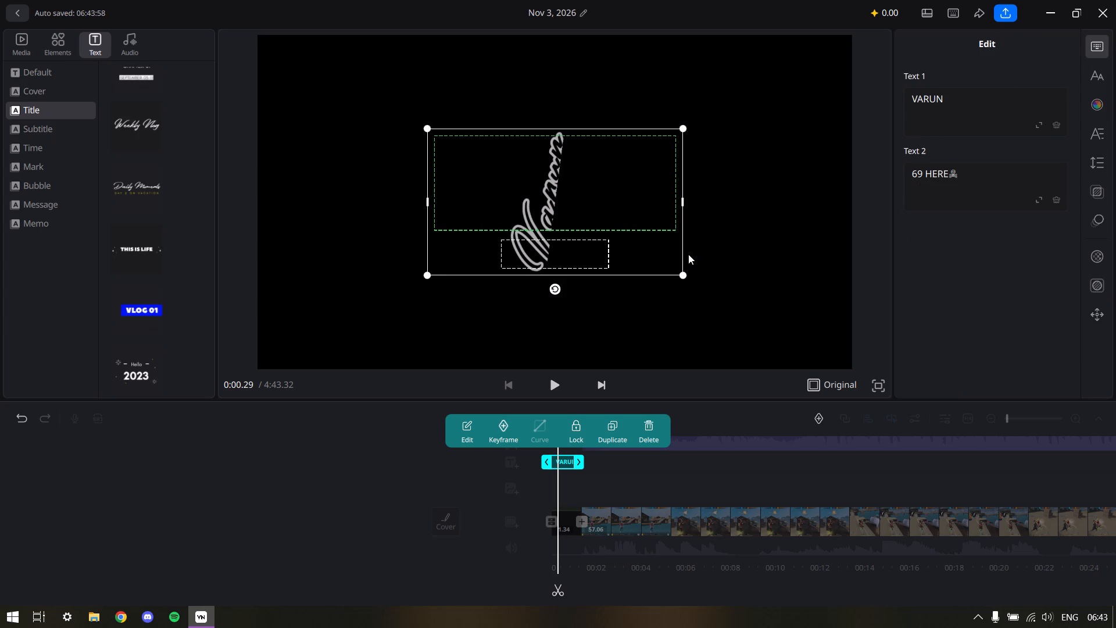
pyautogui.click(559, 390)
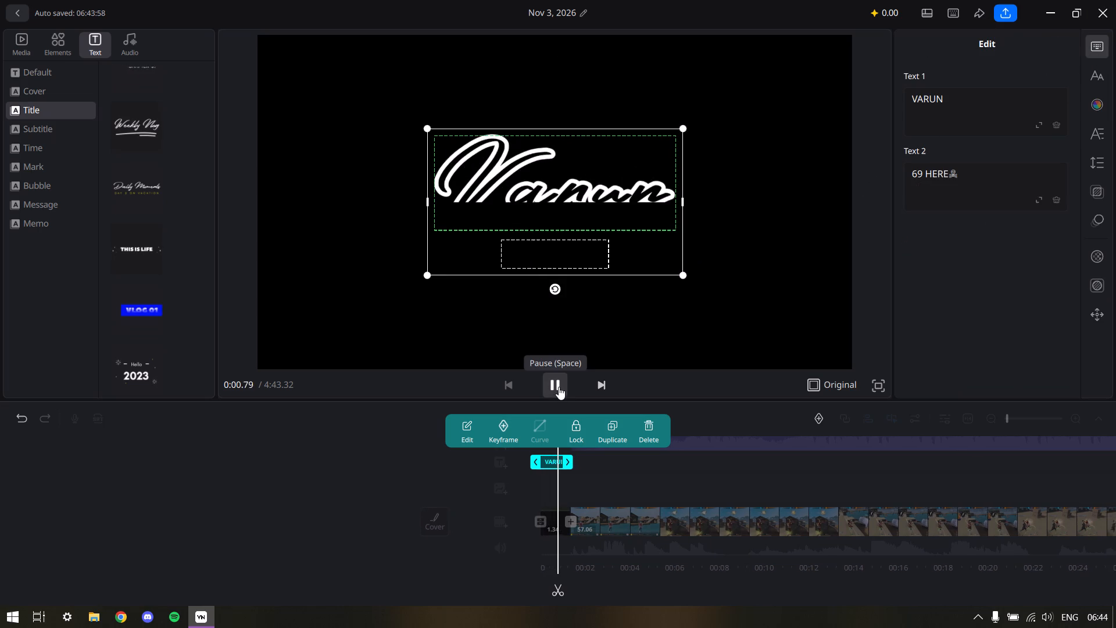
pyautogui.click(559, 387)
pyautogui.click(559, 387)
pyautogui.moveTo(596, 475); pyautogui.dragTo(738, 474)
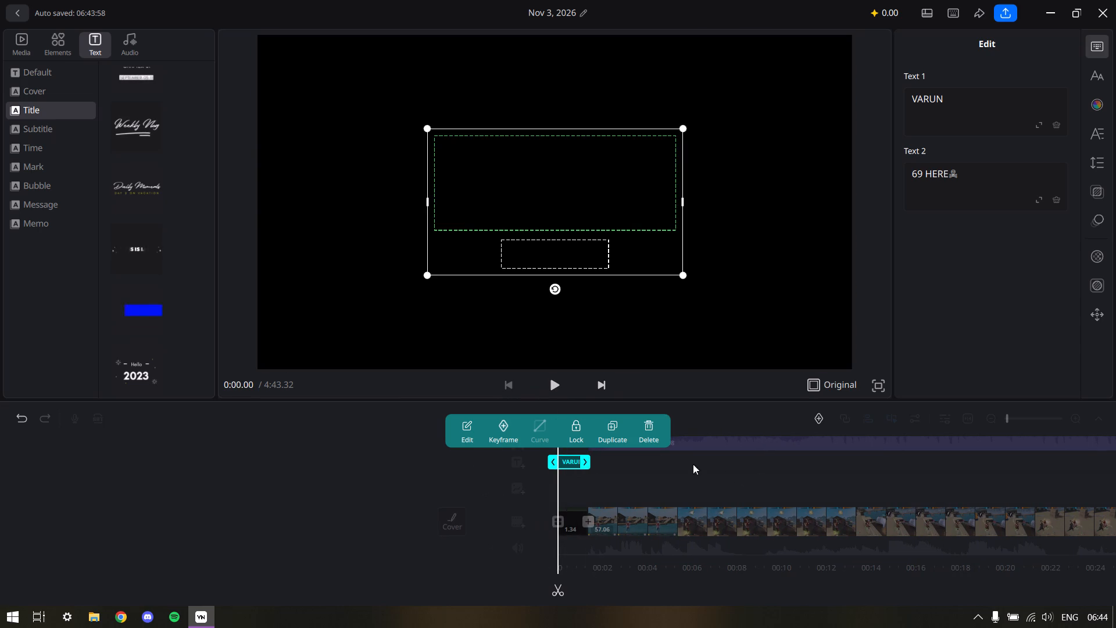
pyautogui.click(562, 391)
pyautogui.click(561, 389)
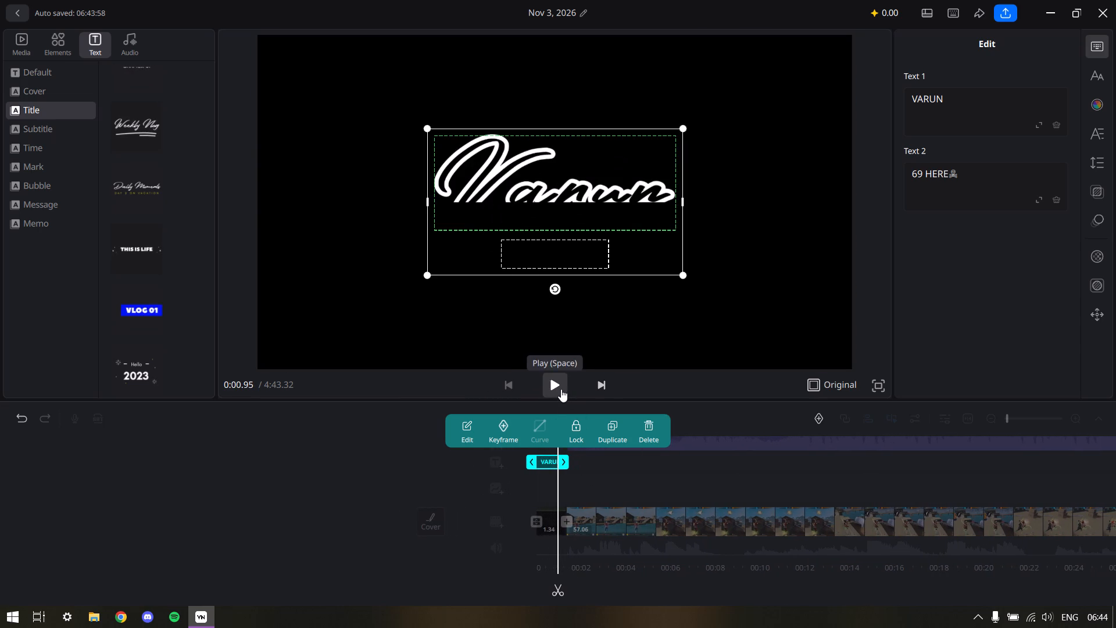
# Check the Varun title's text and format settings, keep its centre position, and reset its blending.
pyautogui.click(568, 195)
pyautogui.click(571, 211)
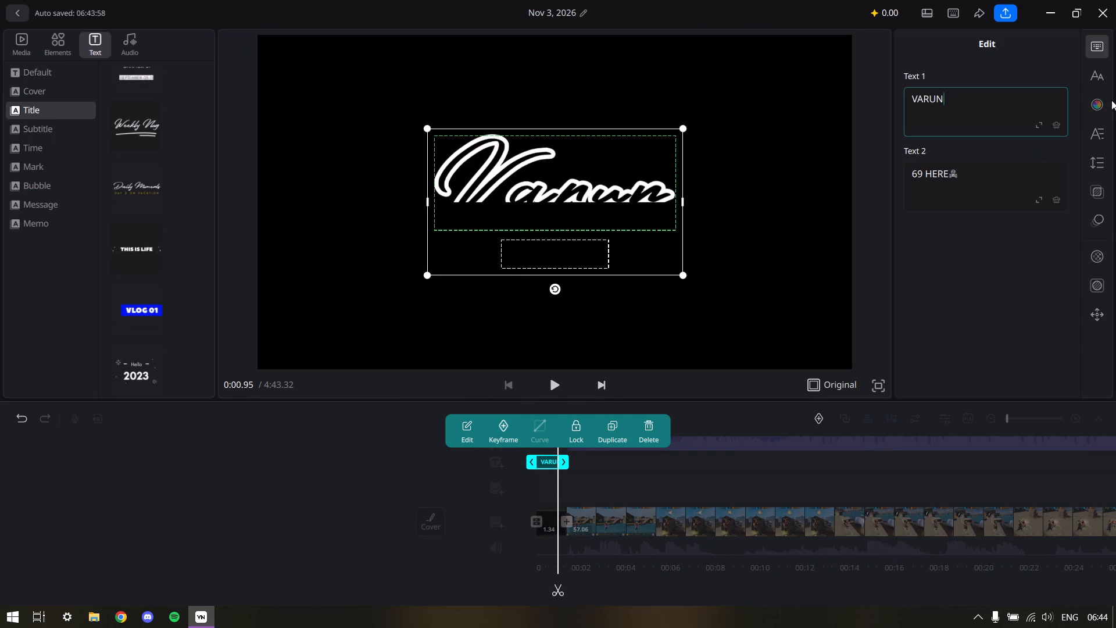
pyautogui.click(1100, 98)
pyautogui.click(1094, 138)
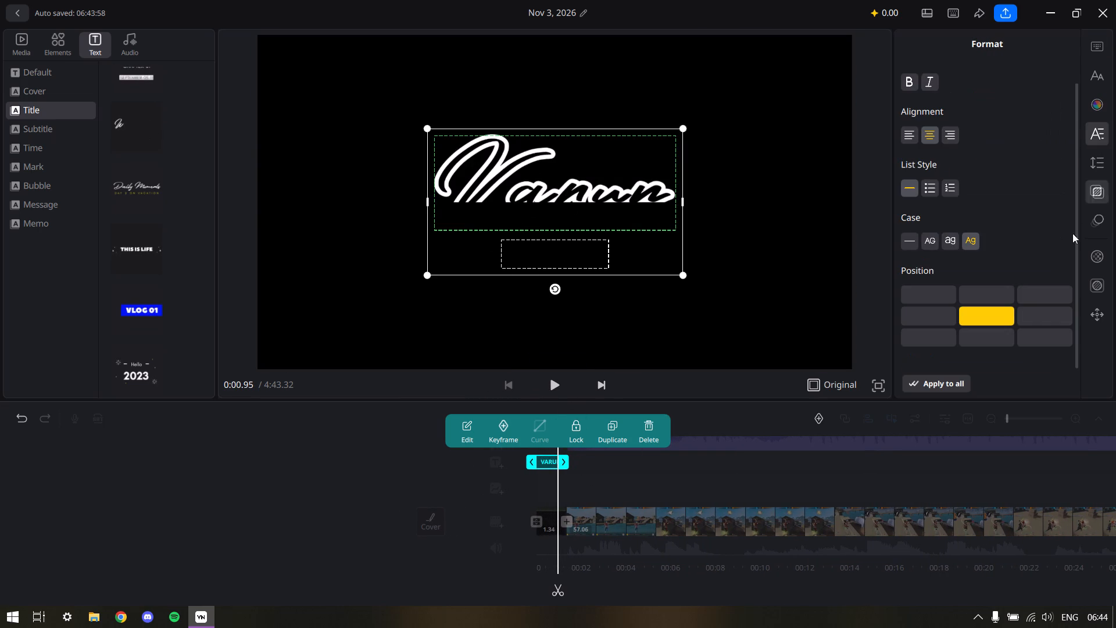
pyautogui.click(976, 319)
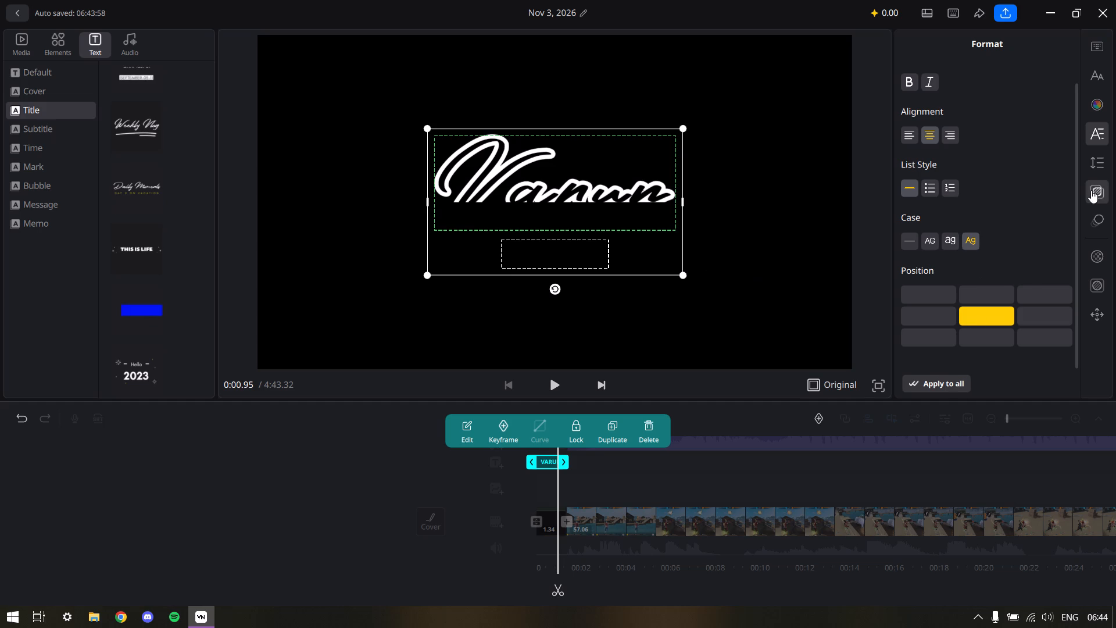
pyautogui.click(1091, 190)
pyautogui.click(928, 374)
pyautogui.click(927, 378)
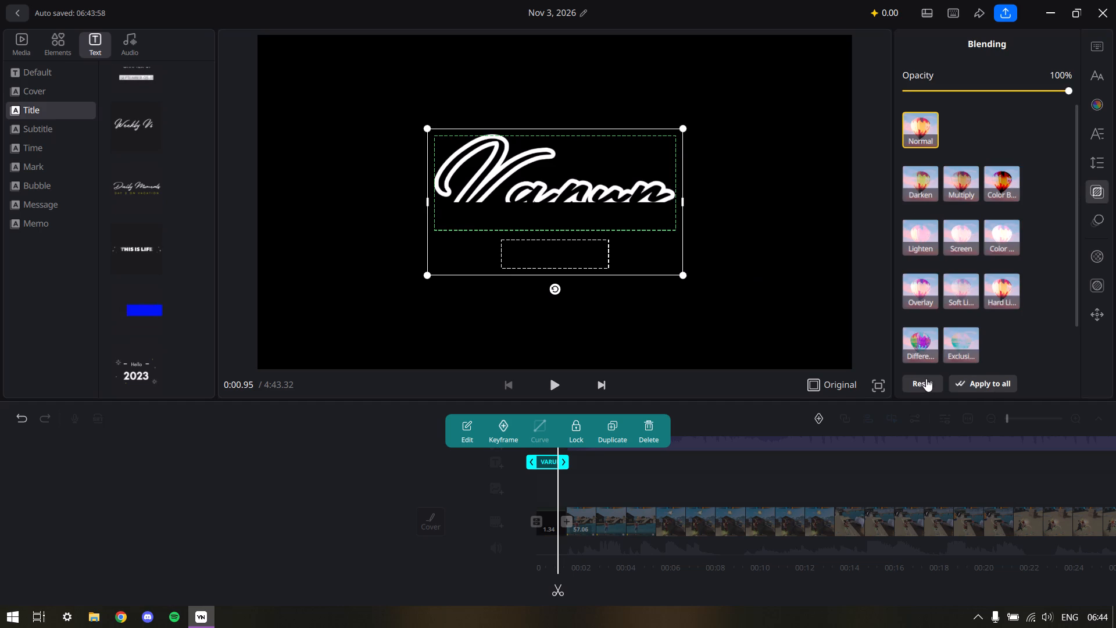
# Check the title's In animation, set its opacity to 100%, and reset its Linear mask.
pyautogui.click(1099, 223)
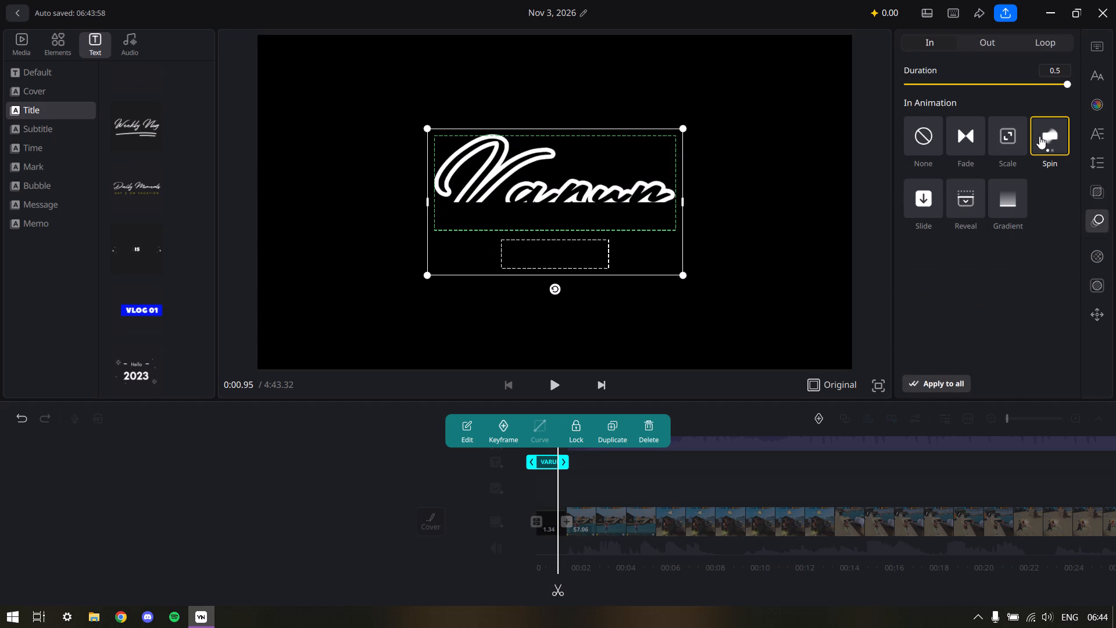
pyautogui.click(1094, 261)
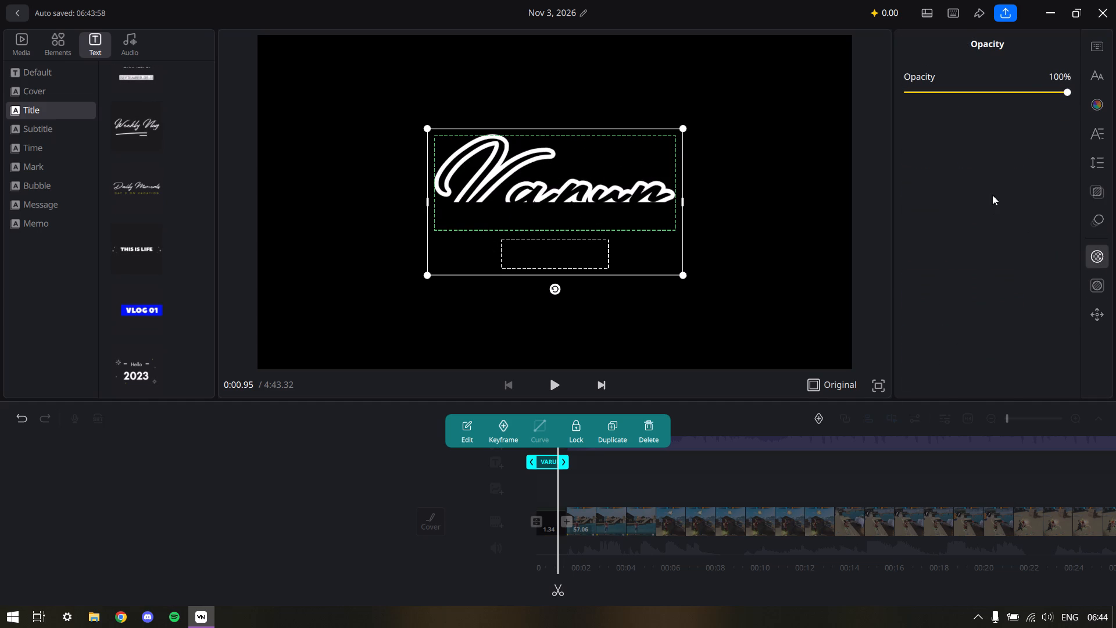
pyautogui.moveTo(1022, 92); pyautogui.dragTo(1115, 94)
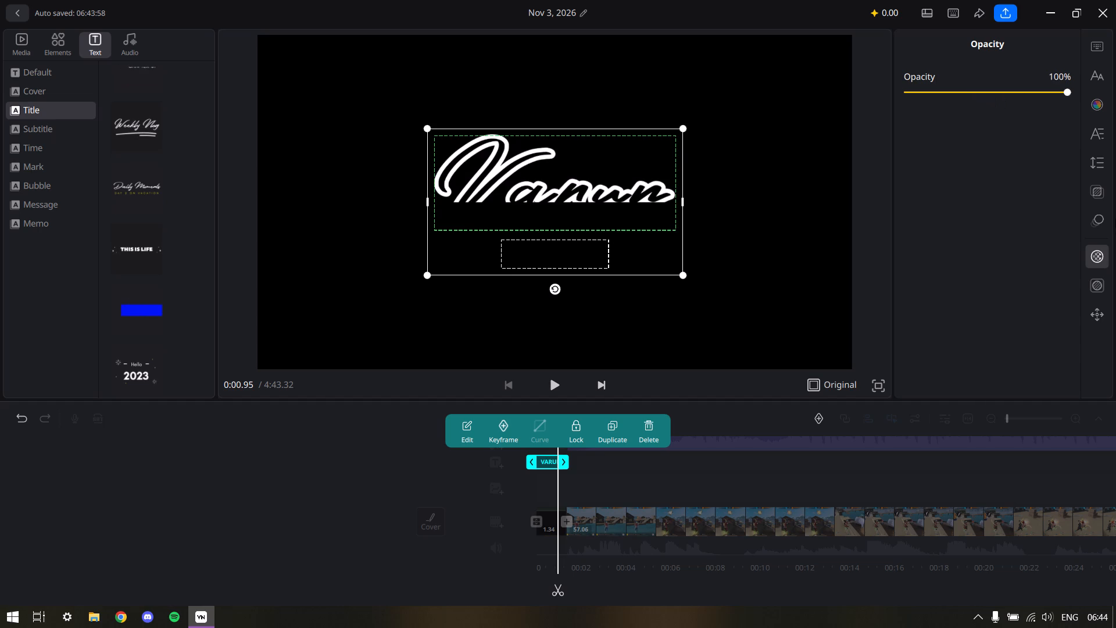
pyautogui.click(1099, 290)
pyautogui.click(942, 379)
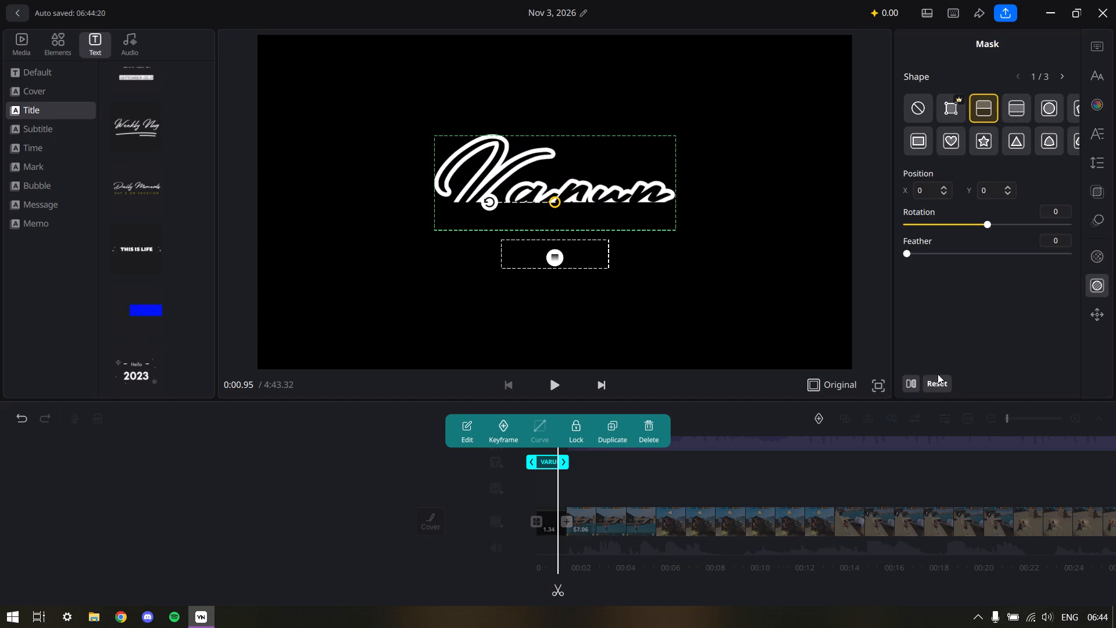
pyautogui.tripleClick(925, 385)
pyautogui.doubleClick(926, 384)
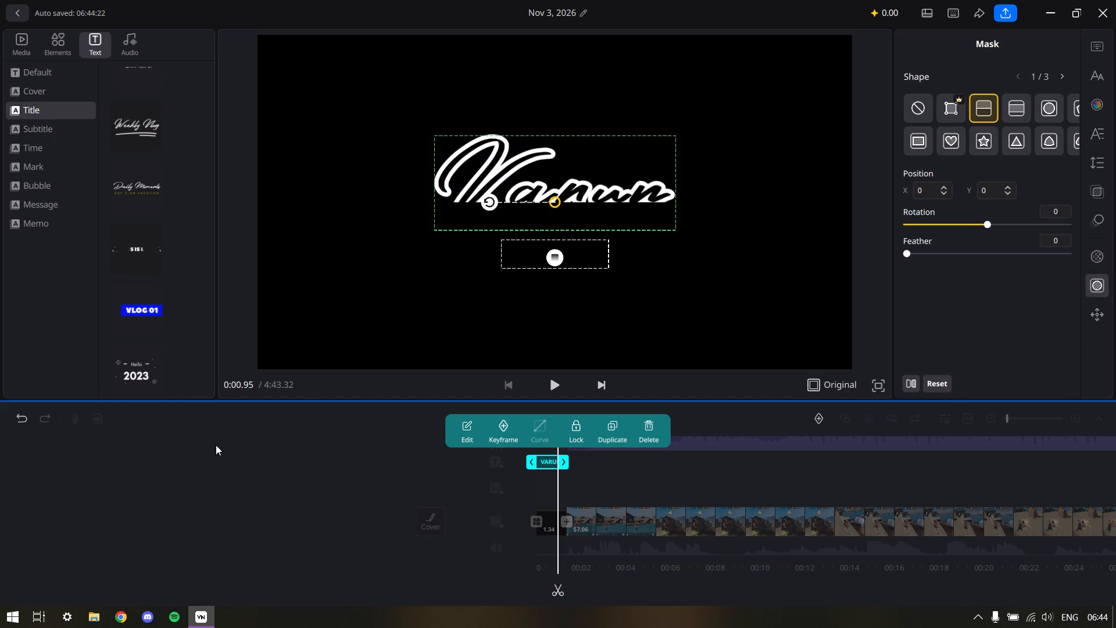
# Delete the Varun title from the black intro.
pyautogui.click(196, 465)
pyautogui.click(566, 187)
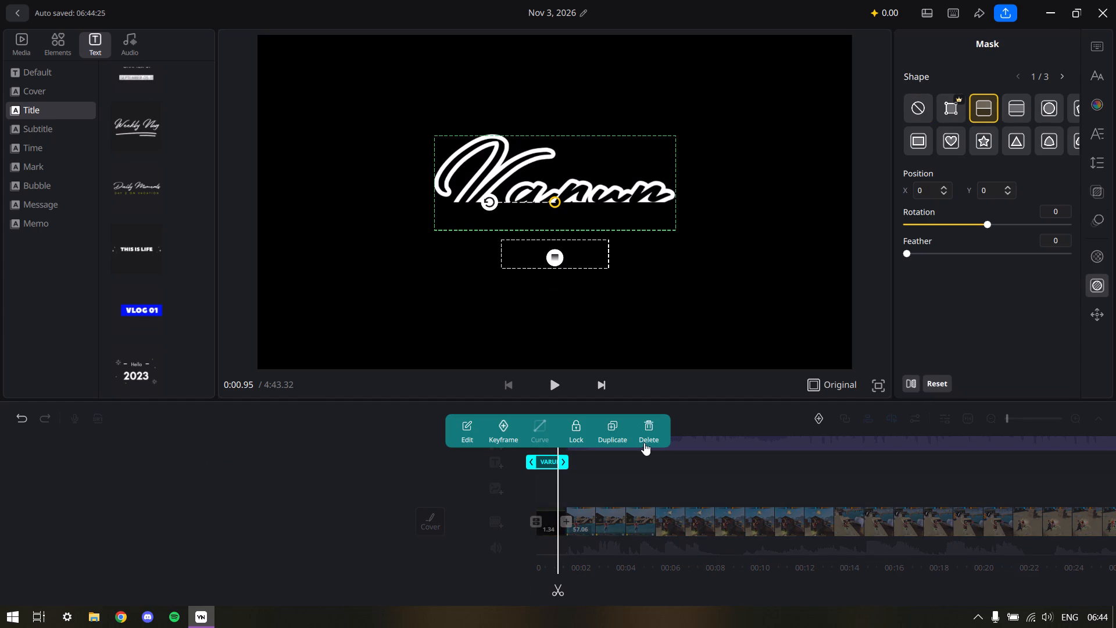
pyautogui.click(647, 426)
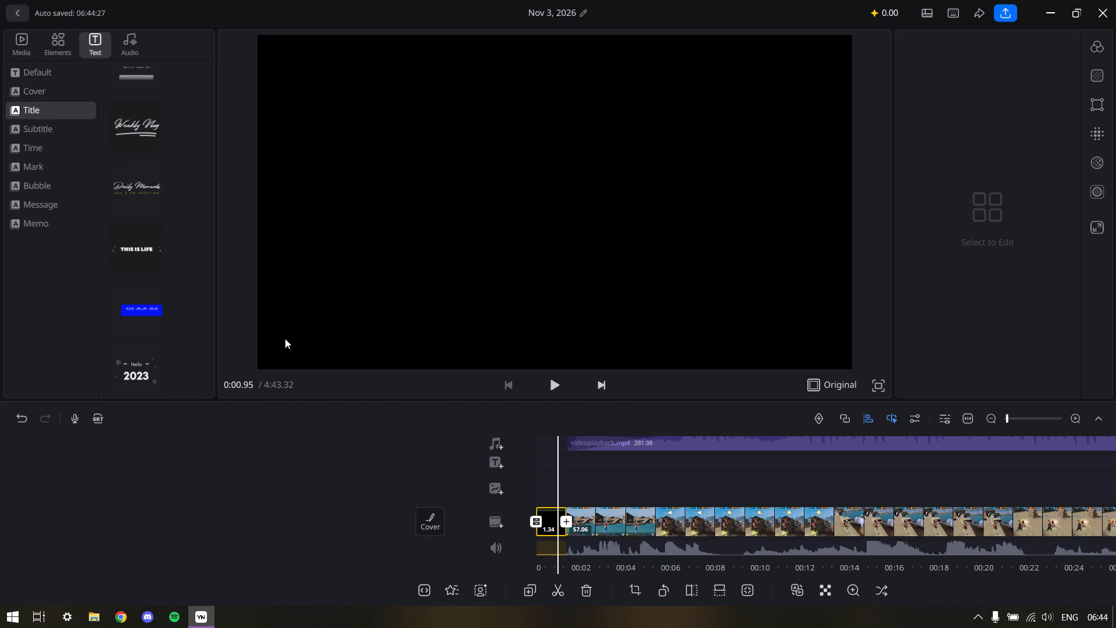
# Extend the black intro clip at the start of the timeline to 2.25 seconds.
pyautogui.moveTo(648, 476); pyautogui.dragTo(709, 469)
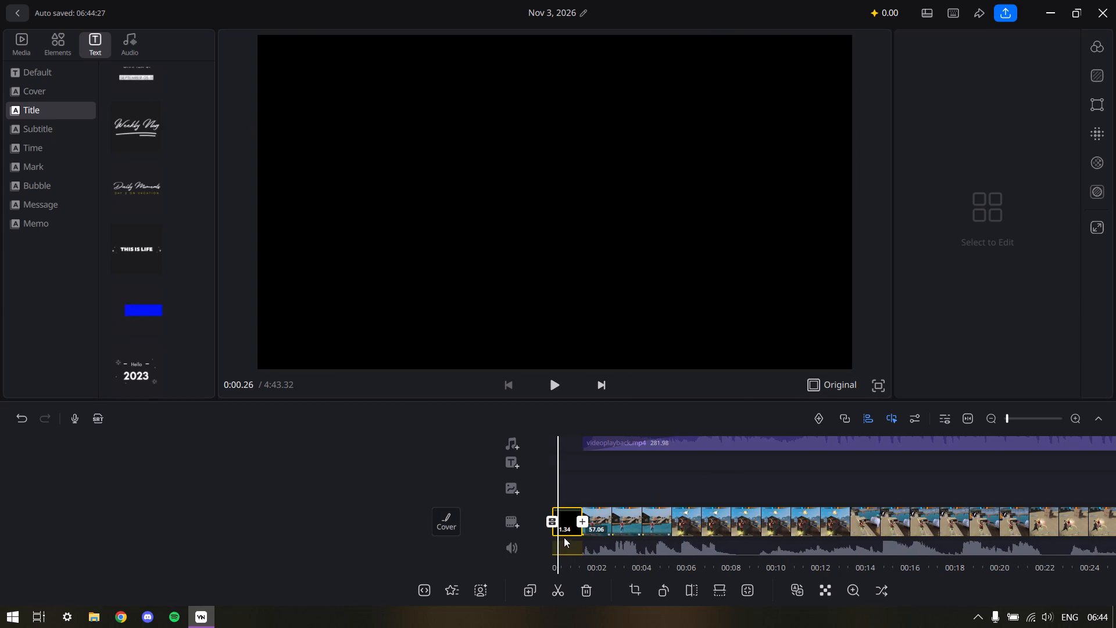
pyautogui.click(566, 533)
pyautogui.moveTo(588, 533); pyautogui.dragTo(608, 529)
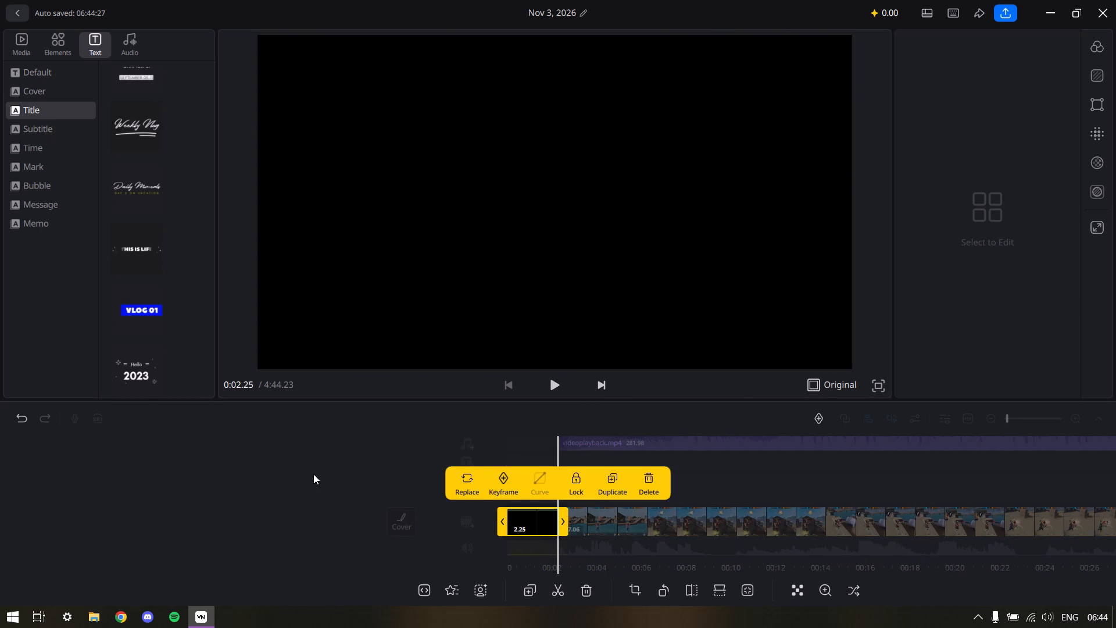
pyautogui.click(313, 474)
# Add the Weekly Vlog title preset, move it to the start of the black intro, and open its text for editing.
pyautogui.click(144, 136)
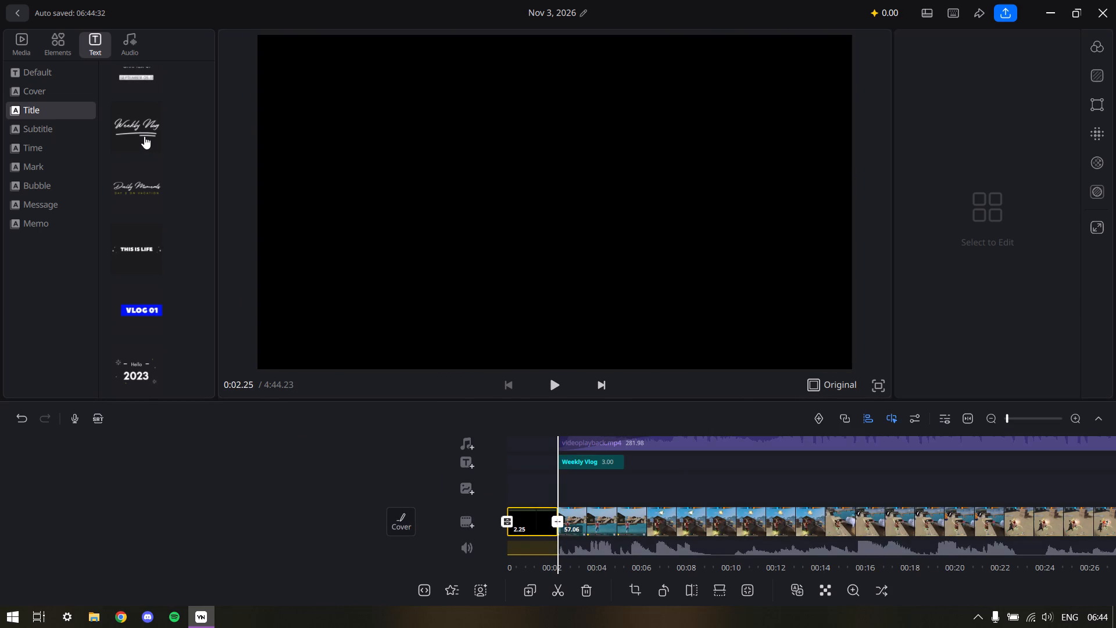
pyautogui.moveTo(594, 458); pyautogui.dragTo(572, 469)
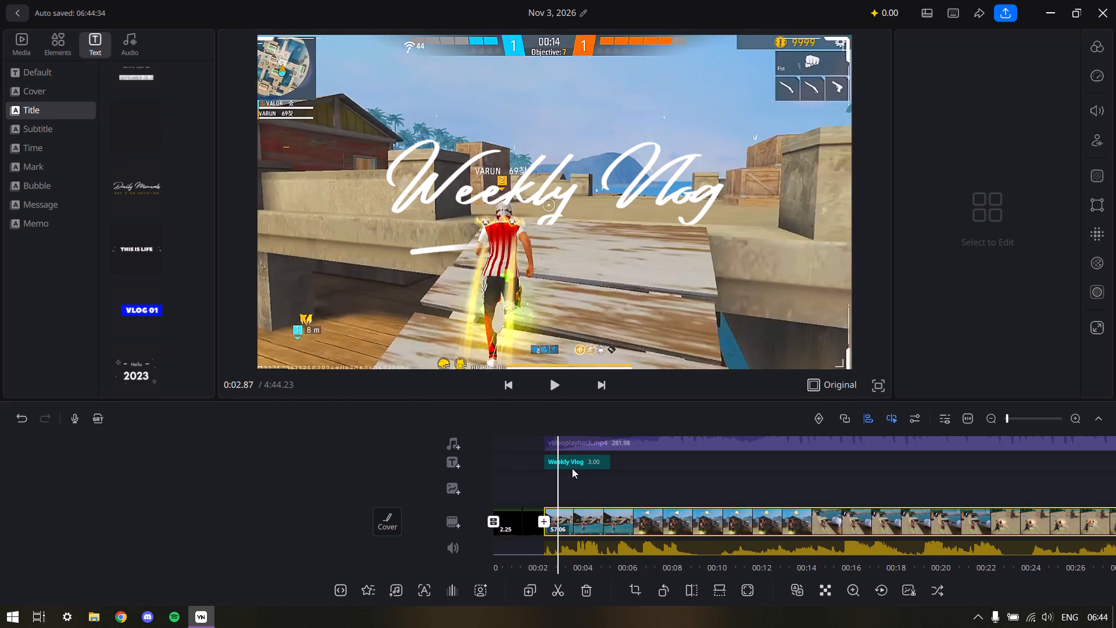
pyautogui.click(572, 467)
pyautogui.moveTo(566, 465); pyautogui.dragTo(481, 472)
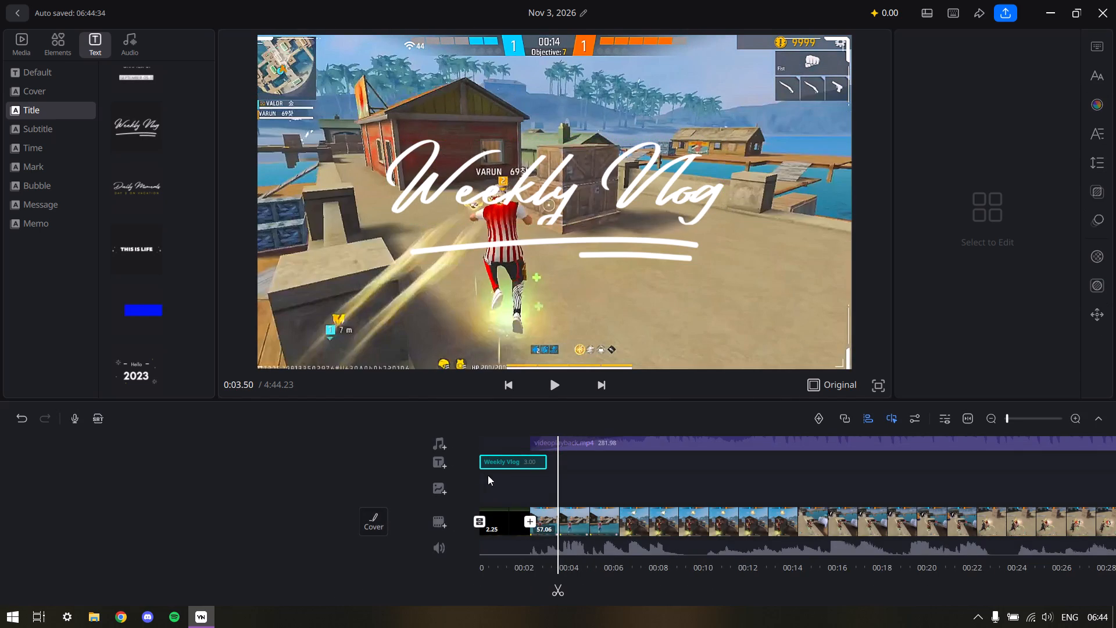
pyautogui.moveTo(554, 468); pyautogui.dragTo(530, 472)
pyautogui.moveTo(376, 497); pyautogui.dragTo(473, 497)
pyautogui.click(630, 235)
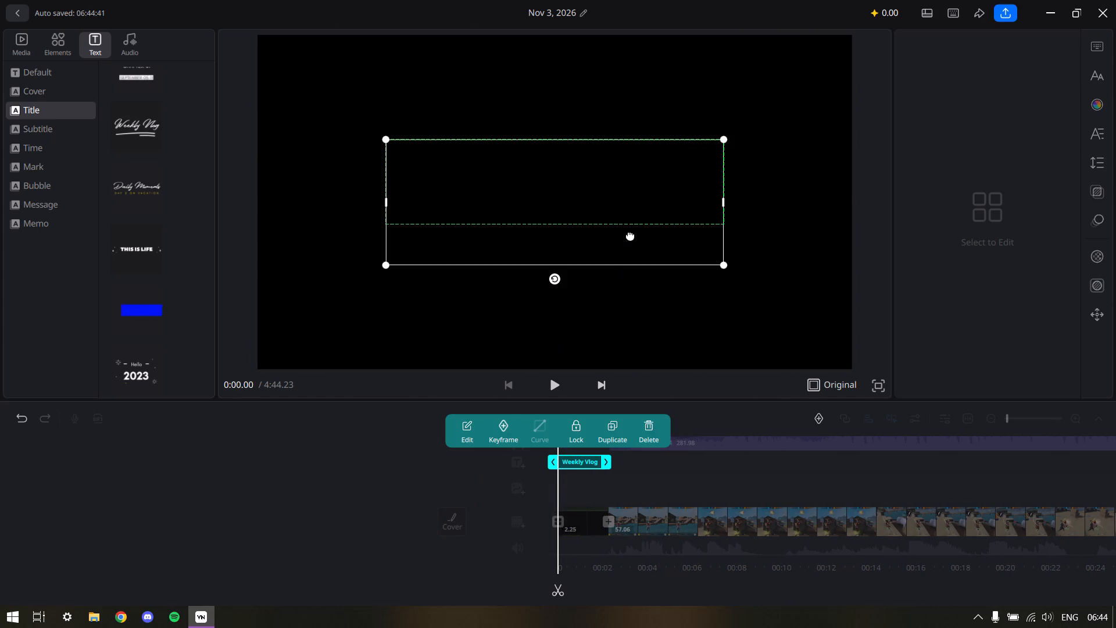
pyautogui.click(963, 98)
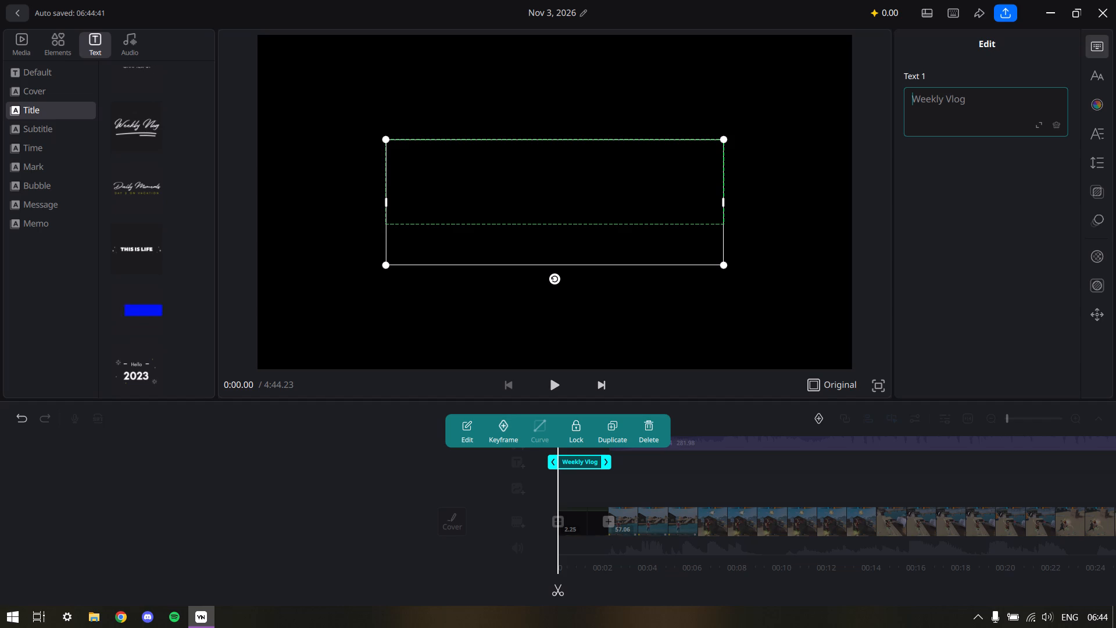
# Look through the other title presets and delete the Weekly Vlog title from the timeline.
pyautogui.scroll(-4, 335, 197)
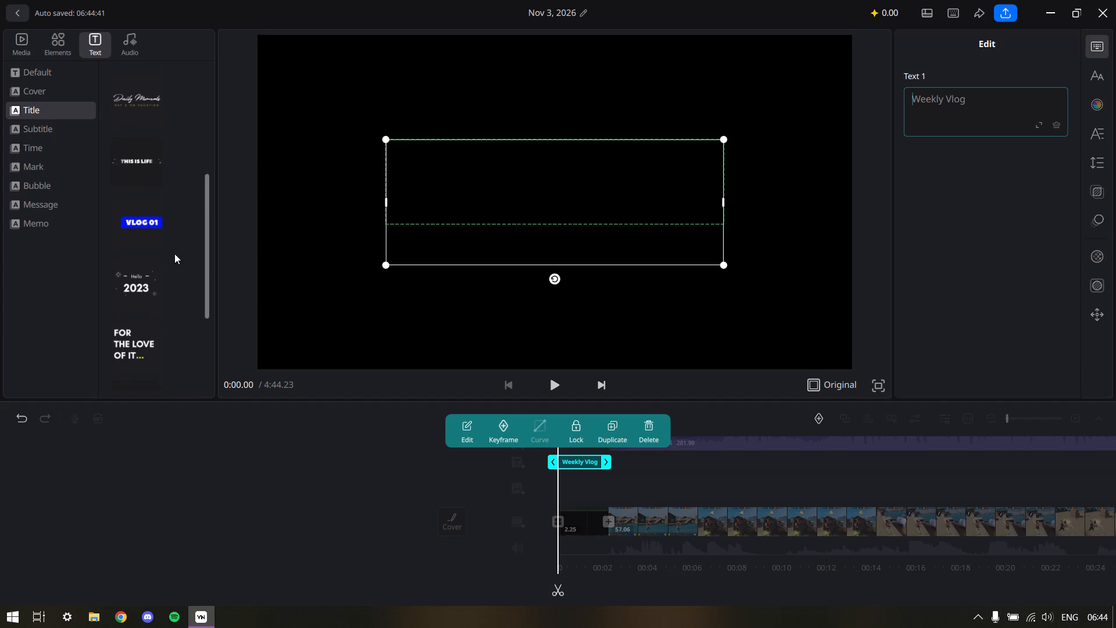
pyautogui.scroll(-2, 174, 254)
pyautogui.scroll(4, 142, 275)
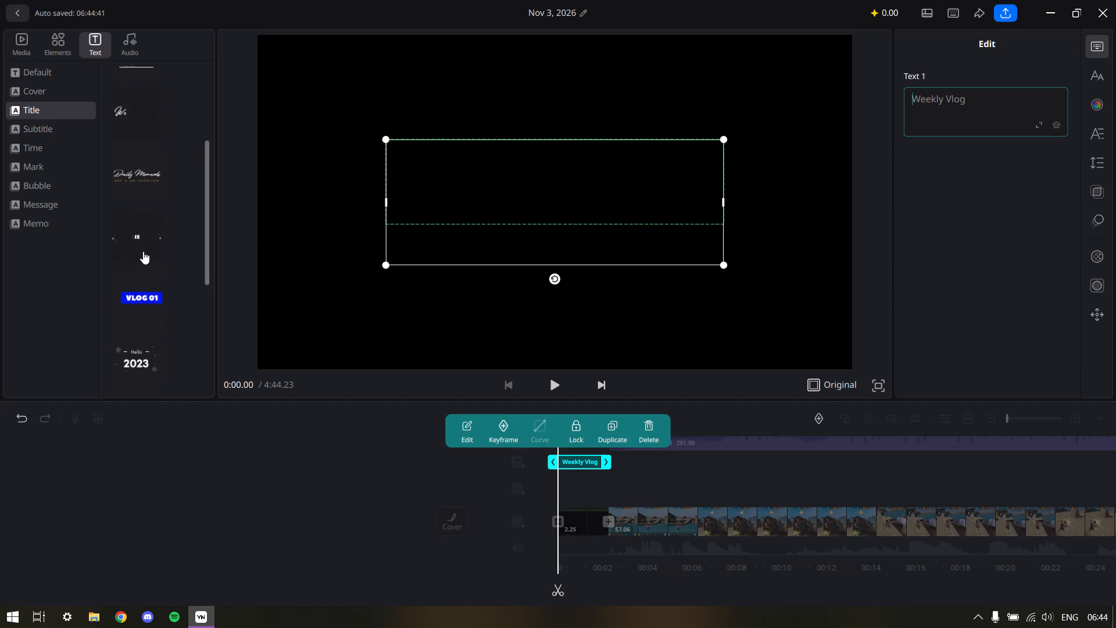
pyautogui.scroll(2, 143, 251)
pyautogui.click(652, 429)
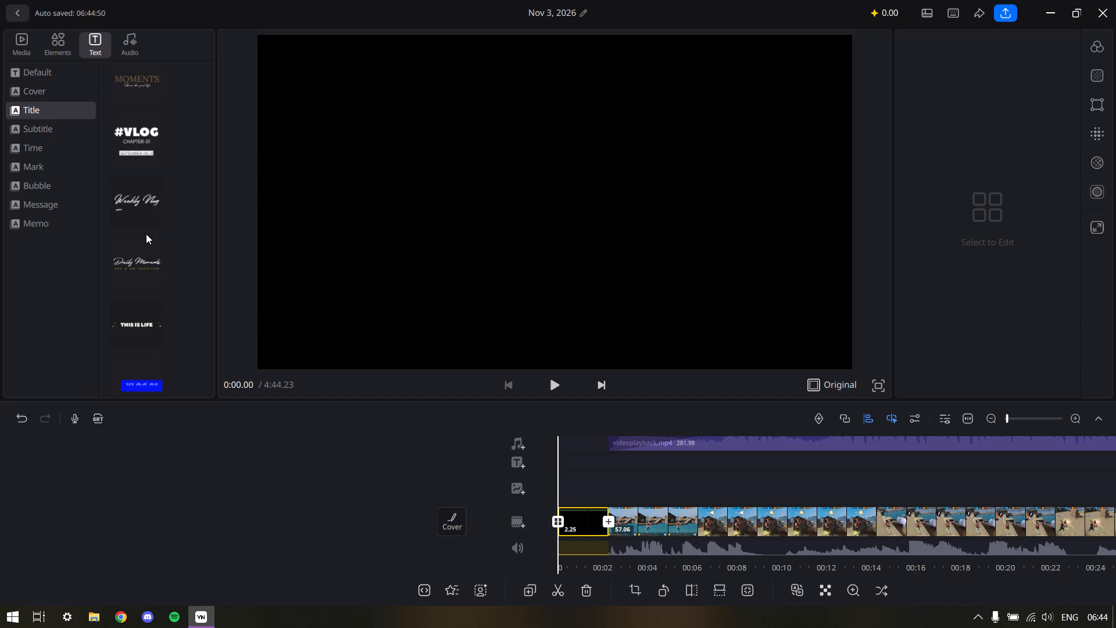
# Browse the title presets and add Daily Moments at the start of the black intro.
pyautogui.scroll(2, 146, 234)
pyautogui.scroll(-2, 146, 233)
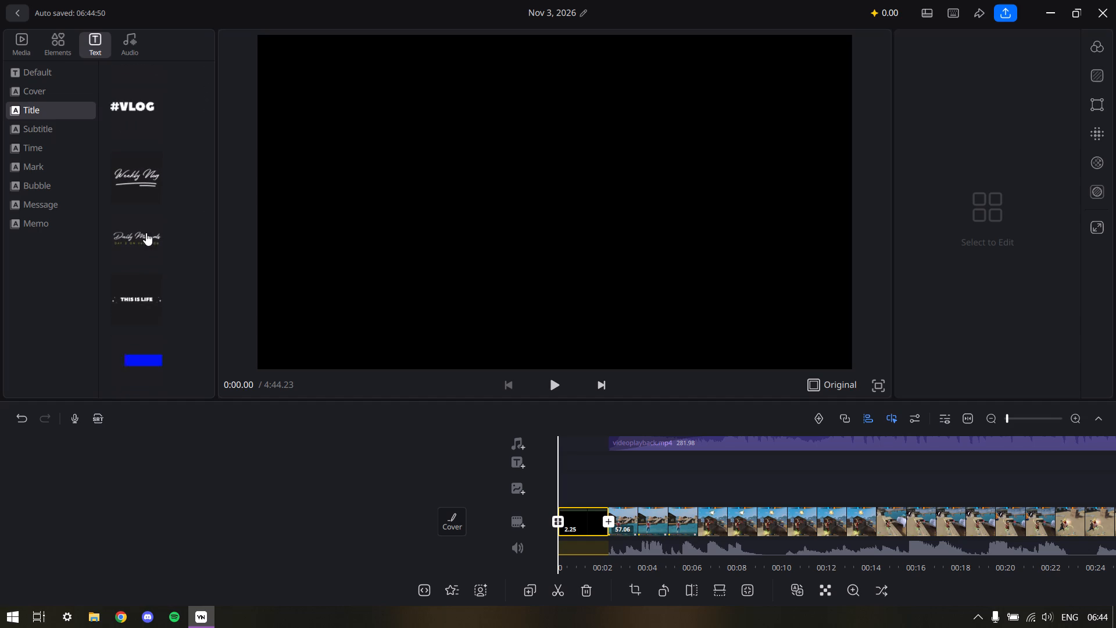
pyautogui.scroll(-1, 146, 233)
pyautogui.scroll(2, 146, 233)
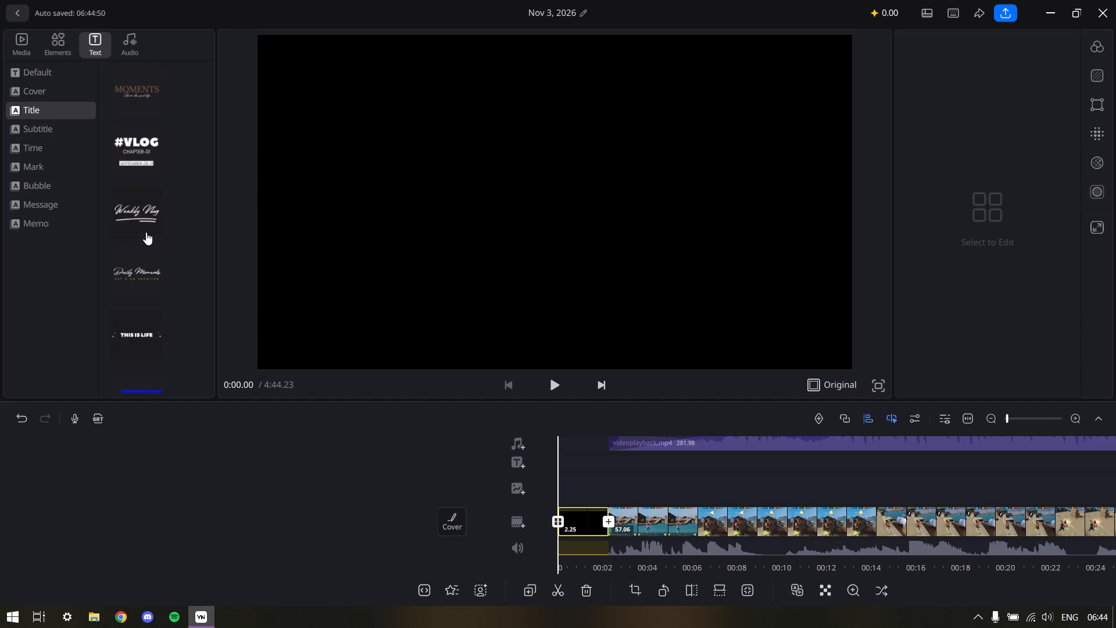
pyautogui.scroll(-11, 146, 232)
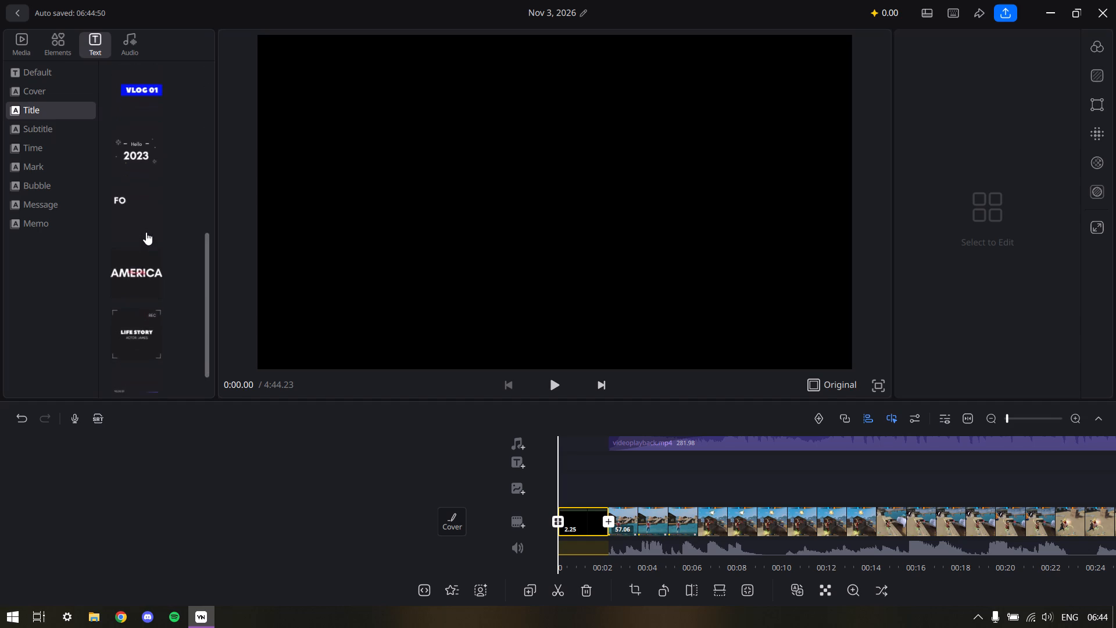
pyautogui.scroll(-5, 146, 232)
pyautogui.scroll(17, 146, 232)
pyautogui.scroll(5, 146, 227)
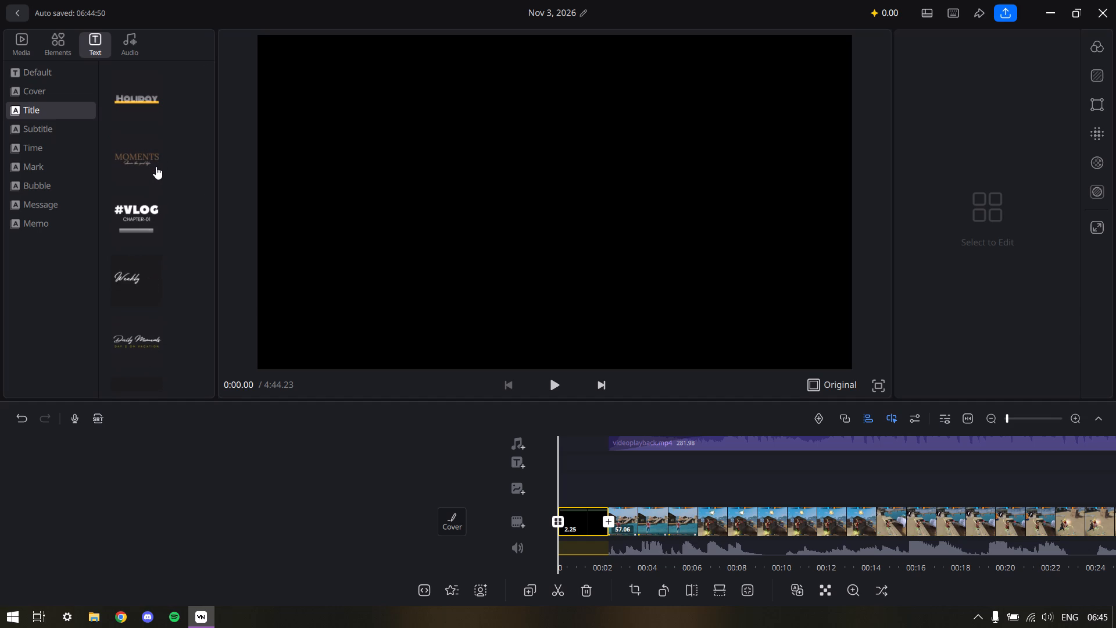
pyautogui.scroll(-1, 152, 184)
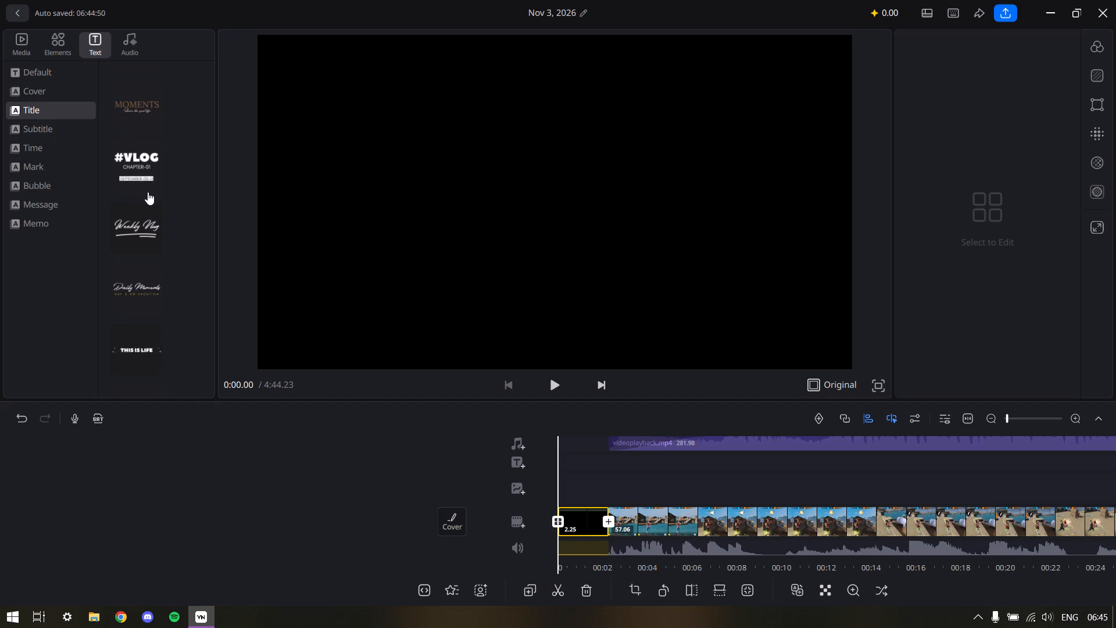
pyautogui.click(139, 286)
pyautogui.click(550, 203)
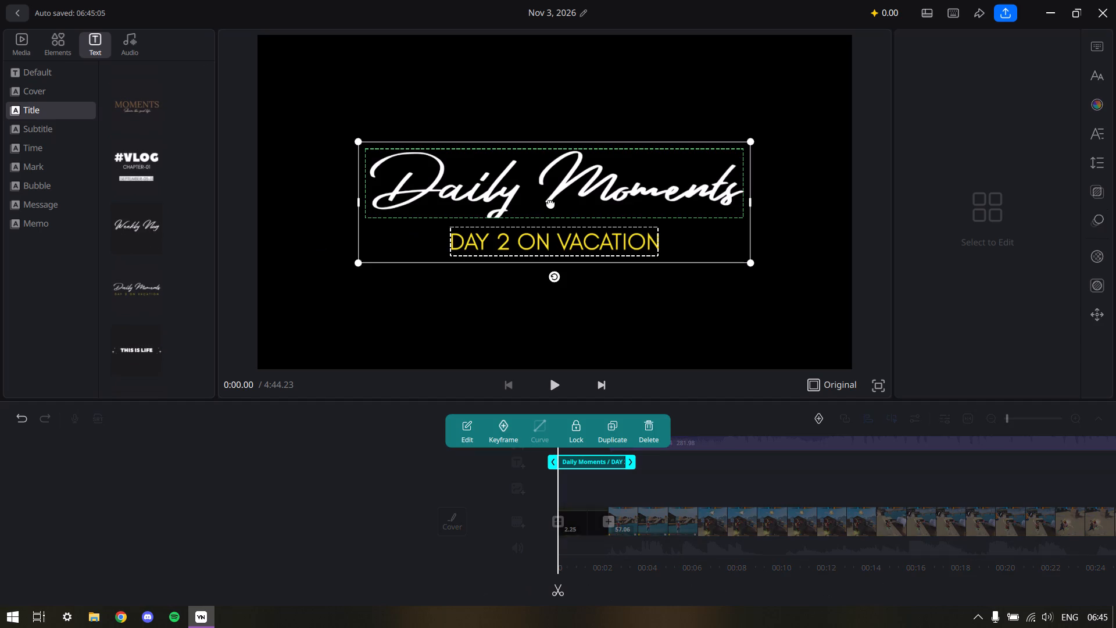
# Replace the Daily Moments title's first text line with VARUN.
pyautogui.click(470, 427)
pyautogui.click(996, 92)
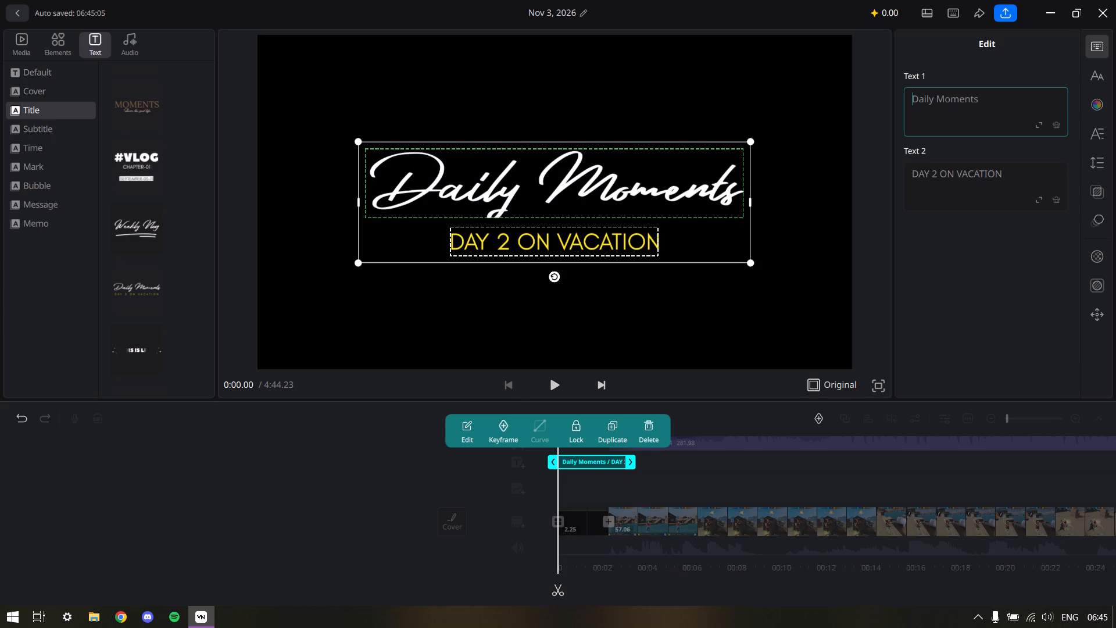
pyautogui.write('VARUN')
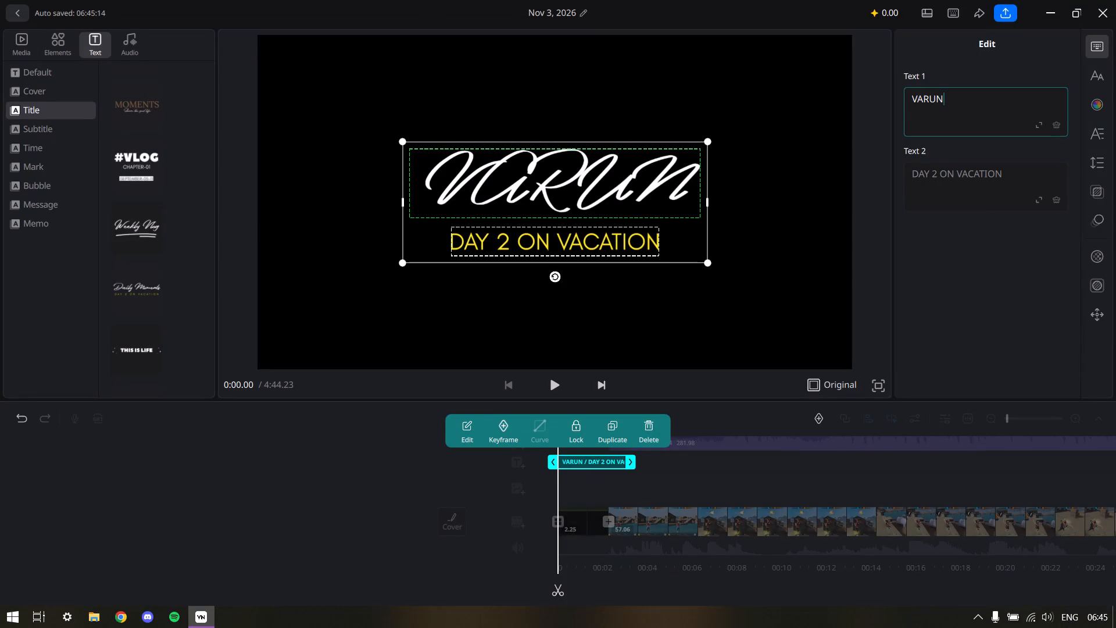
# Replace the title's second text line with HERE followed by the skull and crossbones emoji.
pyautogui.click(1003, 176)
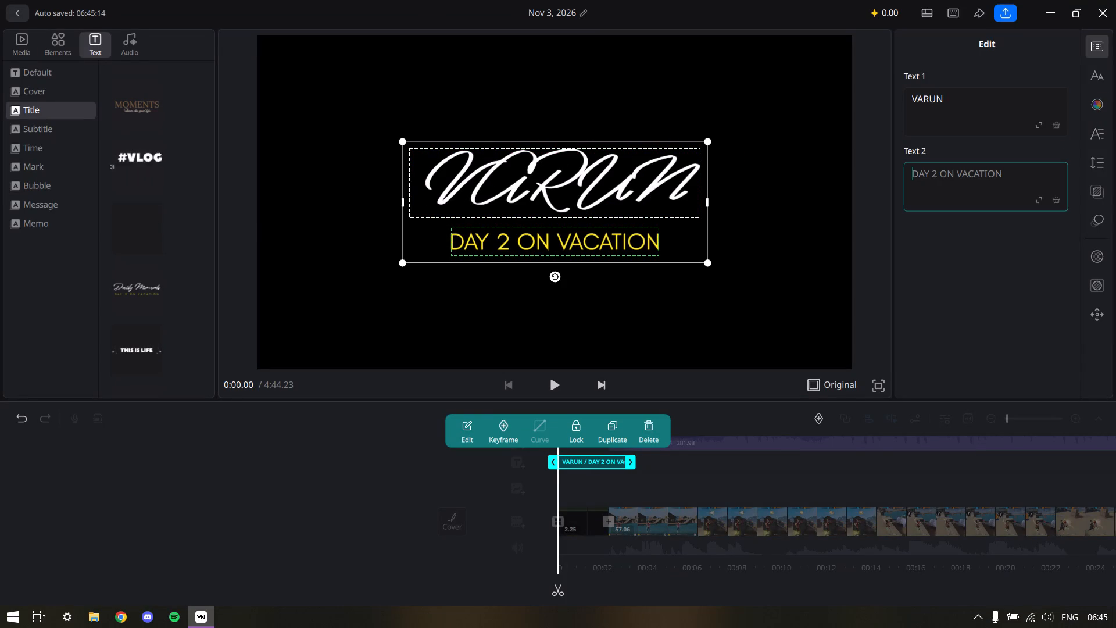
pyautogui.write('HERE')
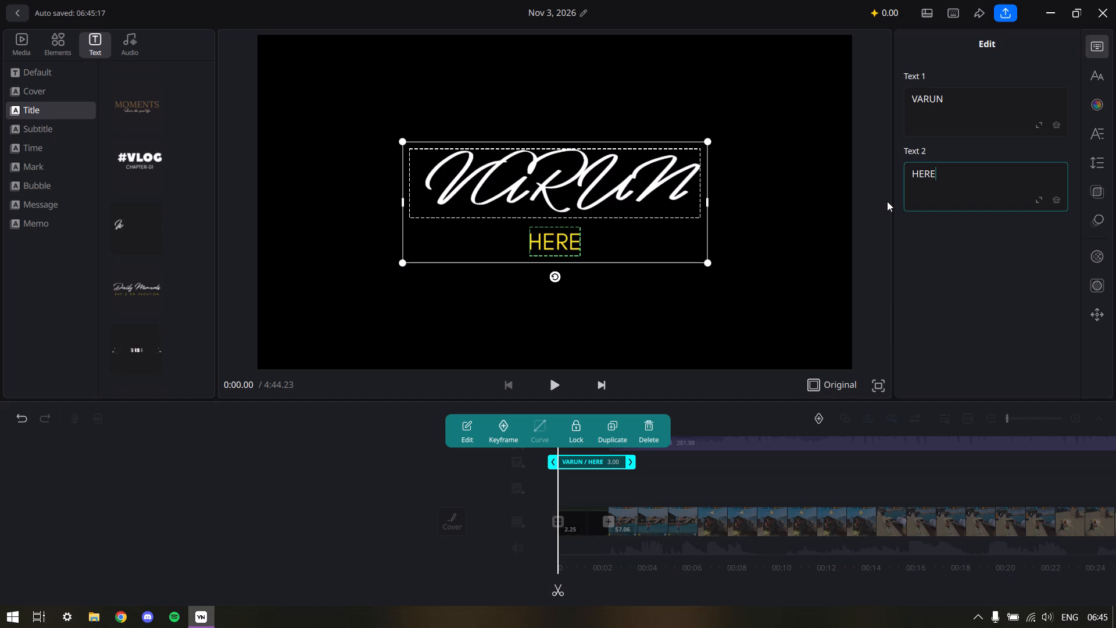
pyautogui.press('super+period')
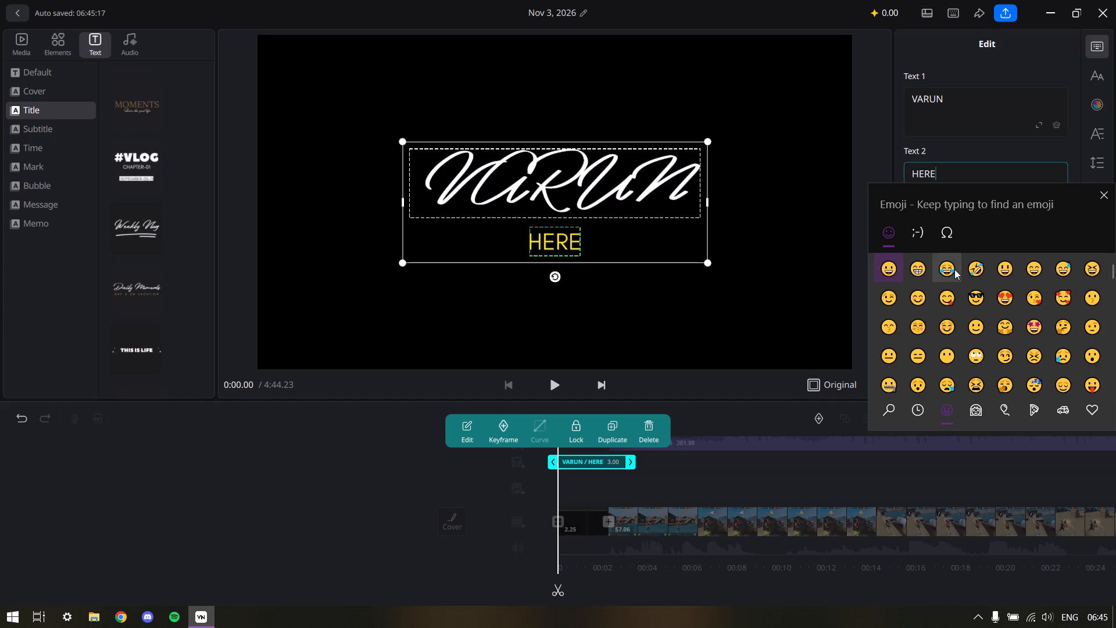
pyautogui.scroll(-4, 960, 336)
pyautogui.scroll(-5, 1009, 308)
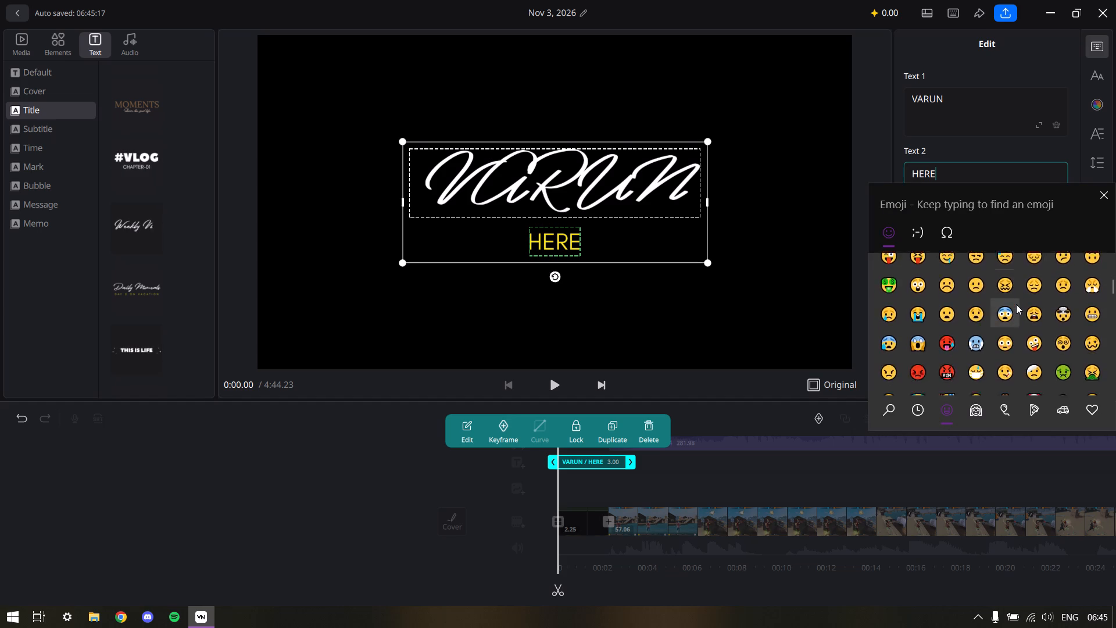
pyautogui.scroll(-6, 1016, 304)
pyautogui.scroll(2, 986, 305)
pyautogui.click(893, 334)
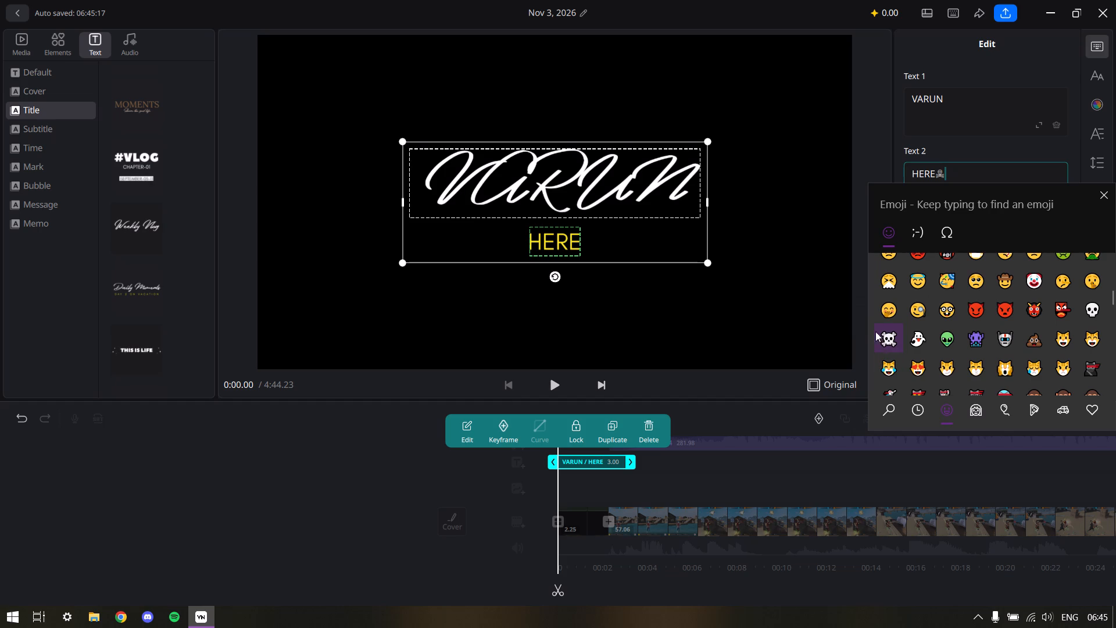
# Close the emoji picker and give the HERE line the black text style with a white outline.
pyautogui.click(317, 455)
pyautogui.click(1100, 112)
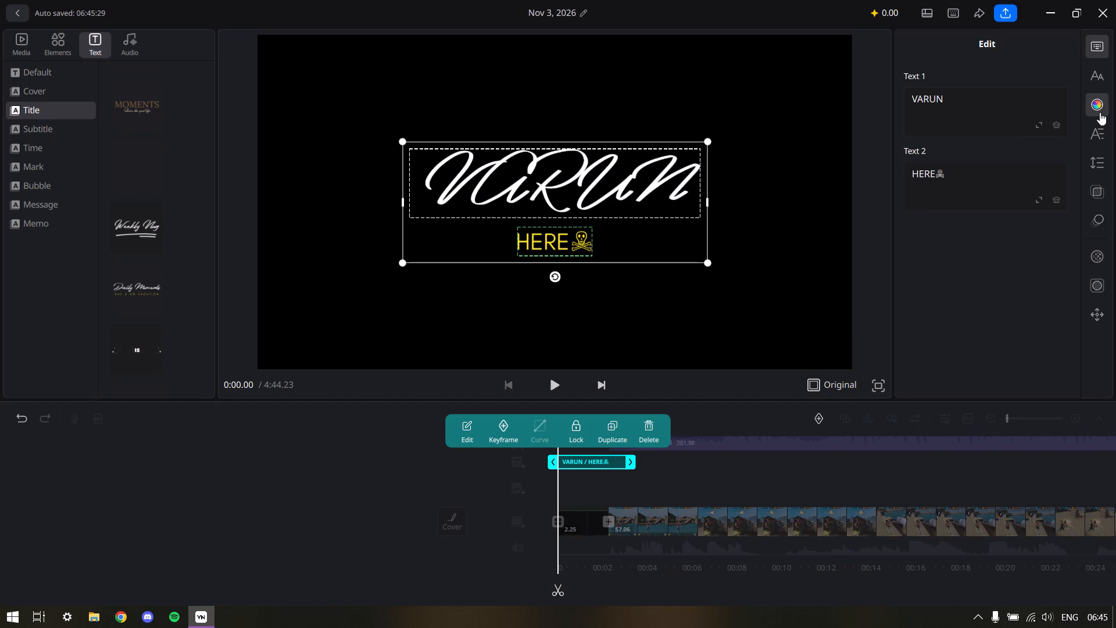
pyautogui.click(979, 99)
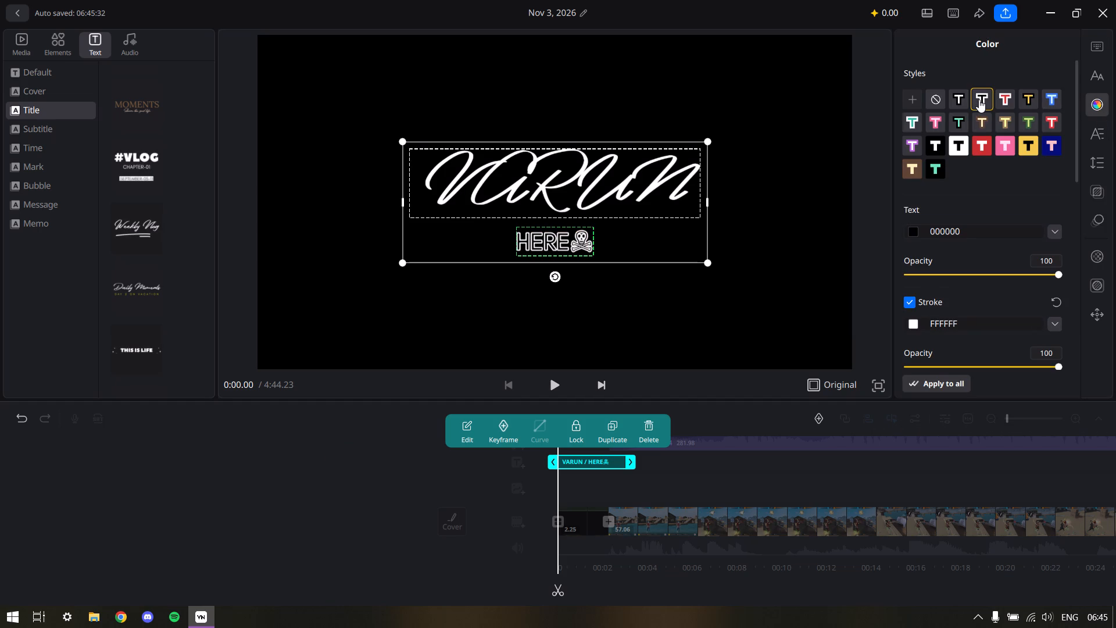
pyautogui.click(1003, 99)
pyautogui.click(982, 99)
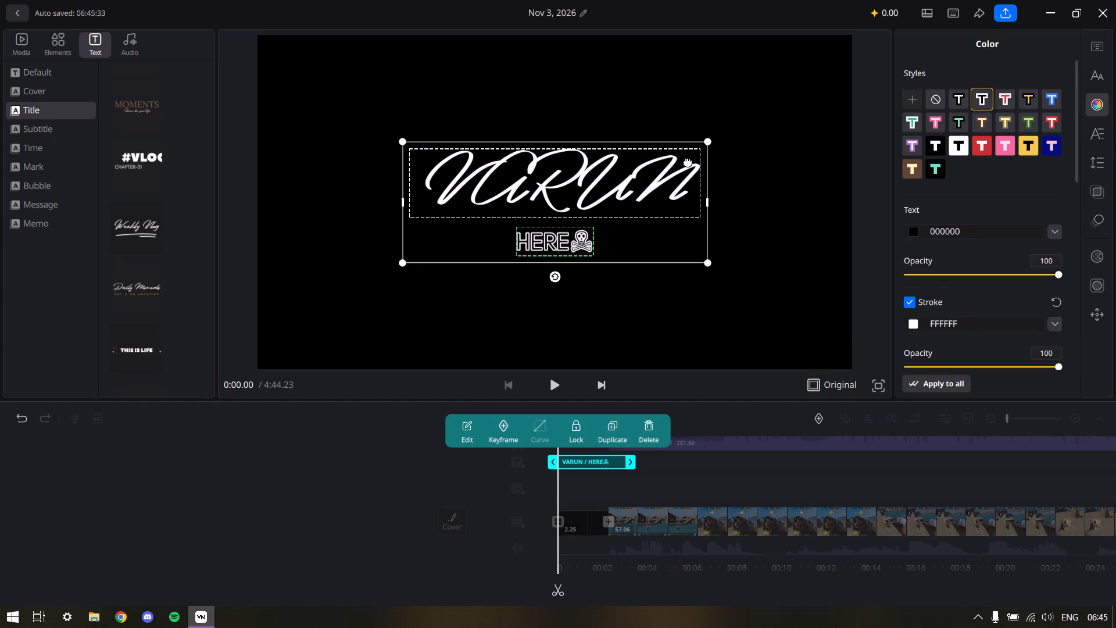
# Compare colour styles on the VARUN line and apply black 000000 text with a white FFFFFF stroke.
pyautogui.click(643, 179)
pyautogui.click(964, 98)
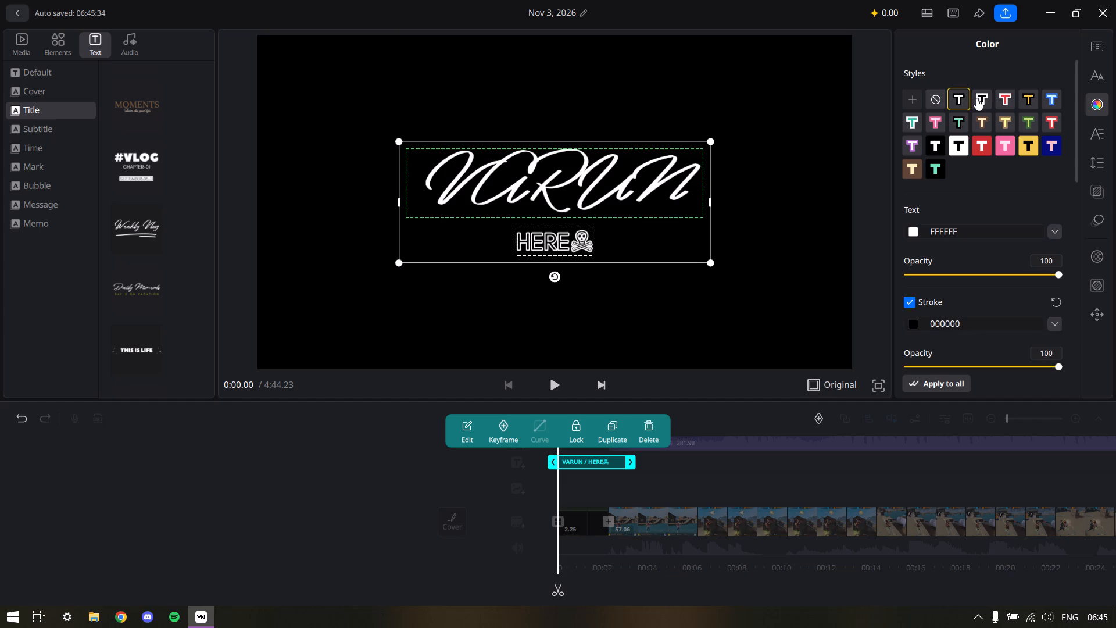
pyautogui.click(977, 98)
pyautogui.click(953, 144)
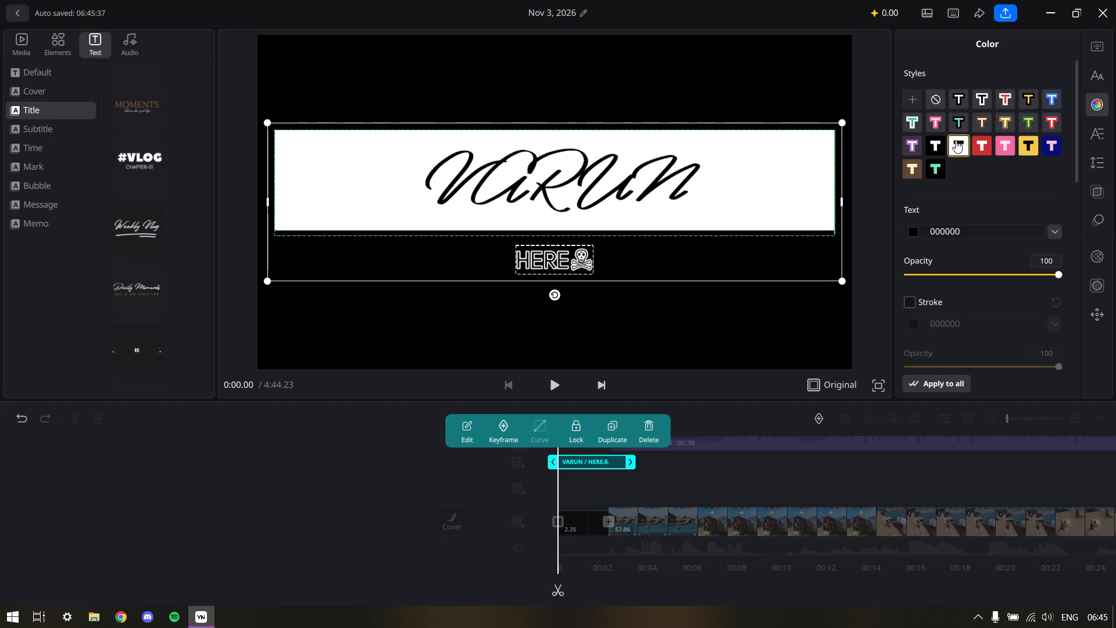
pyautogui.click(984, 100)
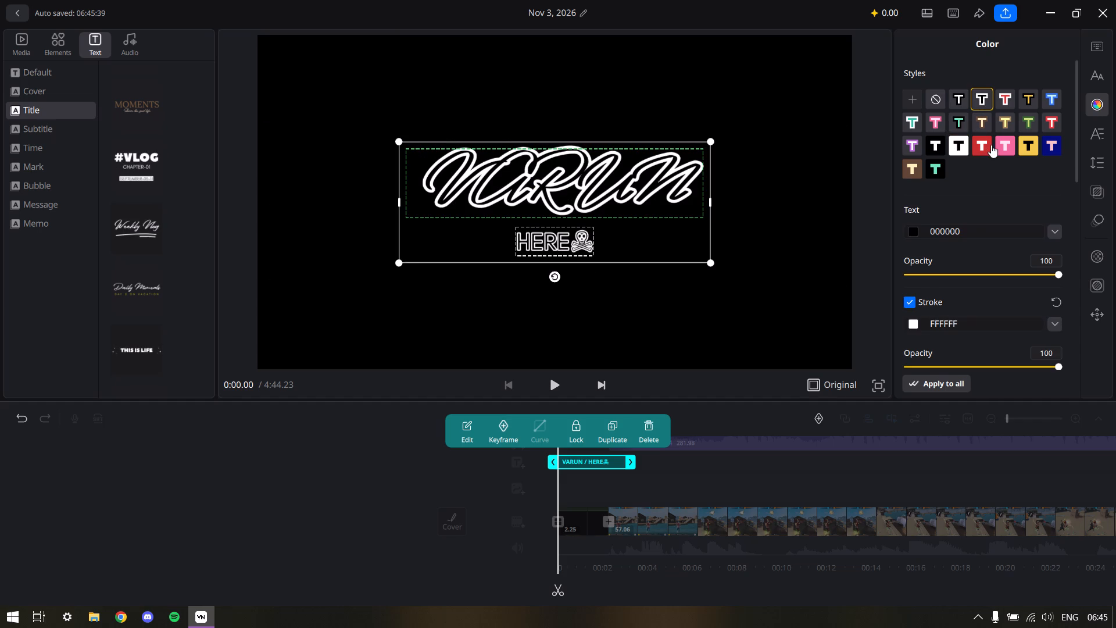
pyautogui.scroll(-3, 939, 179)
pyautogui.scroll(2, 957, 190)
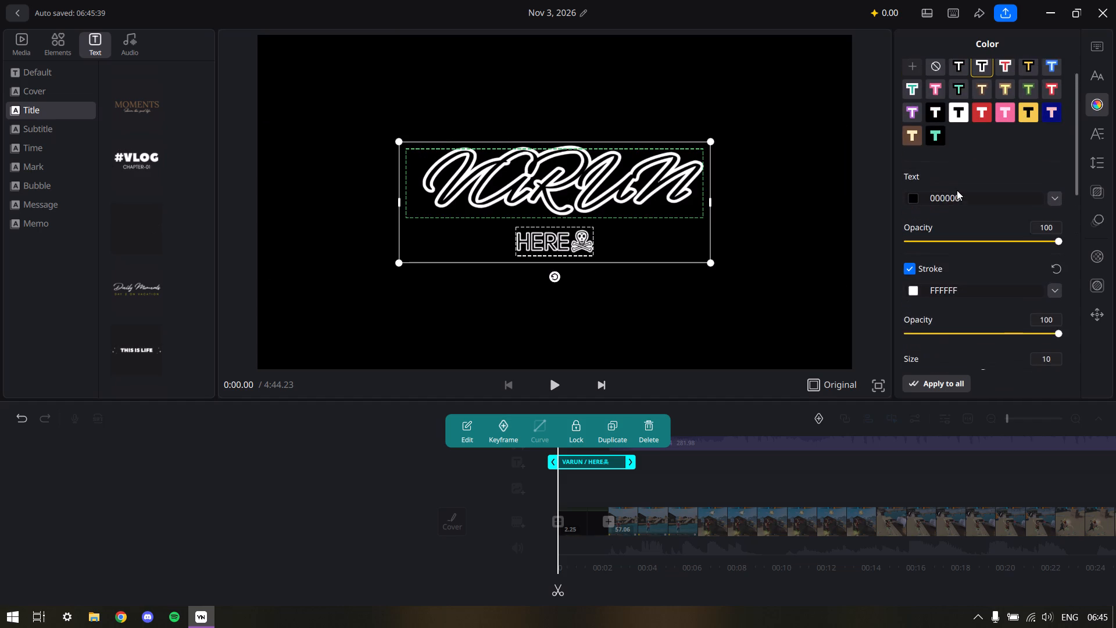
pyautogui.scroll(1, 957, 190)
pyautogui.click(958, 102)
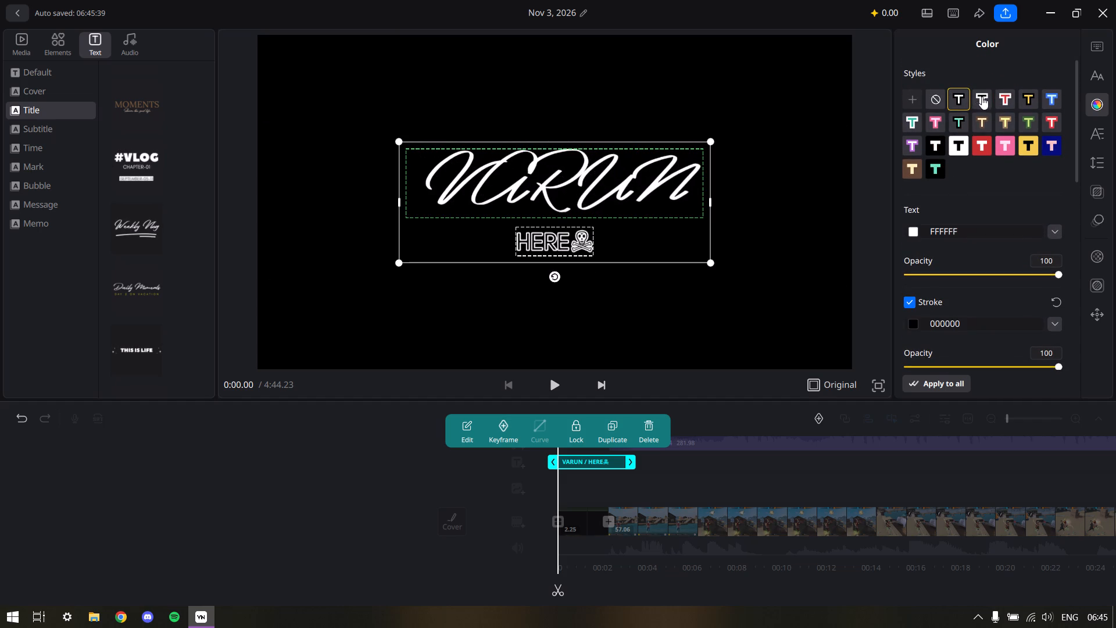
pyautogui.click(982, 97)
# Set the VARUN line's font size to the Title preset, 36.
pyautogui.click(1096, 135)
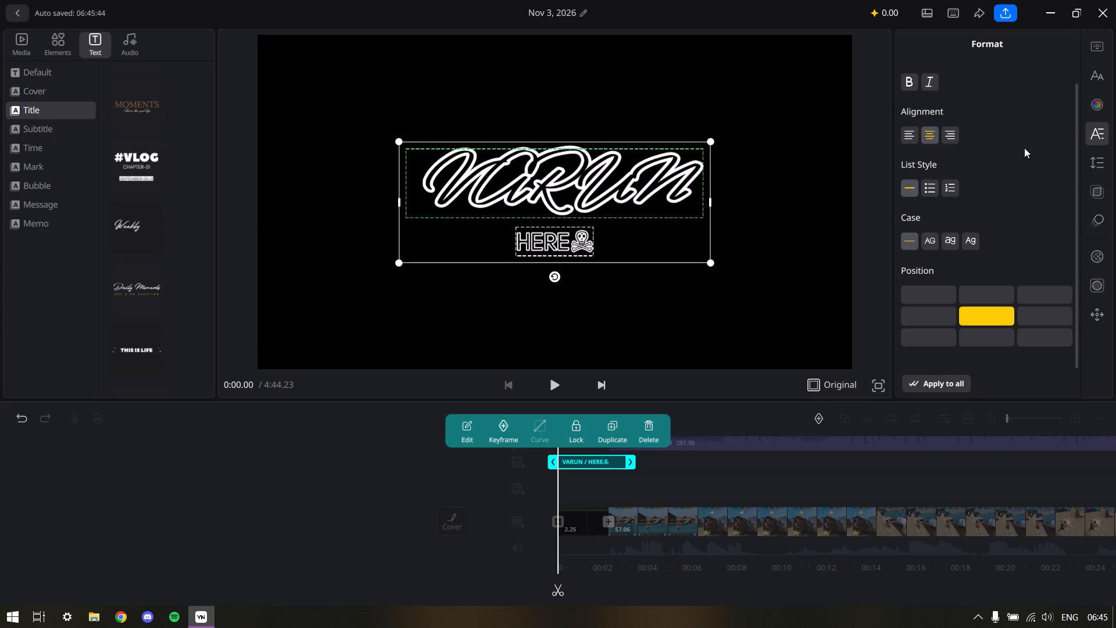
pyautogui.click(1099, 171)
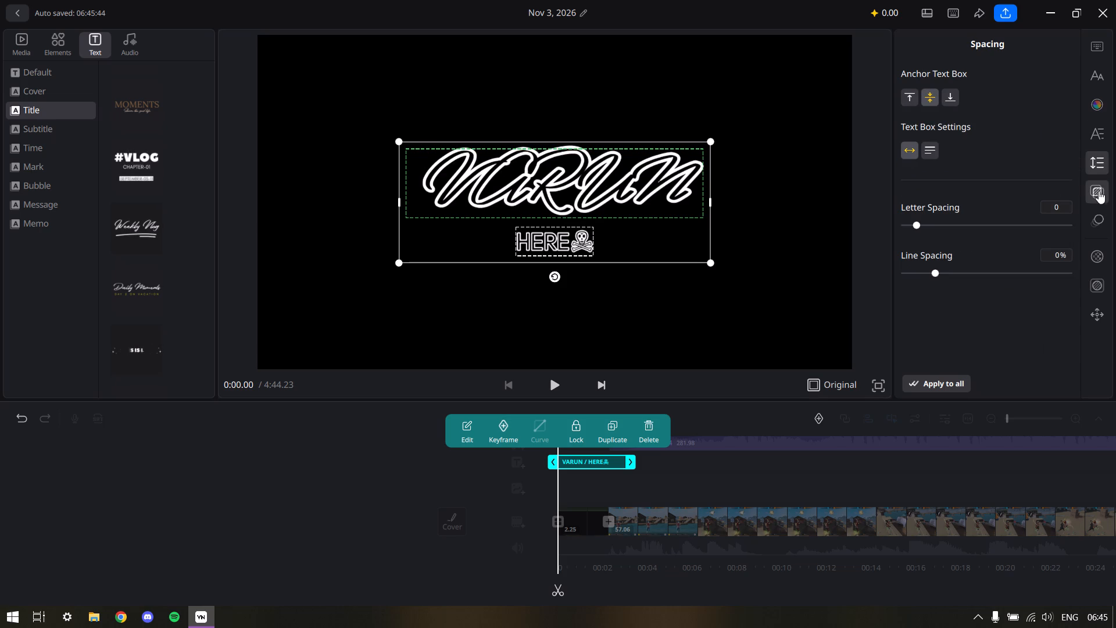
pyautogui.click(1090, 79)
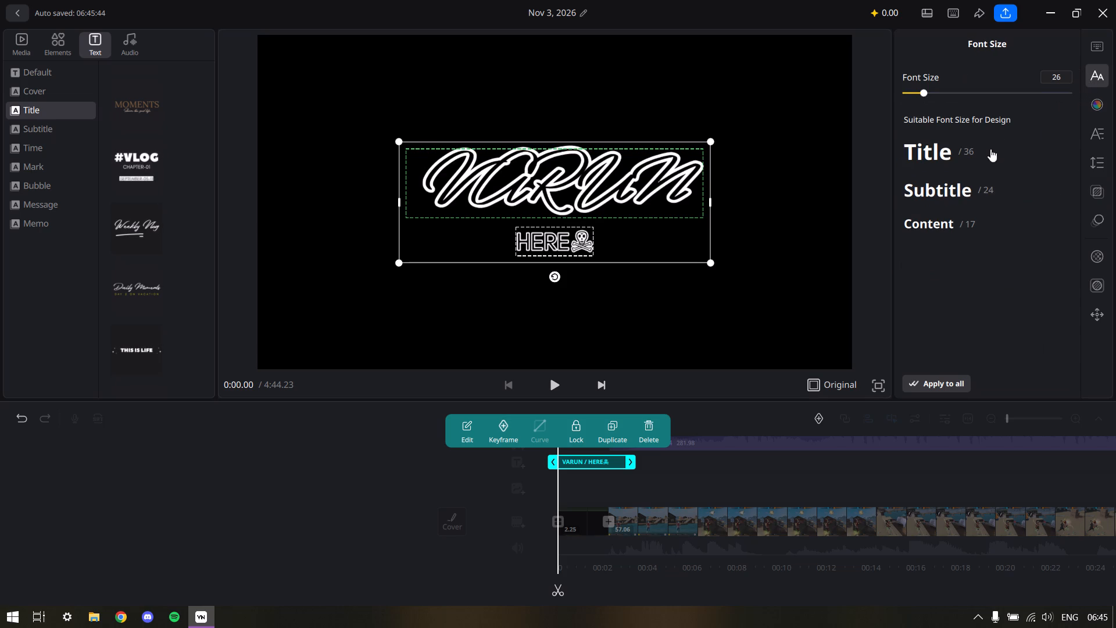
pyautogui.click(972, 159)
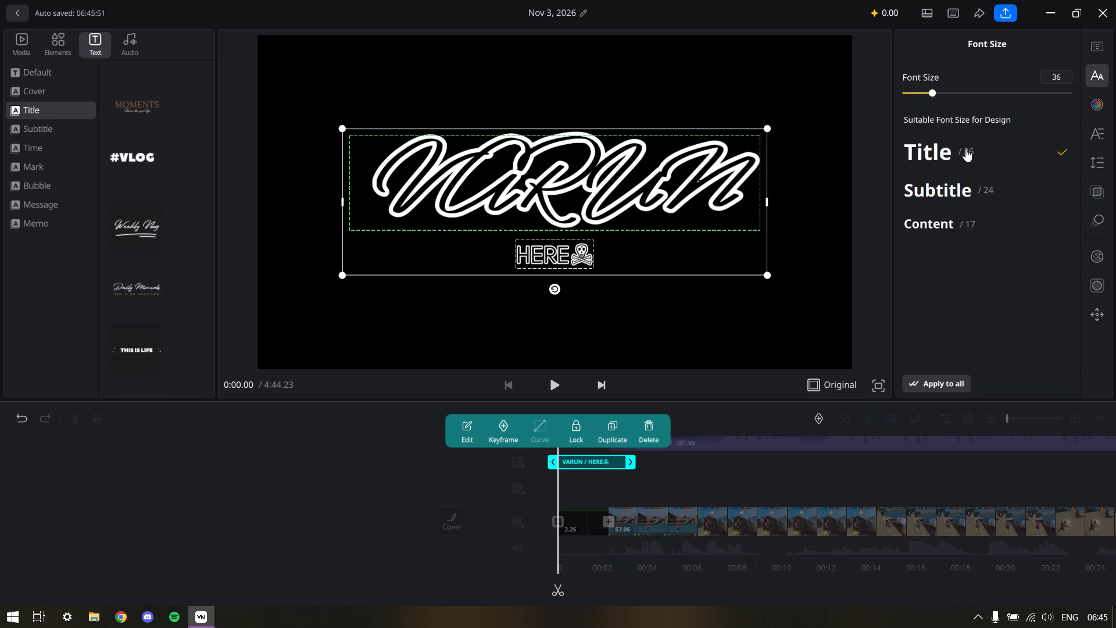
# Apply the Spin in-animation to the title and play back the intro.
pyautogui.click(1103, 195)
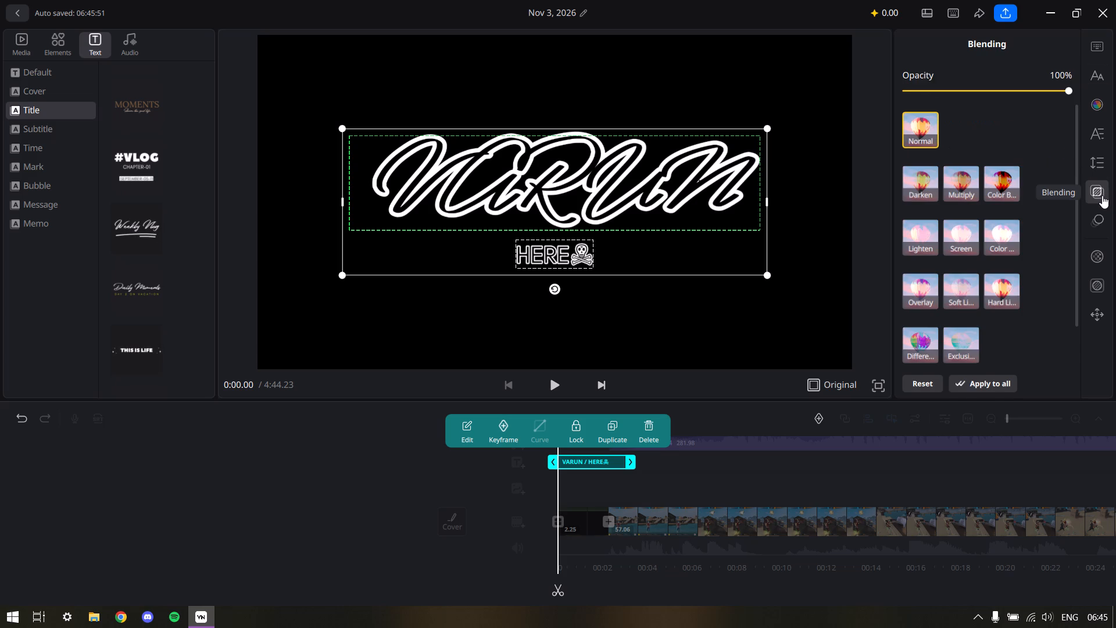
pyautogui.click(1092, 226)
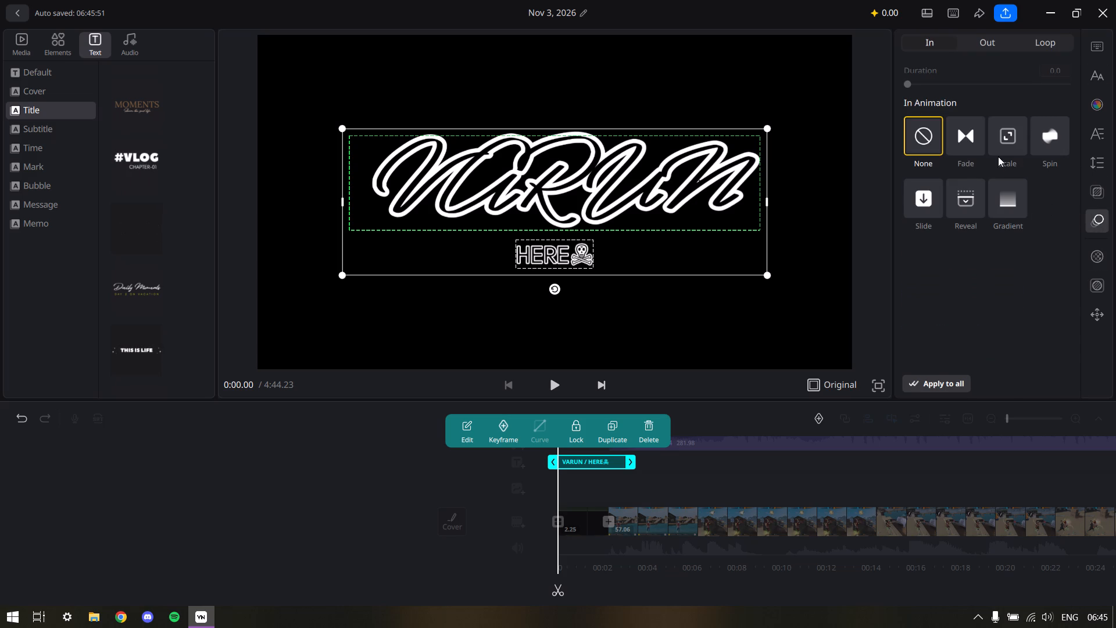
pyautogui.click(1049, 138)
pyautogui.click(1094, 257)
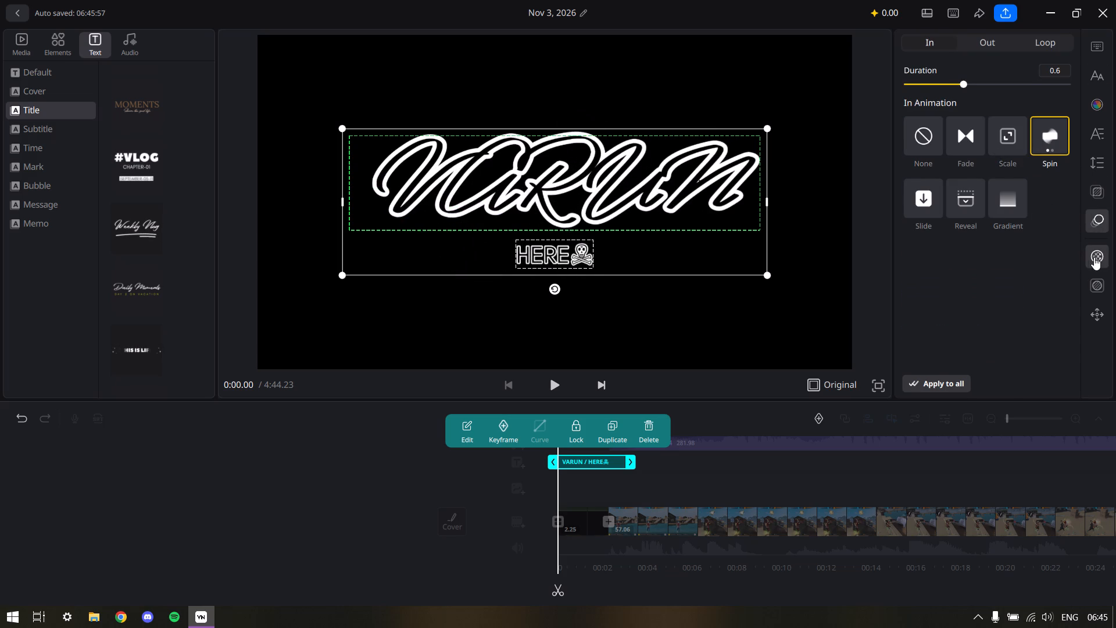
pyautogui.click(1092, 286)
pyautogui.click(1095, 319)
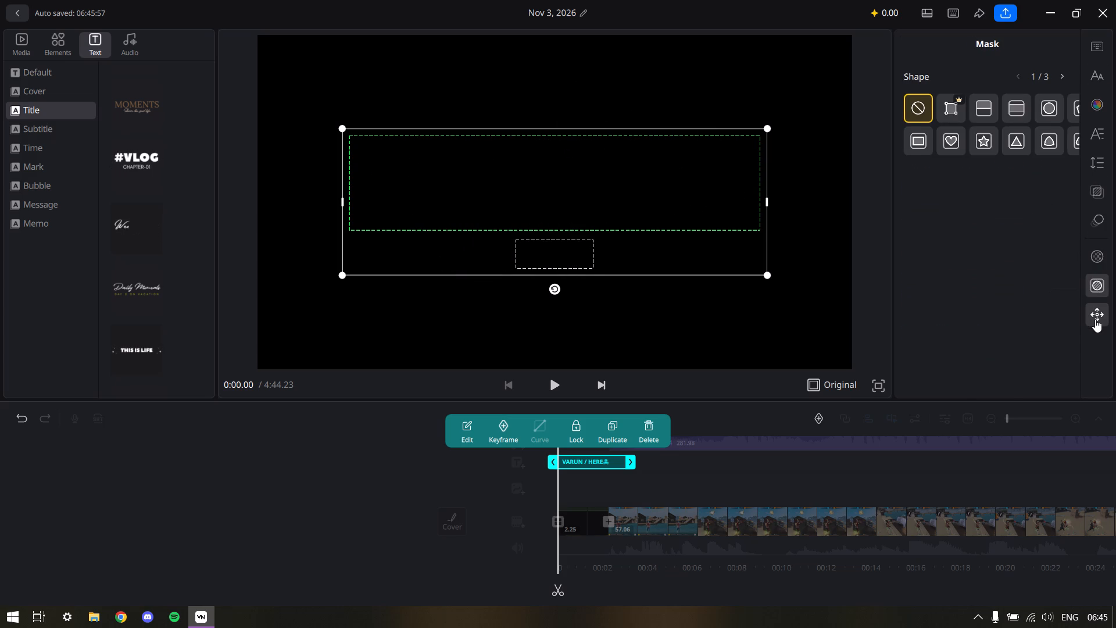
pyautogui.click(1099, 75)
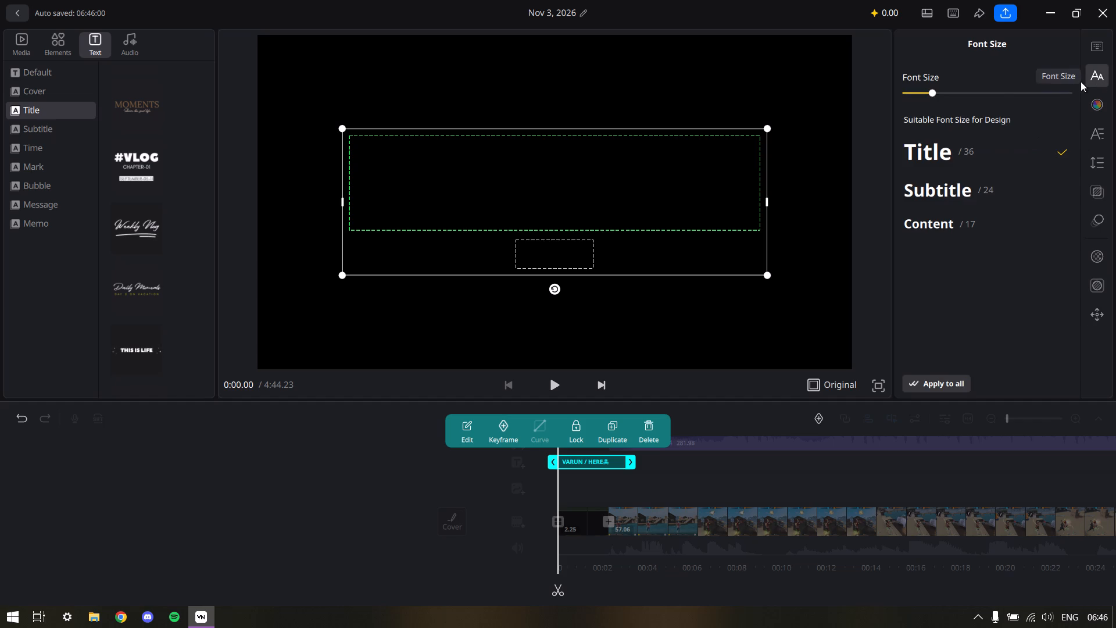
pyautogui.click(237, 477)
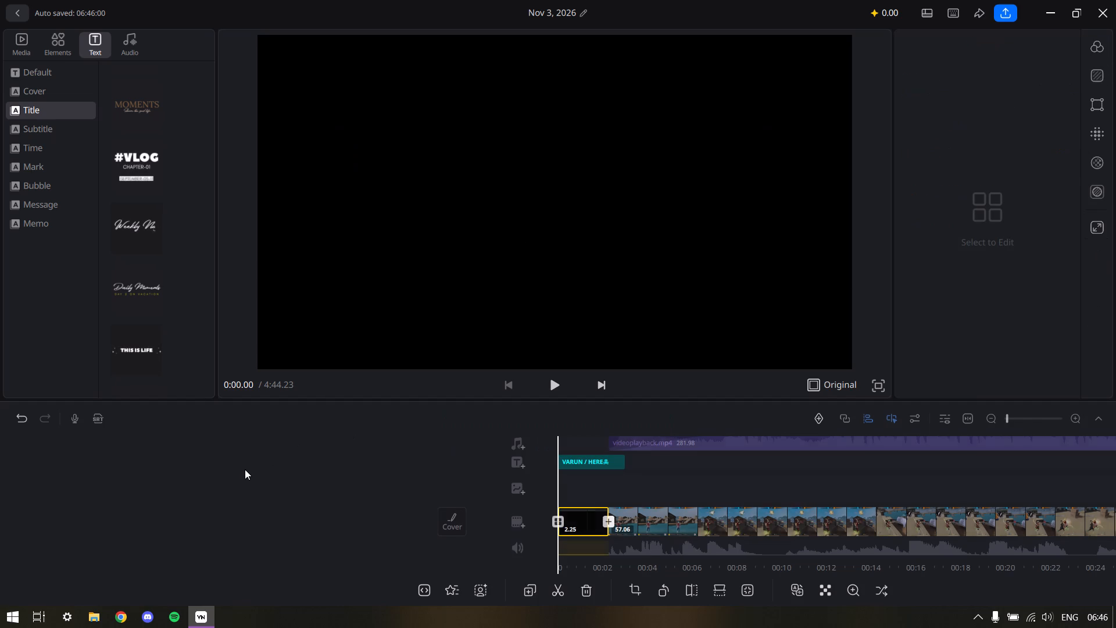
pyautogui.click(555, 378)
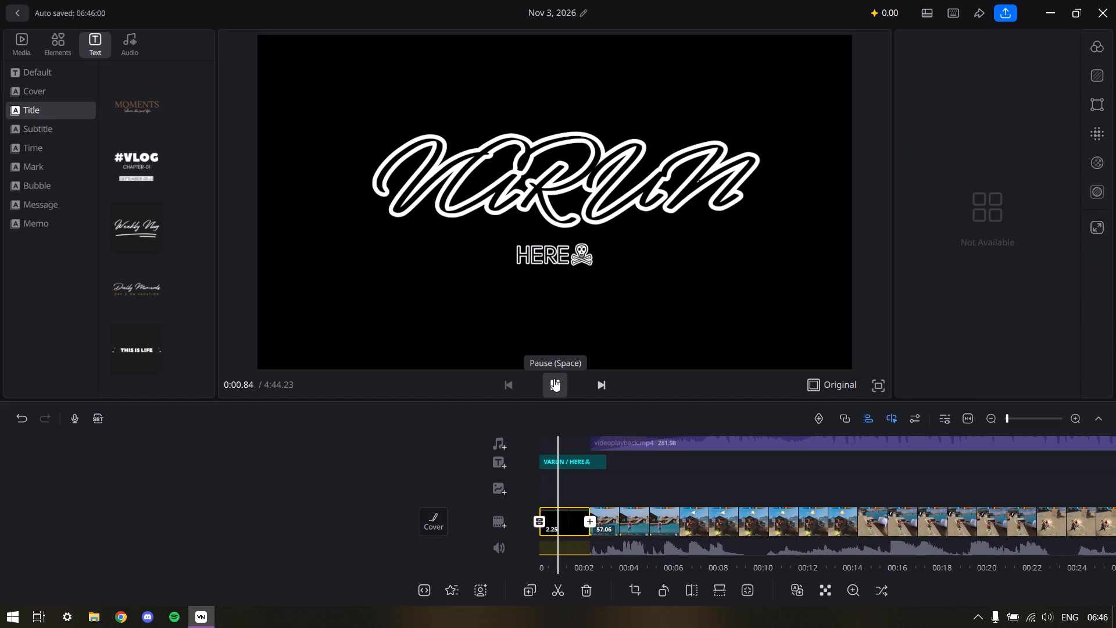
pyautogui.click(553, 379)
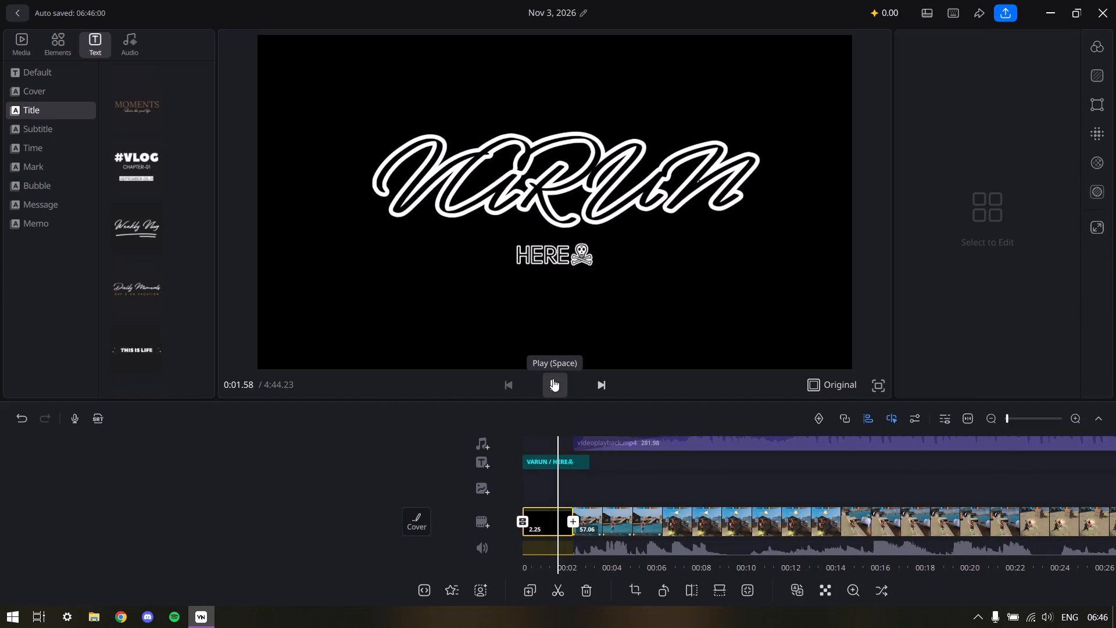
# Try other colour styles on the HERE line and apply the red-outlined one with FFFDF2 text and EA3A40 stroke.
pyautogui.click(550, 457)
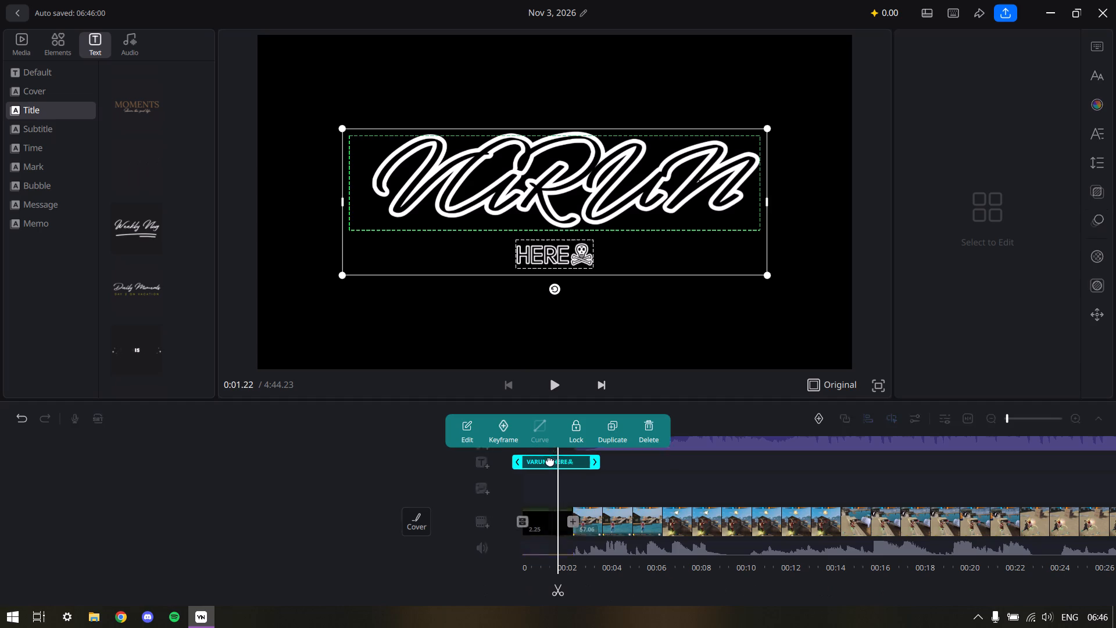
pyautogui.click(556, 247)
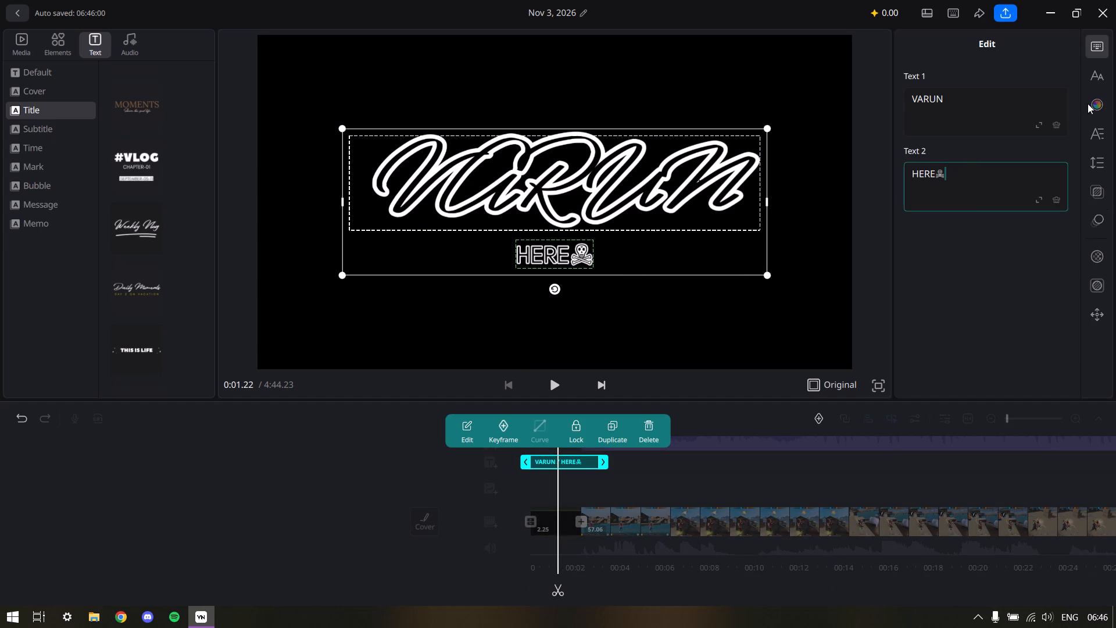
pyautogui.click(1104, 82)
pyautogui.click(1096, 122)
pyautogui.click(1097, 108)
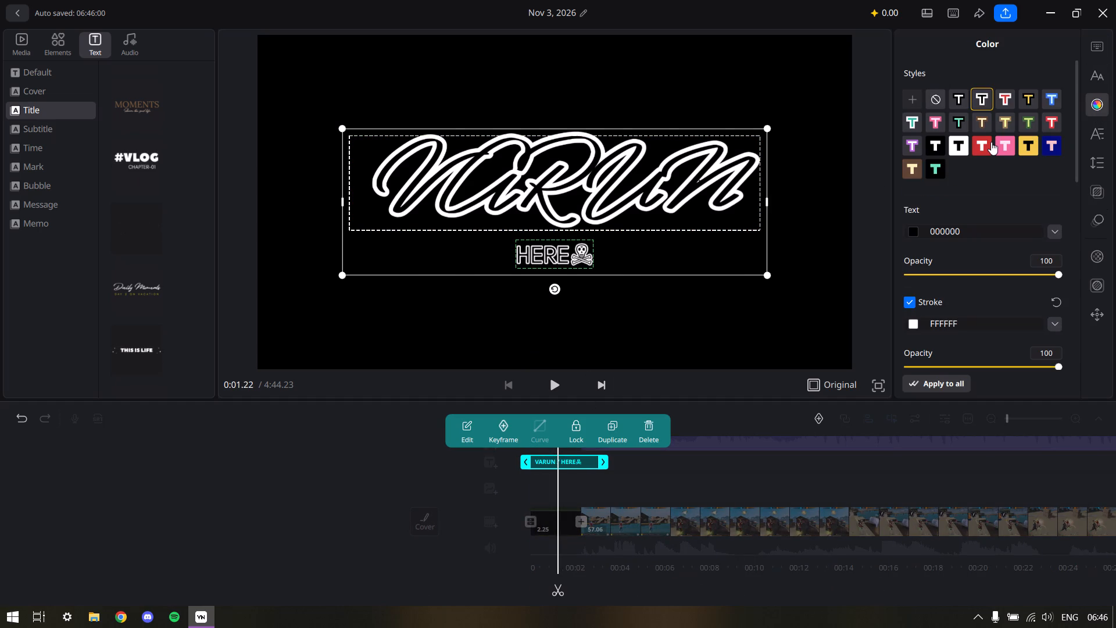
pyautogui.click(991, 142)
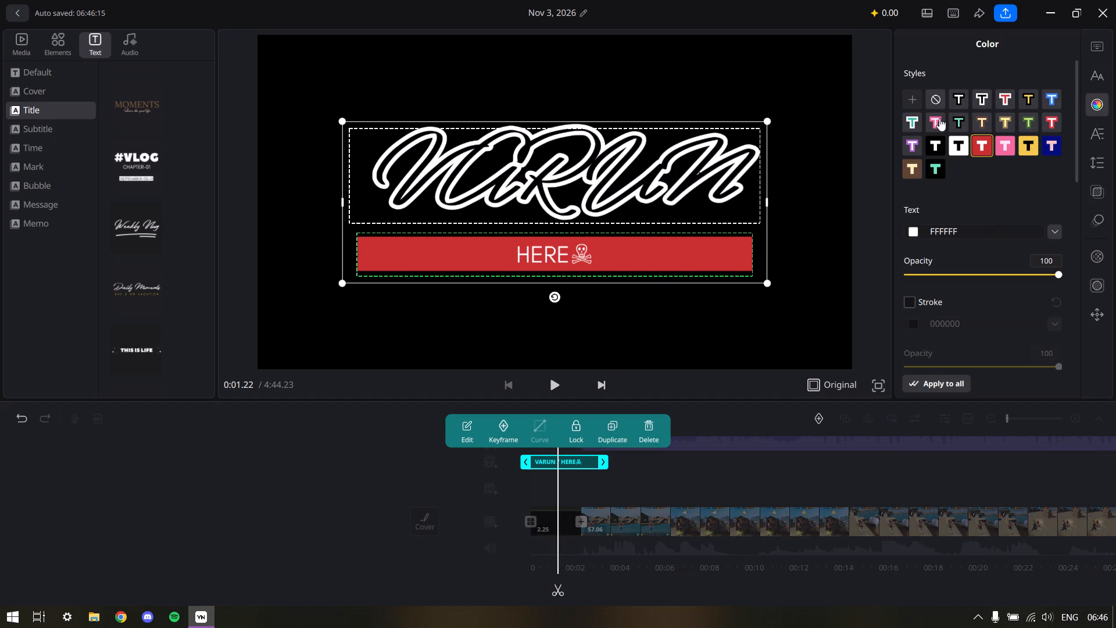
pyautogui.click(939, 118)
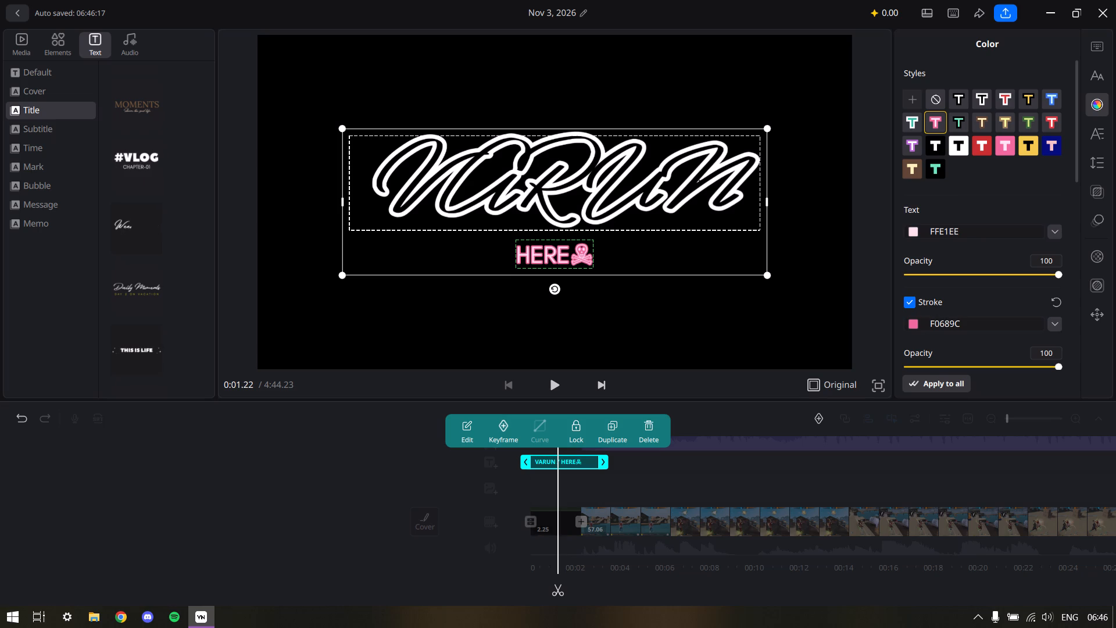
pyautogui.click(920, 324)
pyautogui.click(914, 324)
pyautogui.click(1045, 120)
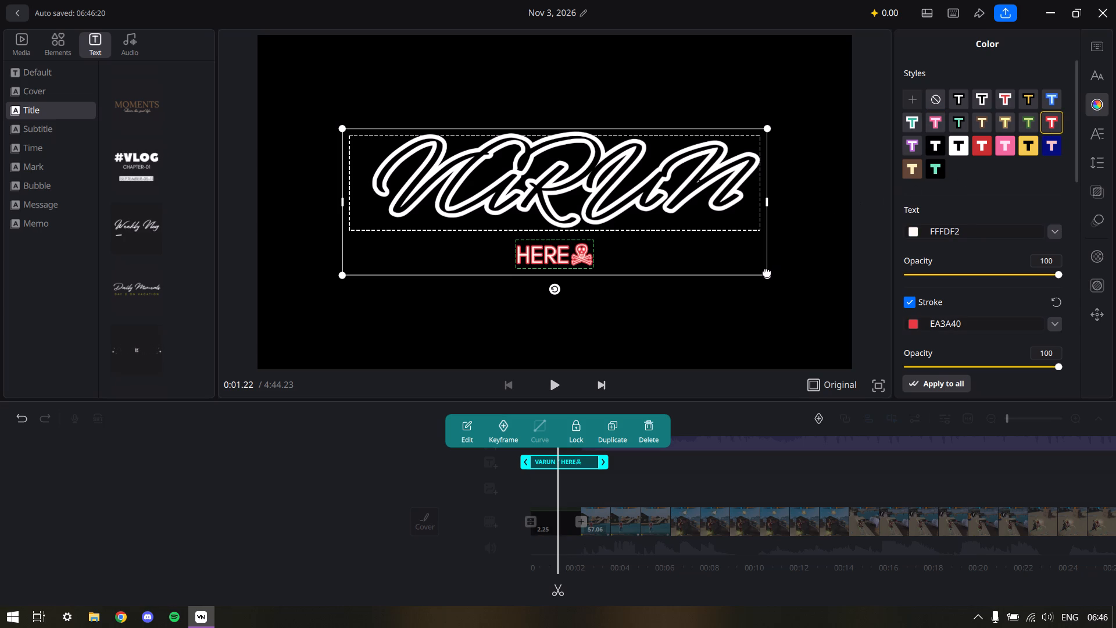
pyautogui.click(374, 461)
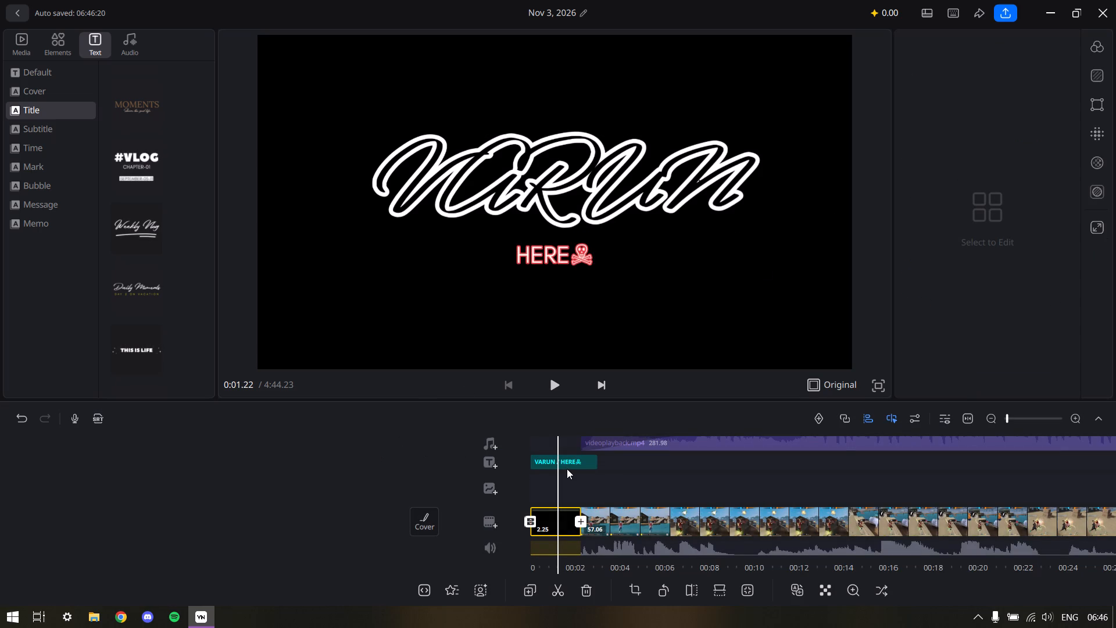
# Shorten the VARUN / HERE title so it ends where the black intro clip ends.
pyautogui.click(591, 461)
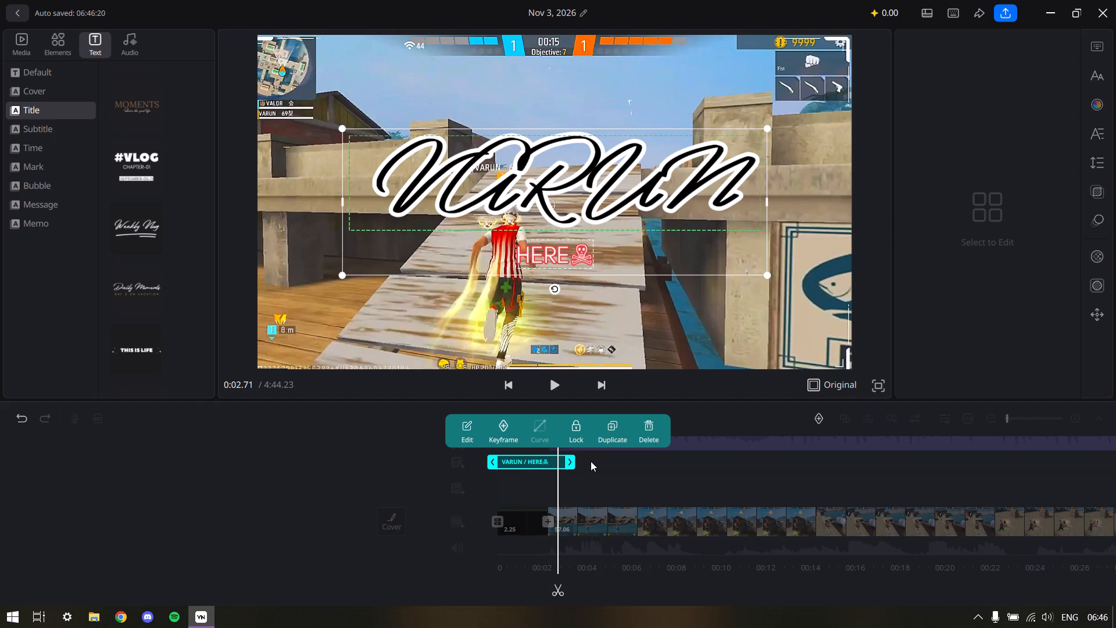
pyautogui.moveTo(571, 462); pyautogui.dragTo(553, 468)
pyautogui.click(305, 511)
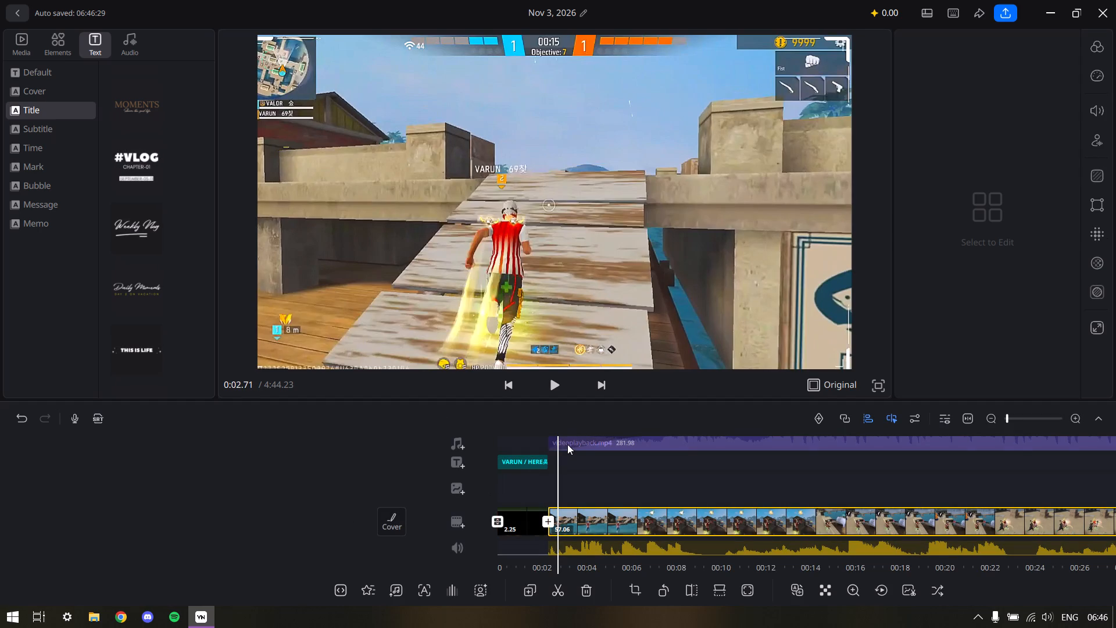
# Move the videoplayback.mp4 music to the very start of the timeline and play back the intro.
pyautogui.click(567, 444)
pyautogui.moveTo(599, 451); pyautogui.dragTo(548, 462)
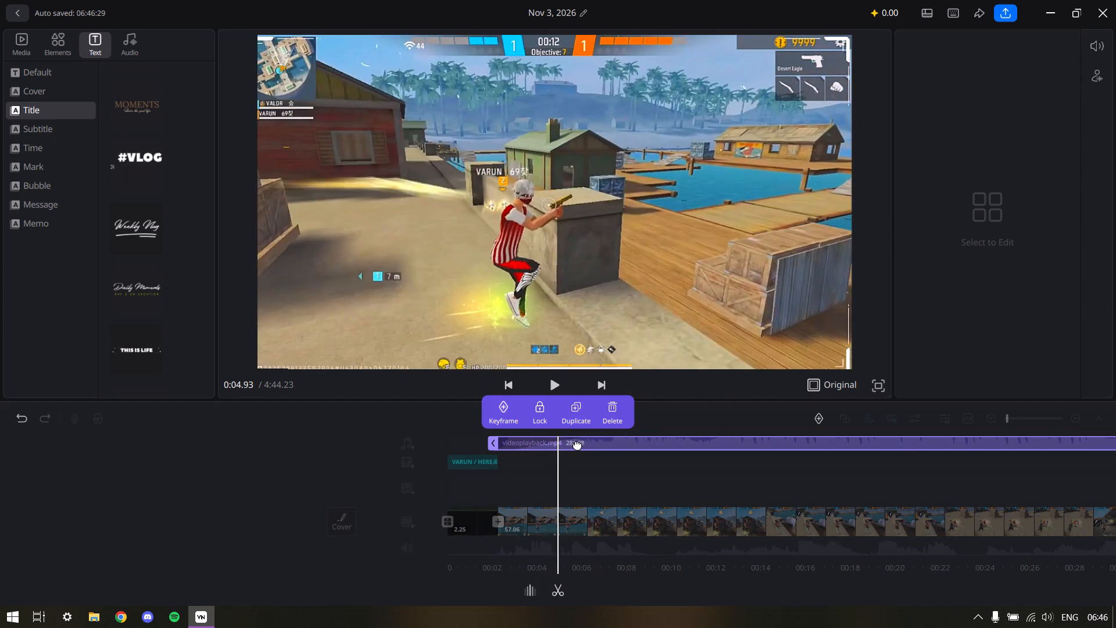
pyautogui.moveTo(578, 443); pyautogui.dragTo(502, 474)
pyautogui.click(294, 474)
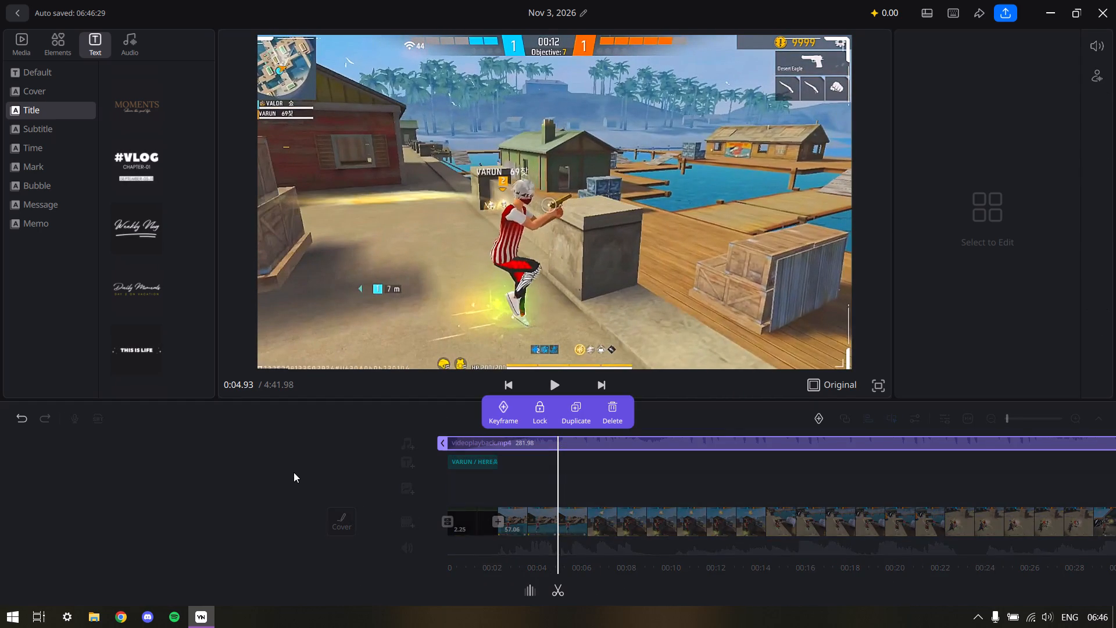
pyautogui.moveTo(303, 469); pyautogui.dragTo(437, 470)
pyautogui.click(554, 386)
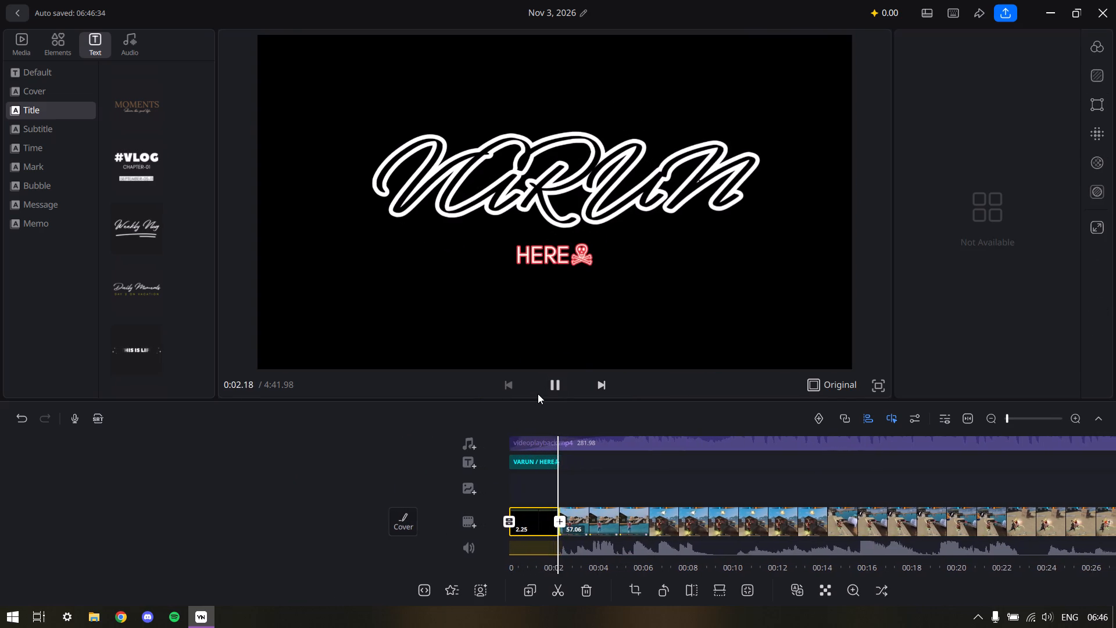
pyautogui.click(497, 520)
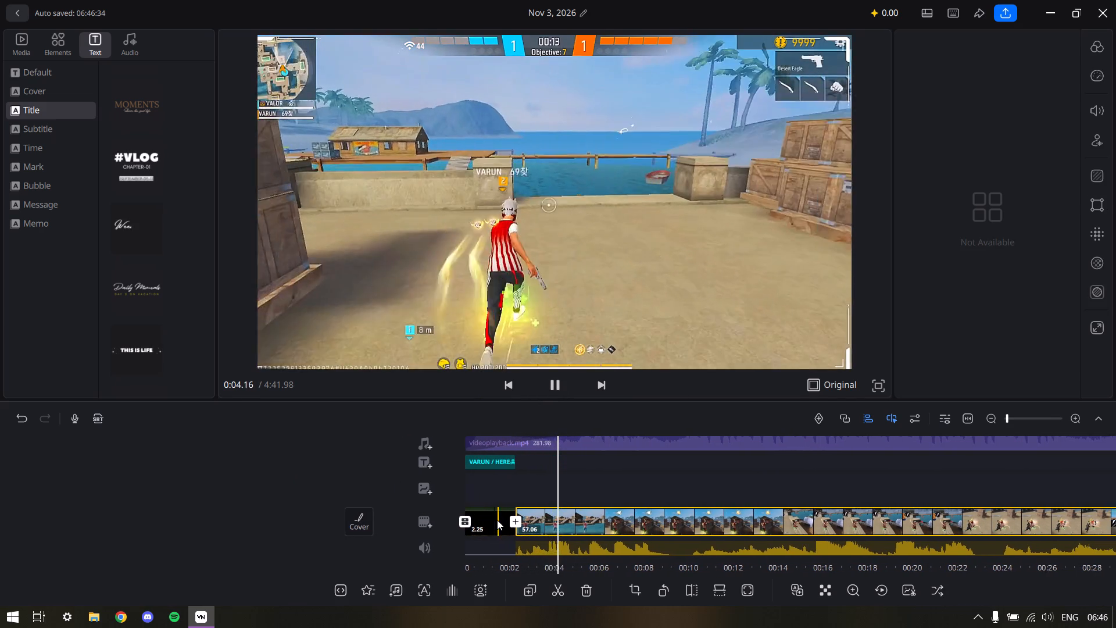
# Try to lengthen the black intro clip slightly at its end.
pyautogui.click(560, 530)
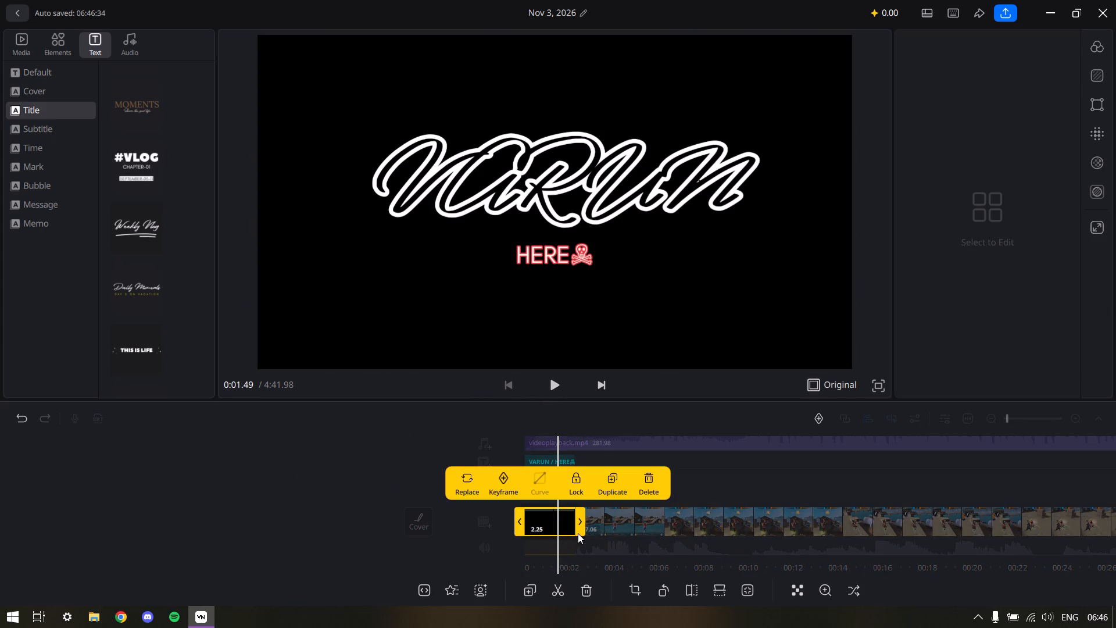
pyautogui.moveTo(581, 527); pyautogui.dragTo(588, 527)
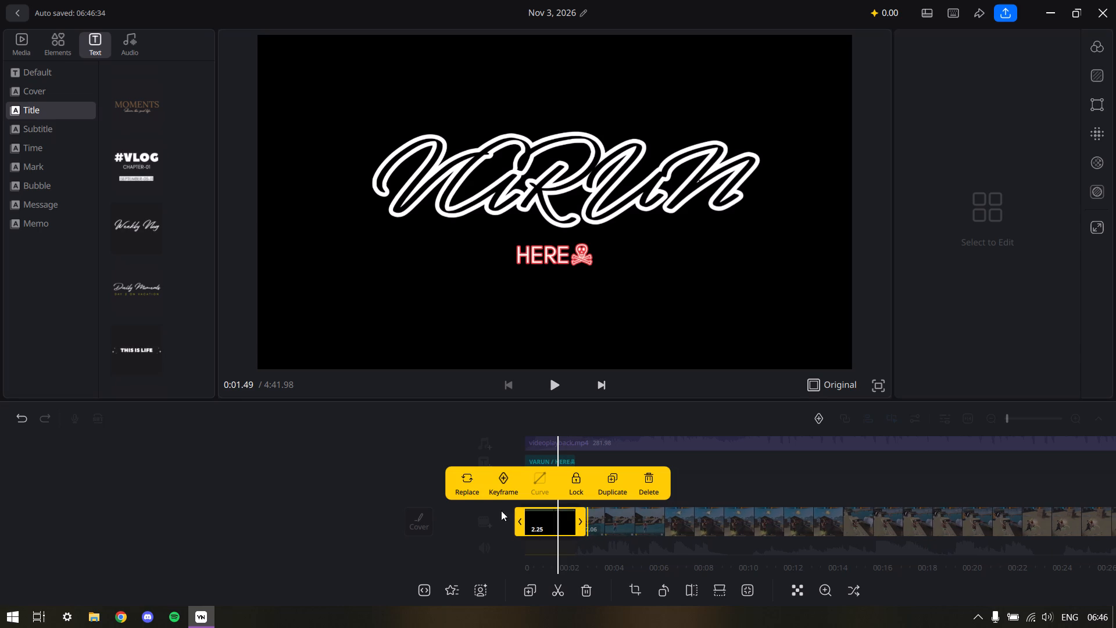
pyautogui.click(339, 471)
# Play back the intro and add a Circle transition with duration 0.6 between the black intro clip and the first gameplay clip.
pyautogui.moveTo(385, 465); pyautogui.dragTo(421, 471)
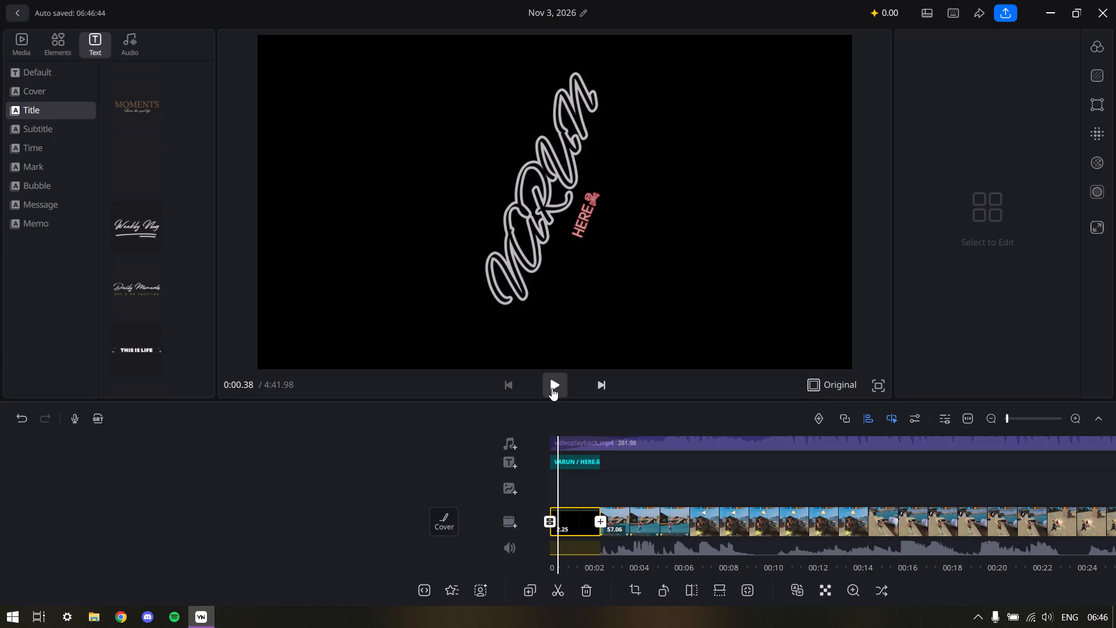
pyautogui.click(552, 388)
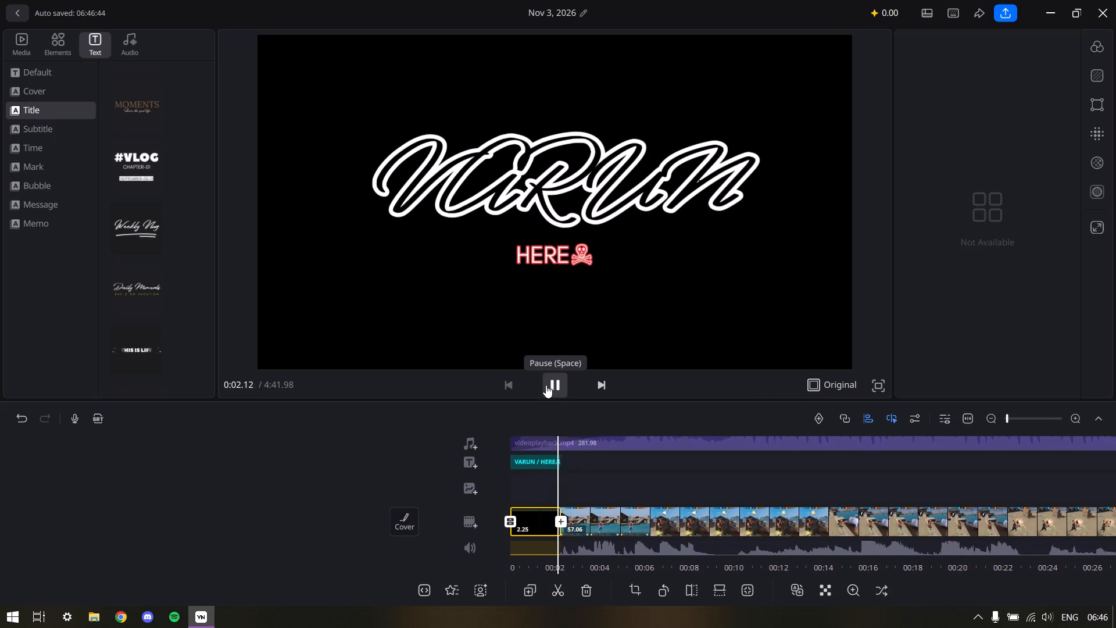
pyautogui.click(541, 519)
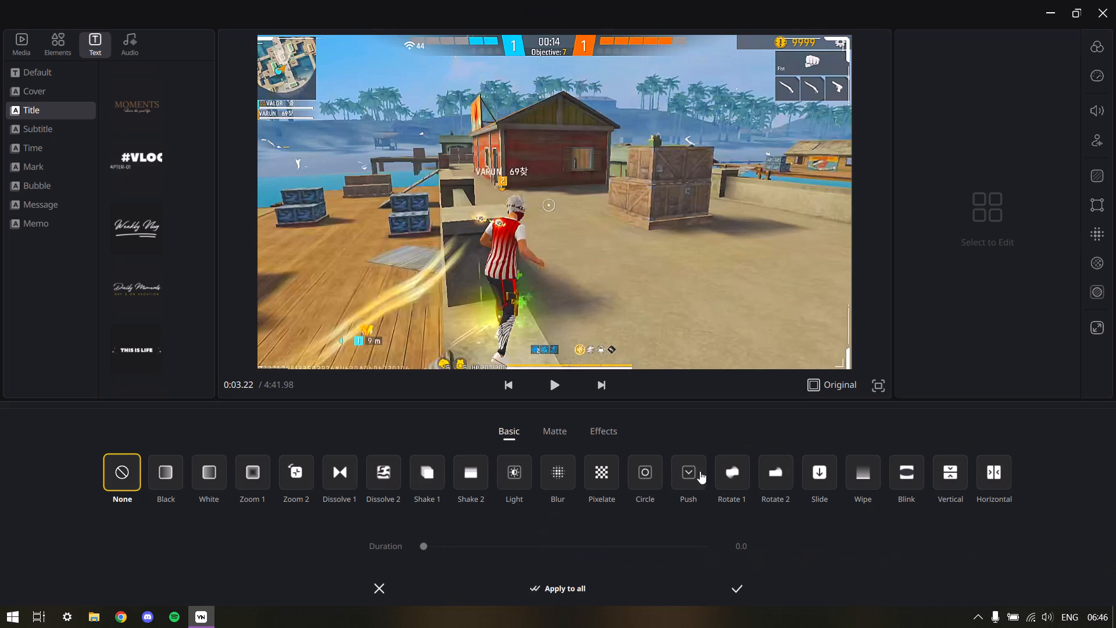
pyautogui.click(655, 473)
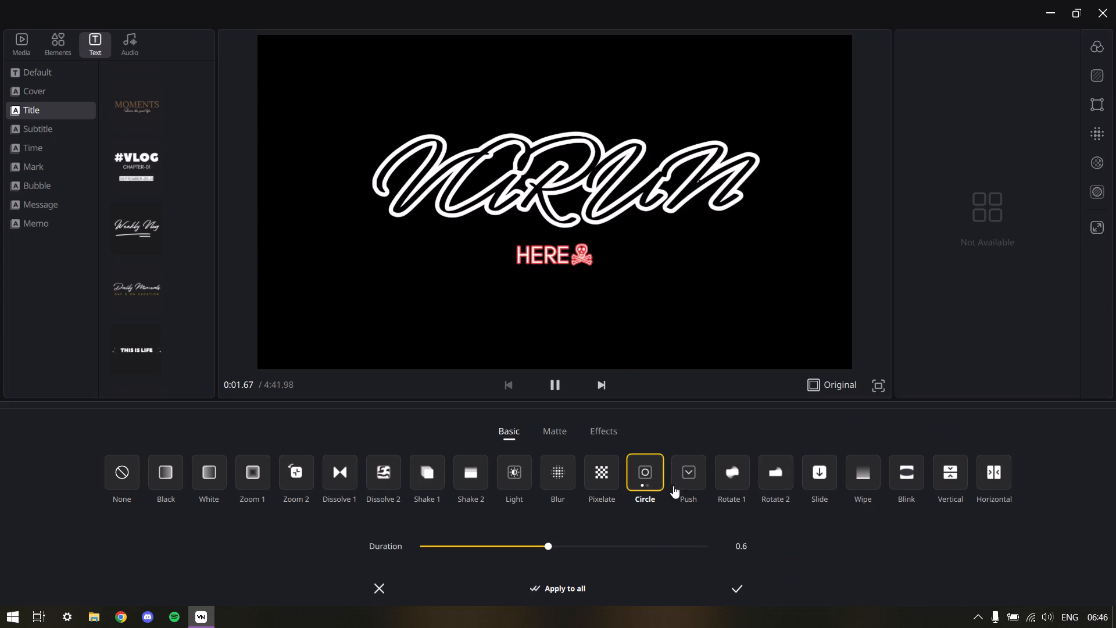
pyautogui.click(742, 589)
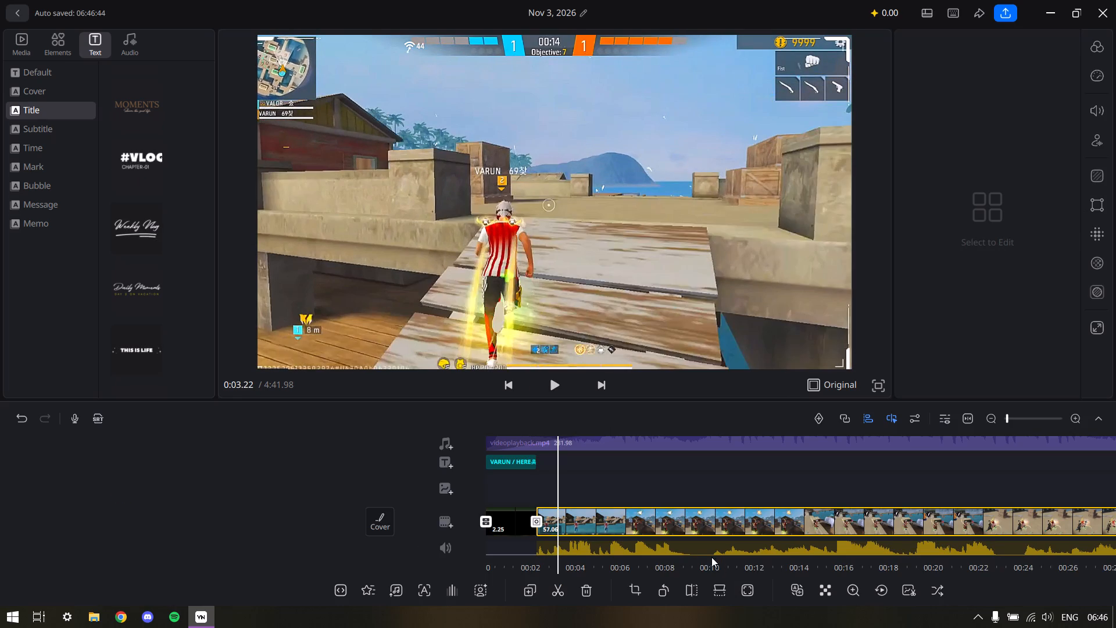
# Play back the project from the intro to check the new transition and the opening gameplay.
pyautogui.moveTo(422, 466); pyautogui.dragTo(510, 466)
pyautogui.click(555, 381)
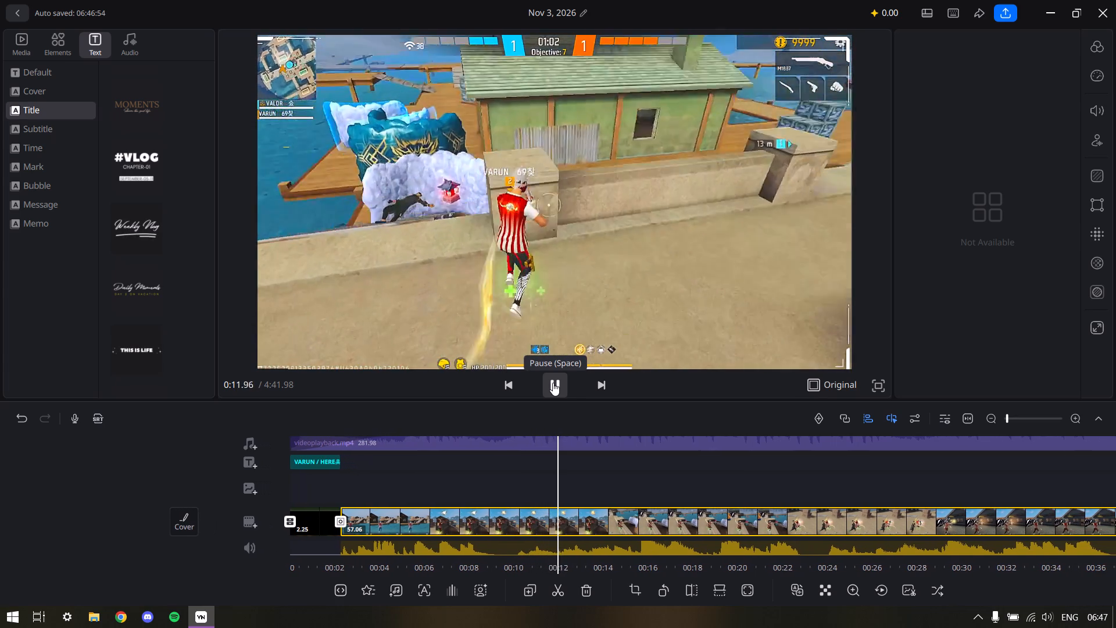
pyautogui.keyDown('ctrl'); pyautogui.scroll(-14, 553, 383); pyautogui.keyUp('ctrl')
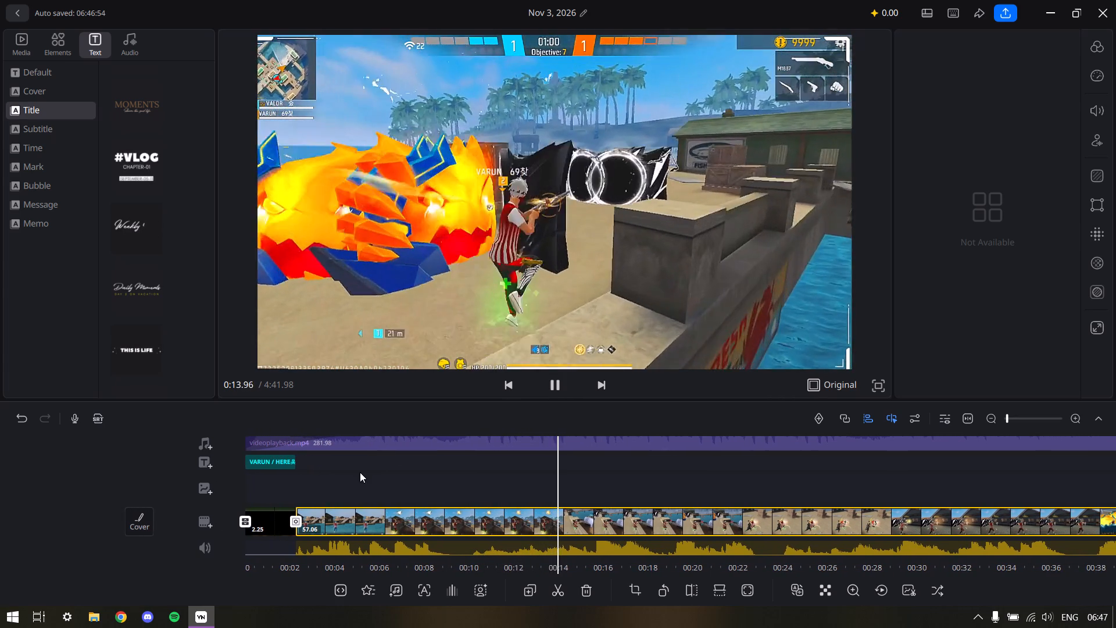
pyautogui.click(388, 504)
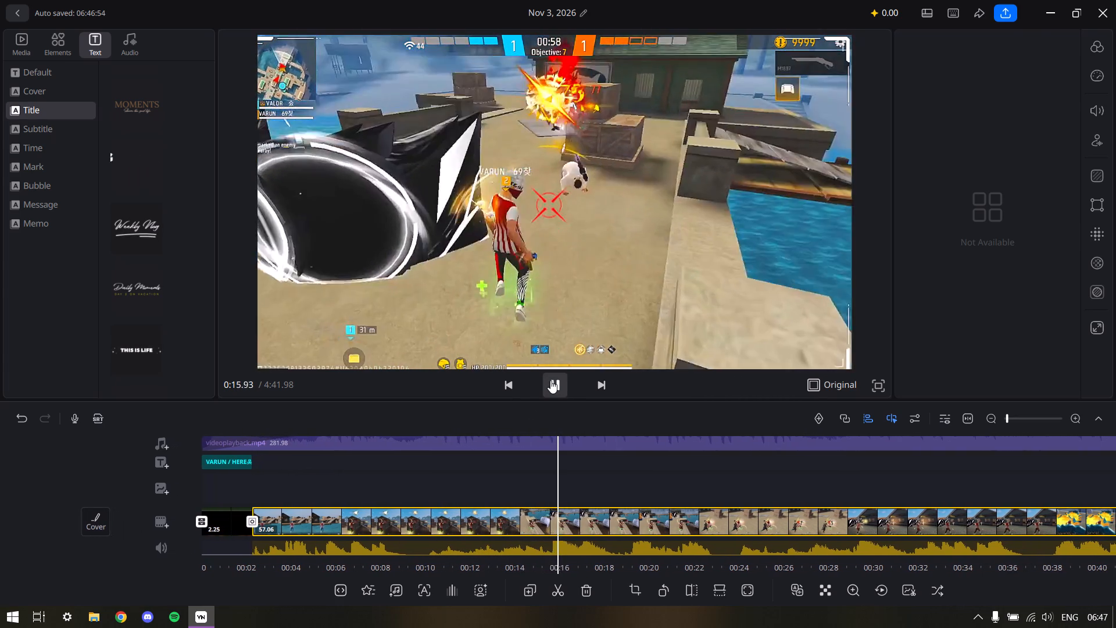
pyautogui.click(553, 379)
pyautogui.keyDown('ctrl'); pyautogui.scroll(-10, 553, 455); pyautogui.keyUp('ctrl')
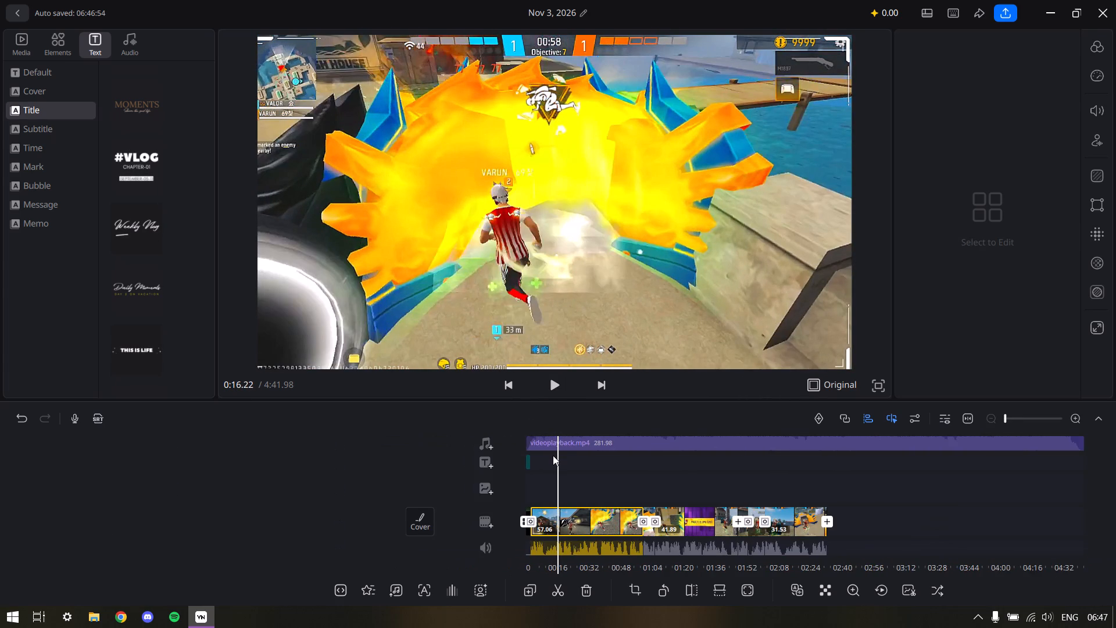
pyautogui.keyDown('ctrl'); pyautogui.scroll(2, 553, 455); pyautogui.keyUp('ctrl')
pyautogui.keyDown('ctrl'); pyautogui.scroll(-1, 553, 455); pyautogui.keyUp('ctrl')
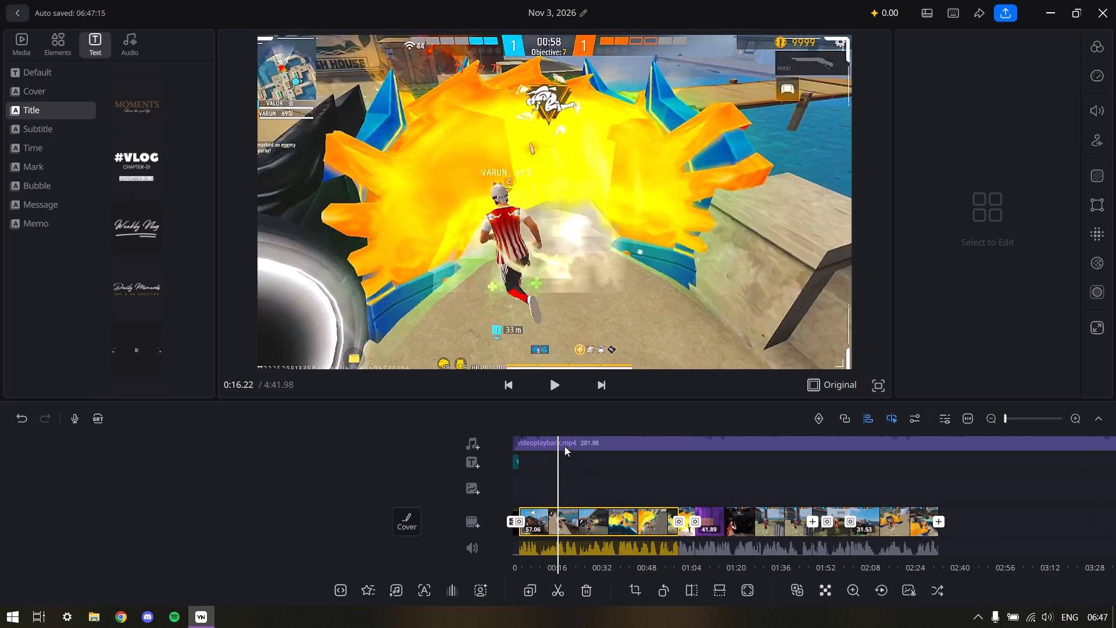
pyautogui.moveTo(560, 459); pyautogui.dragTo(679, 463)
pyautogui.click(550, 383)
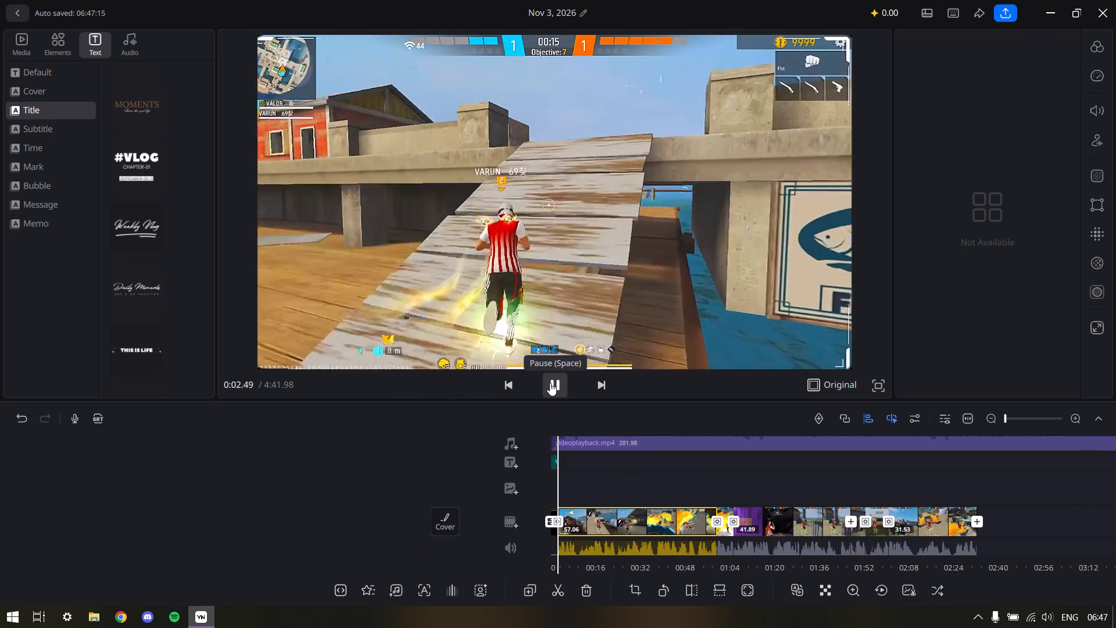
pyautogui.click(550, 383)
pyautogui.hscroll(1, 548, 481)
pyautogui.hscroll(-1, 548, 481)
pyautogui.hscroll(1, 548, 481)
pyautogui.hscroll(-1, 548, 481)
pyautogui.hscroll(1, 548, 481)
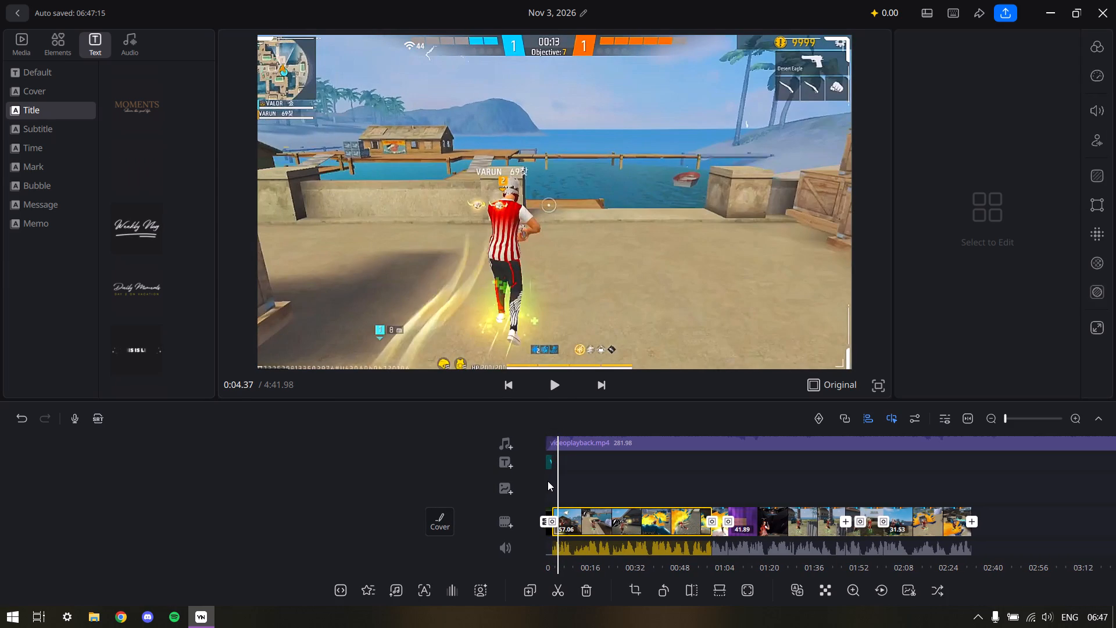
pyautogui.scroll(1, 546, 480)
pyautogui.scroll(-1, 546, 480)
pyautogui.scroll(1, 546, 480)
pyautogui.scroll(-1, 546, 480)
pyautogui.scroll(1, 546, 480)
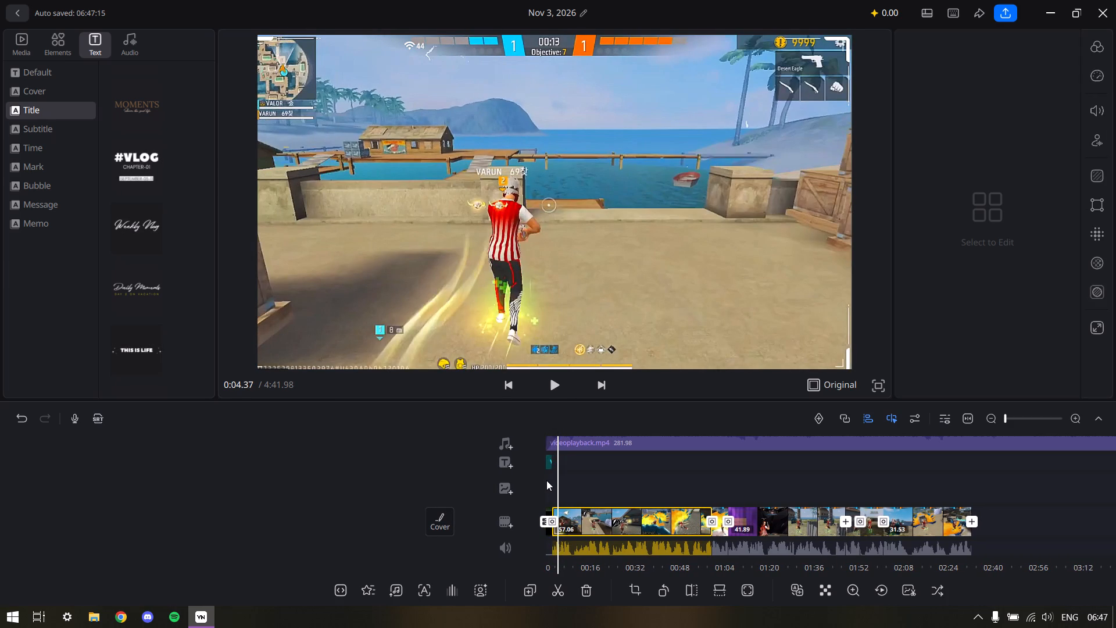
# Open the VARUN / HERE title for editing and copy its entire second line, including the skull emoji.
pyautogui.keyDown('ctrl'); pyautogui.scroll(6, 546, 480); pyautogui.keyUp('ctrl')
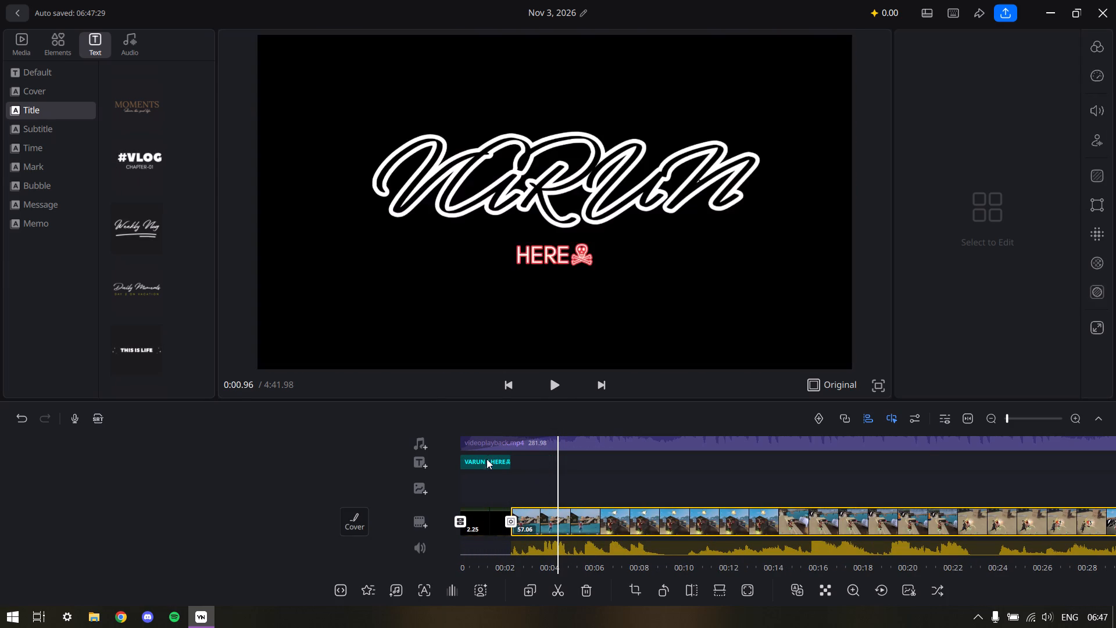
pyautogui.click(488, 454)
pyautogui.click(493, 529)
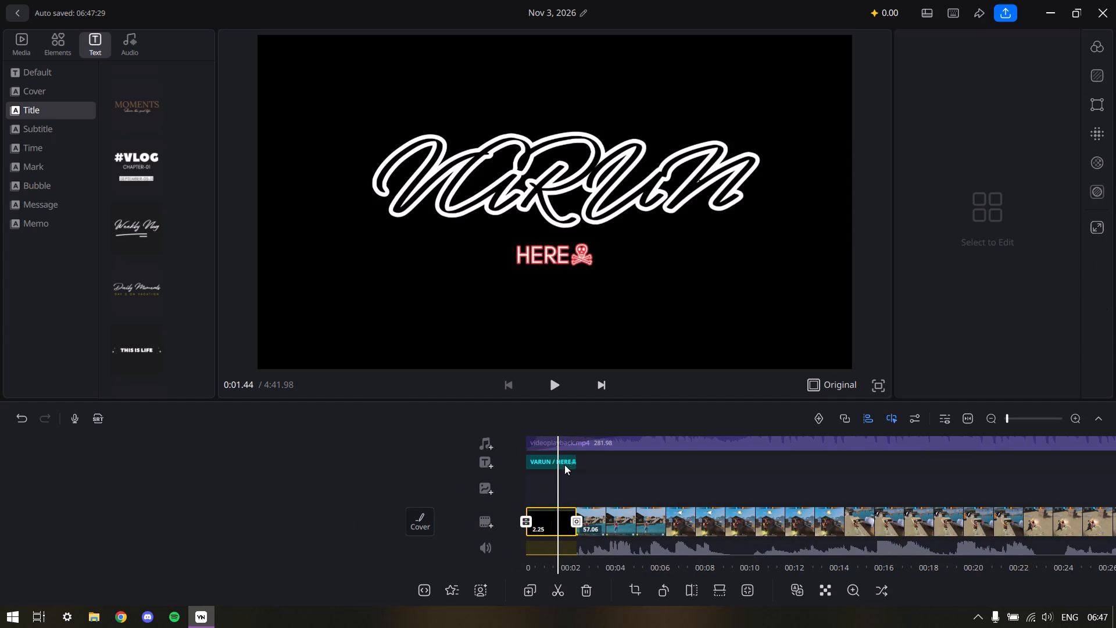
pyautogui.click(564, 465)
pyautogui.click(471, 427)
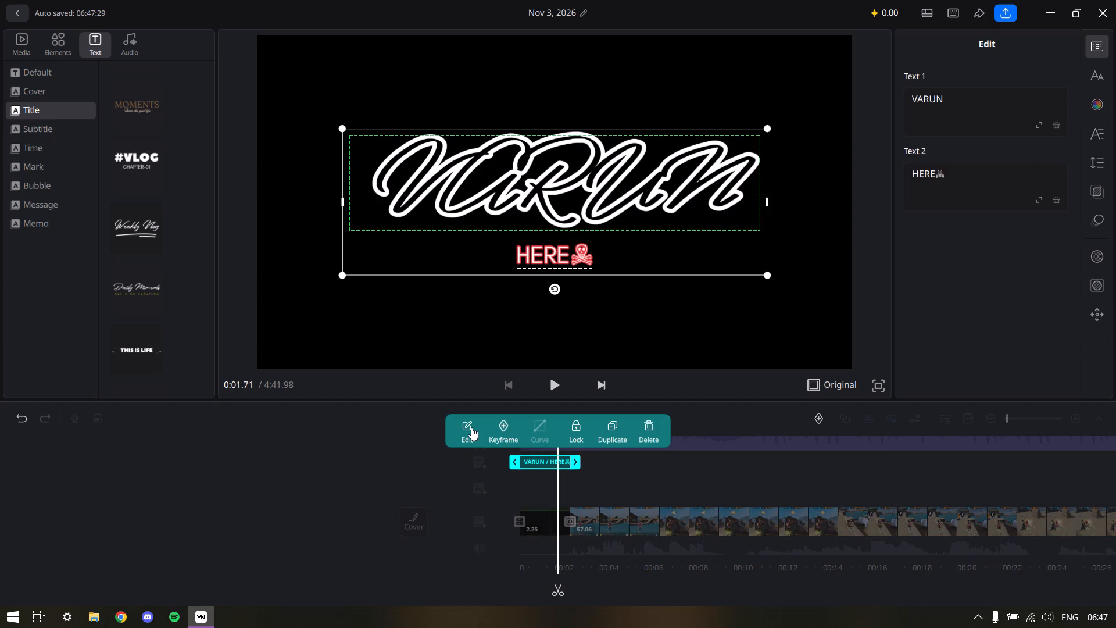
pyautogui.click(908, 180)
pyautogui.click(908, 181)
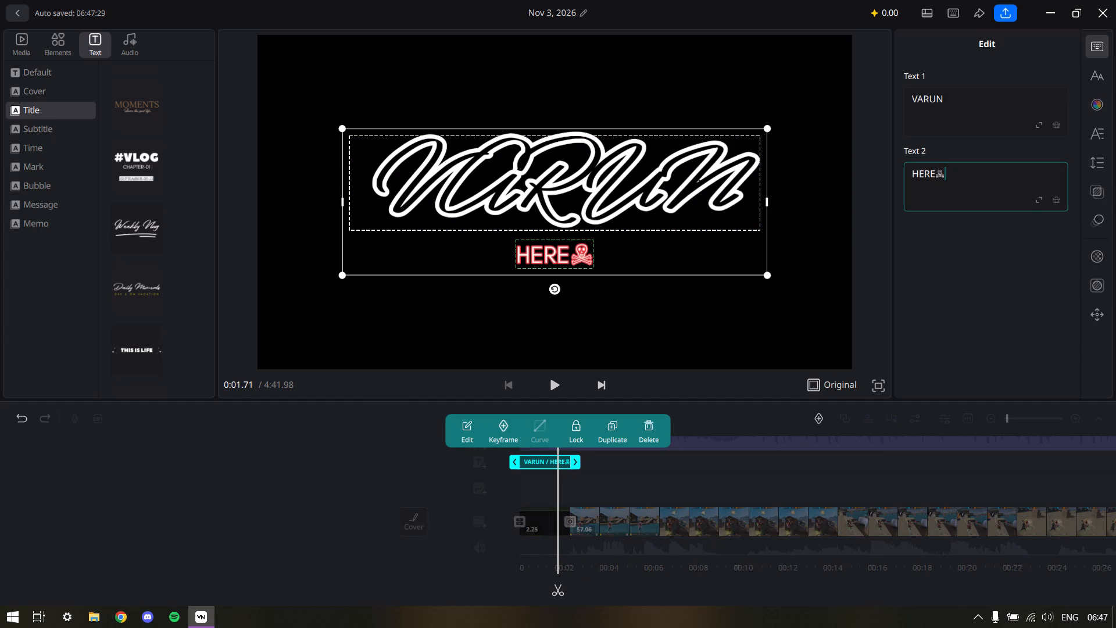
pyautogui.click(910, 181)
pyautogui.click(913, 181)
pyautogui.moveTo(947, 172); pyautogui.dragTo(910, 181)
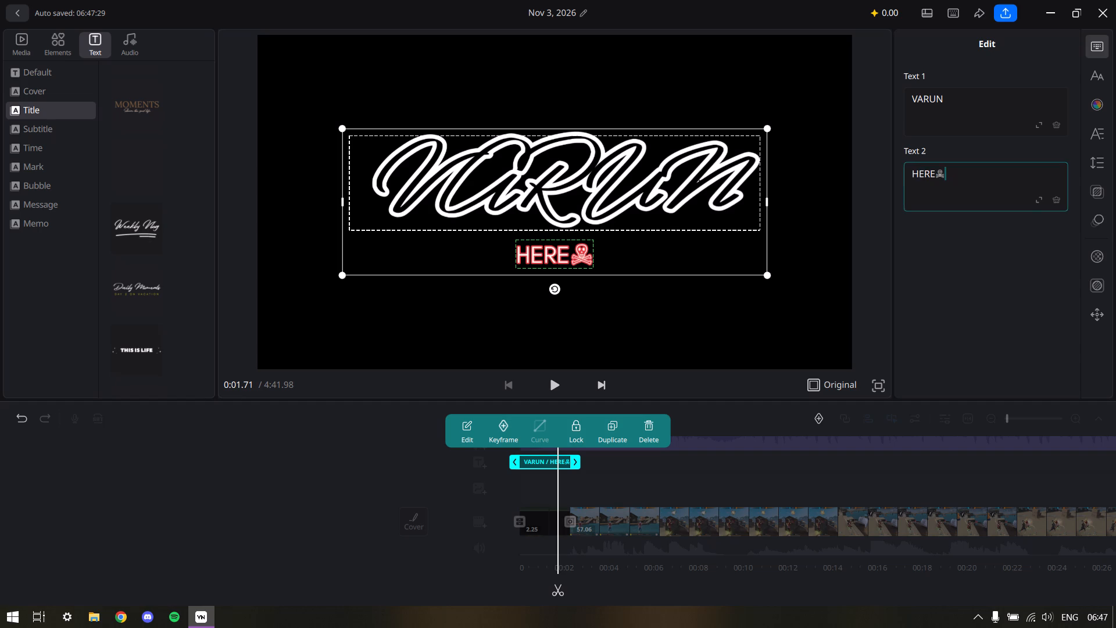
pyautogui.moveTo(910, 181); pyautogui.dragTo(916, 177)
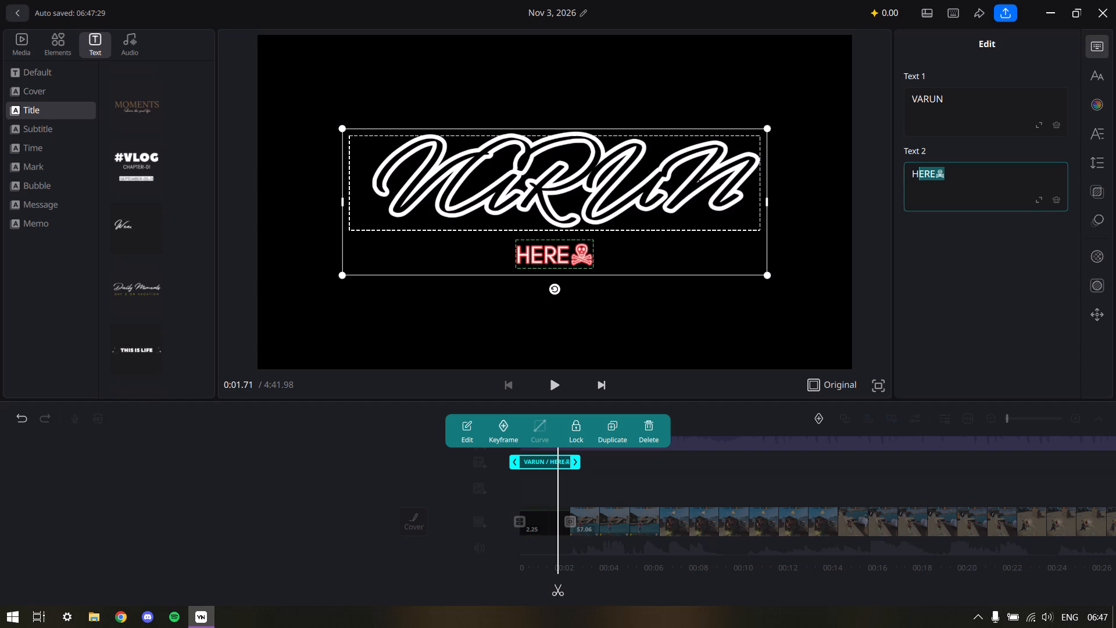
pyautogui.moveTo(918, 177); pyautogui.dragTo(949, 176)
pyautogui.click(949, 176)
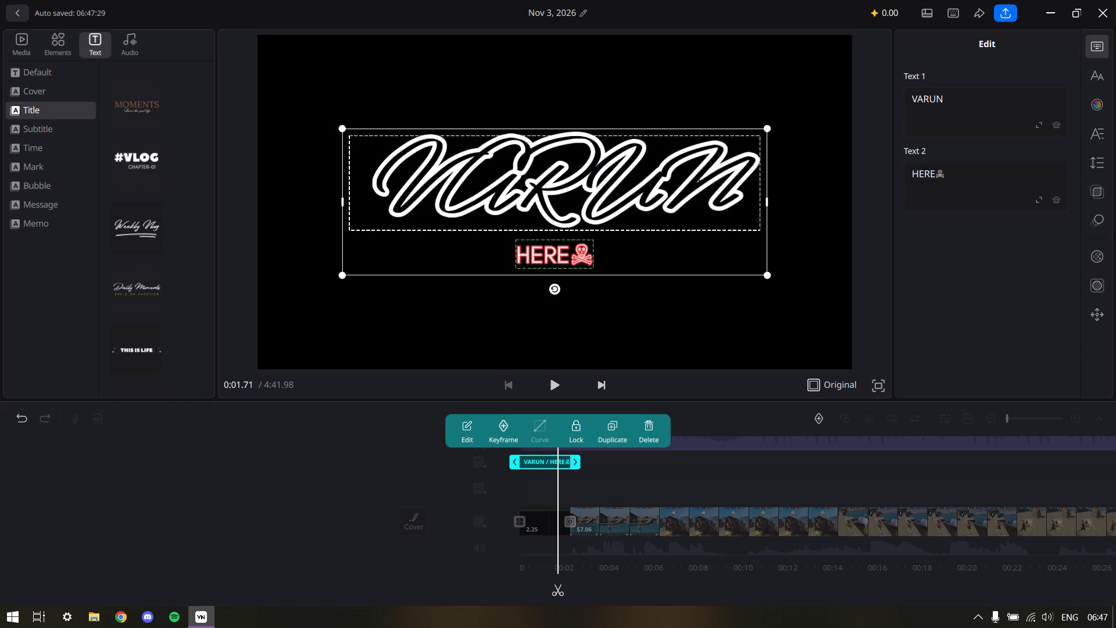
pyautogui.moveTo(949, 176); pyautogui.dragTo(922, 179)
pyautogui.doubleClick(922, 177)
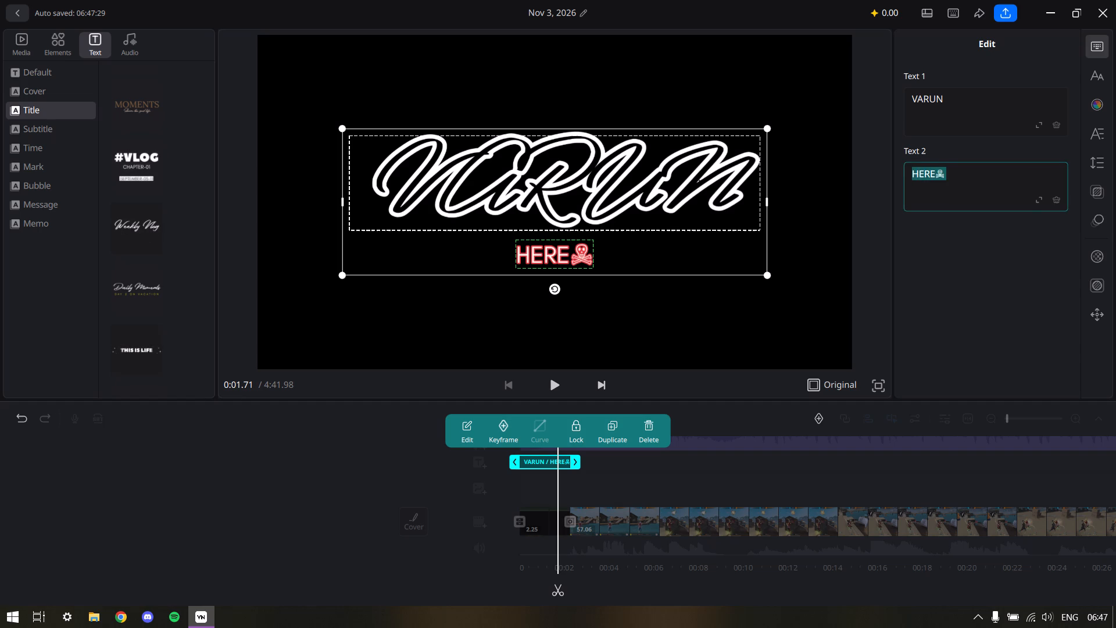
pyautogui.hotkey('ctrl', 'c')
pyautogui.hotkey('ctrl', 'c')
pyautogui.hotkey('ctrl', 'c')
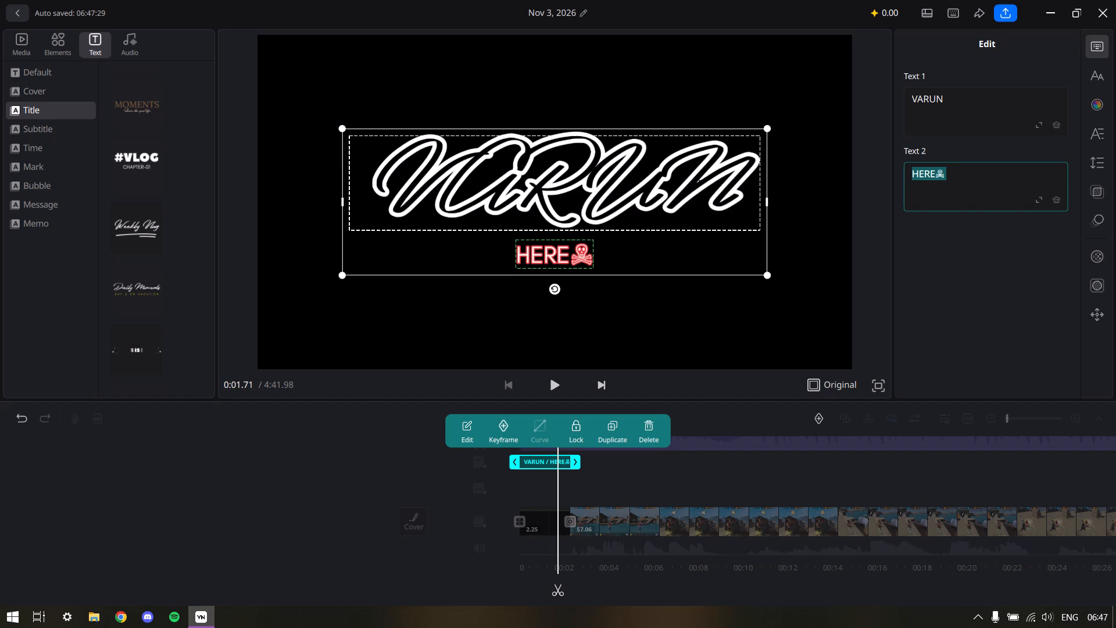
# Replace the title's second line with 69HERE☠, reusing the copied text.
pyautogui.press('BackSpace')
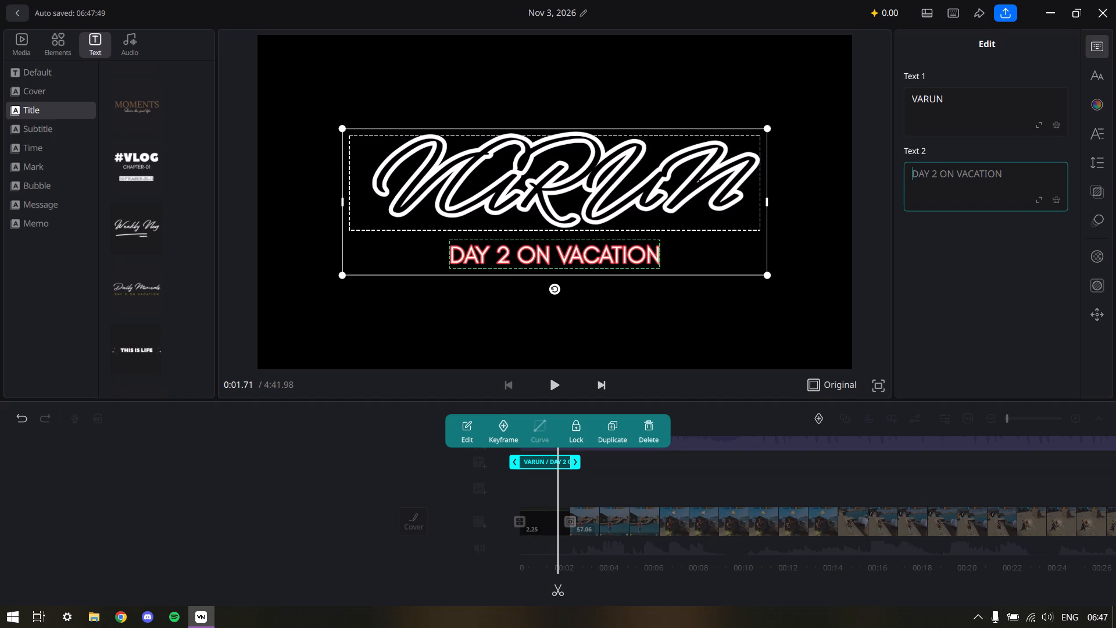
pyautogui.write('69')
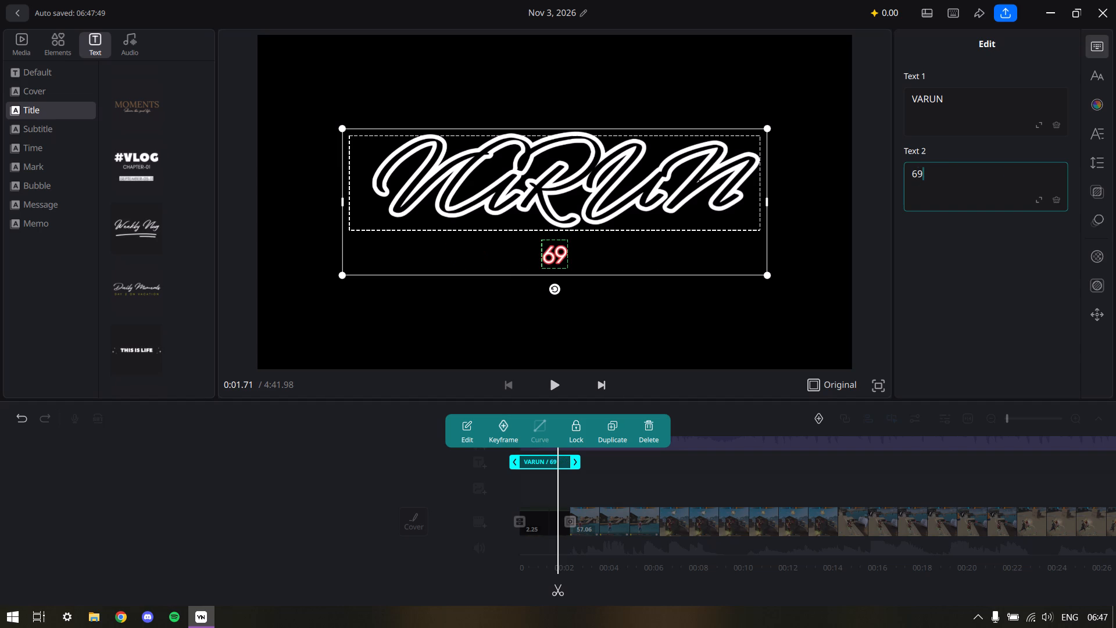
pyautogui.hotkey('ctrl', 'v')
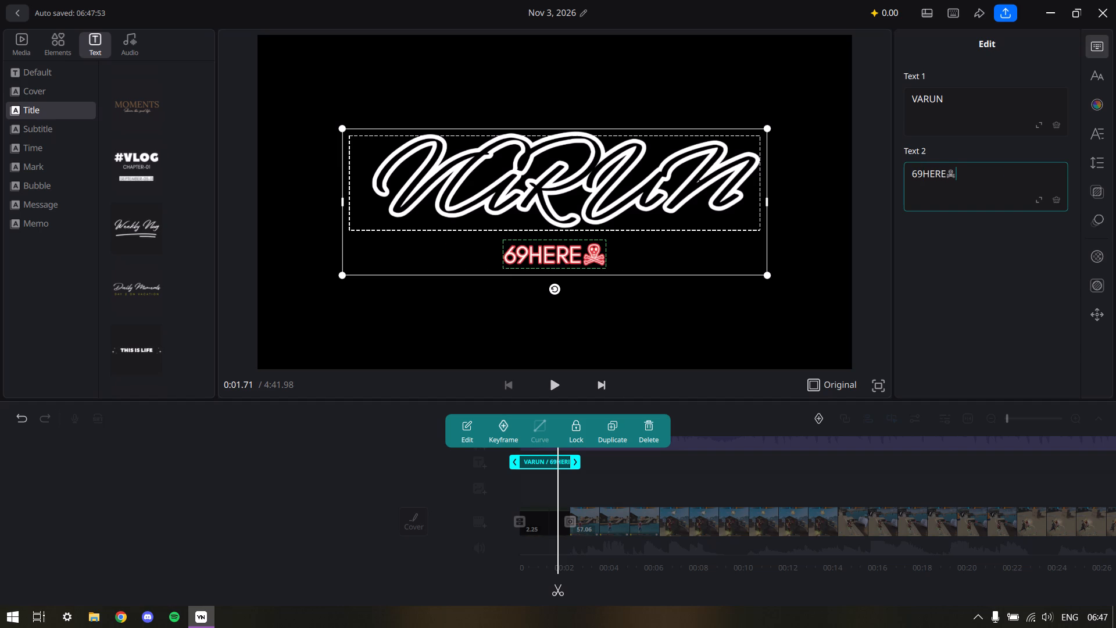
# Replace the title's second line with 69 HERE☠, with a space after the number and the copied text following it.
pyautogui.click(921, 176)
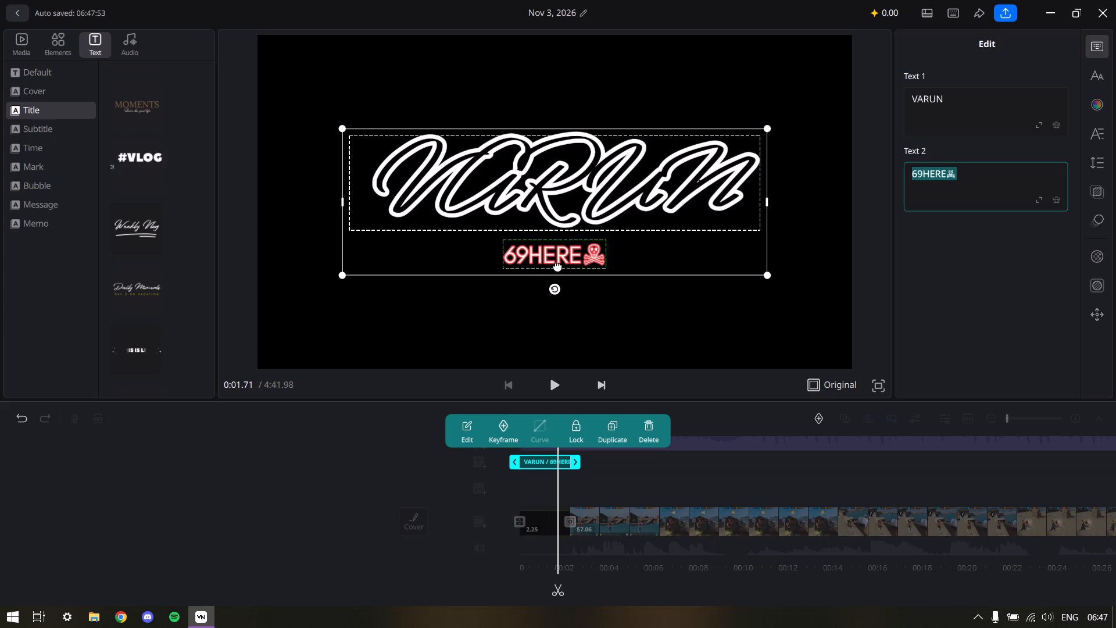
pyautogui.click(532, 259)
pyautogui.click(528, 262)
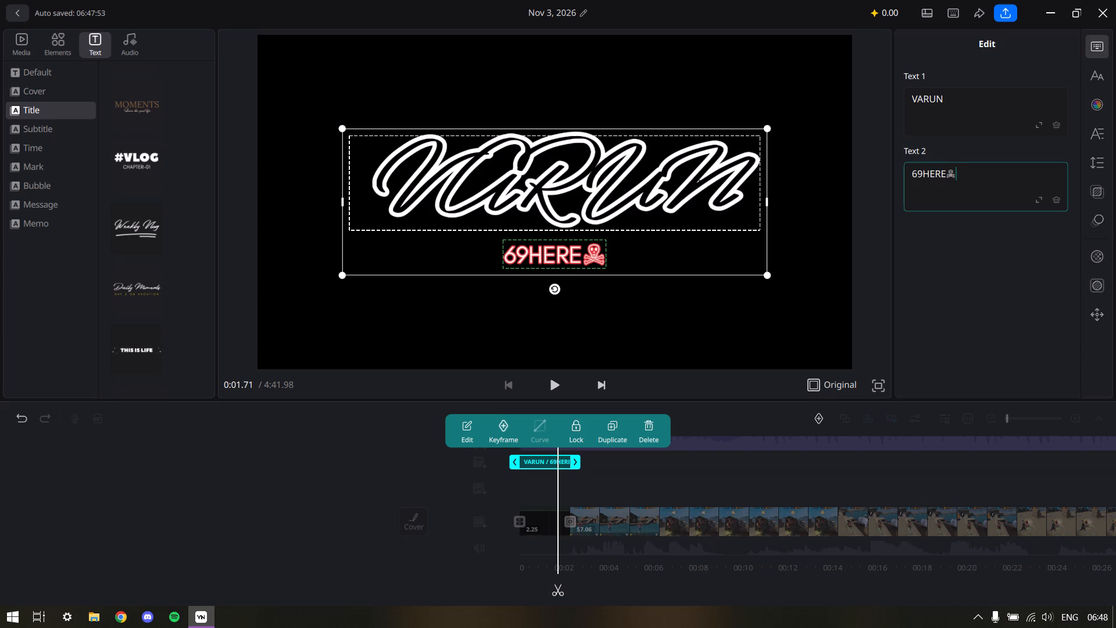
pyautogui.press('BackSpace')
pyautogui.press('BackSpace')
pyautogui.press('BackSpace')
pyautogui.press('BackSpace')
pyautogui.press('BackSpace')
pyautogui.press('BackSpace')
pyautogui.press('BackSpace')
pyautogui.press('BackSpace')
pyautogui.press('BackSpace')
pyautogui.press('BackSpace')
pyautogui.press('BackSpace')
pyautogui.press('BackSpace')
pyautogui.press('BackSpace')
pyautogui.press('BackSpace')
pyautogui.press('BackSpace')
pyautogui.press('BackSpace')
pyautogui.press('BackSpace')
pyautogui.press('BackSpace')
pyautogui.press('BackSpace')
pyautogui.press('BackSpace')
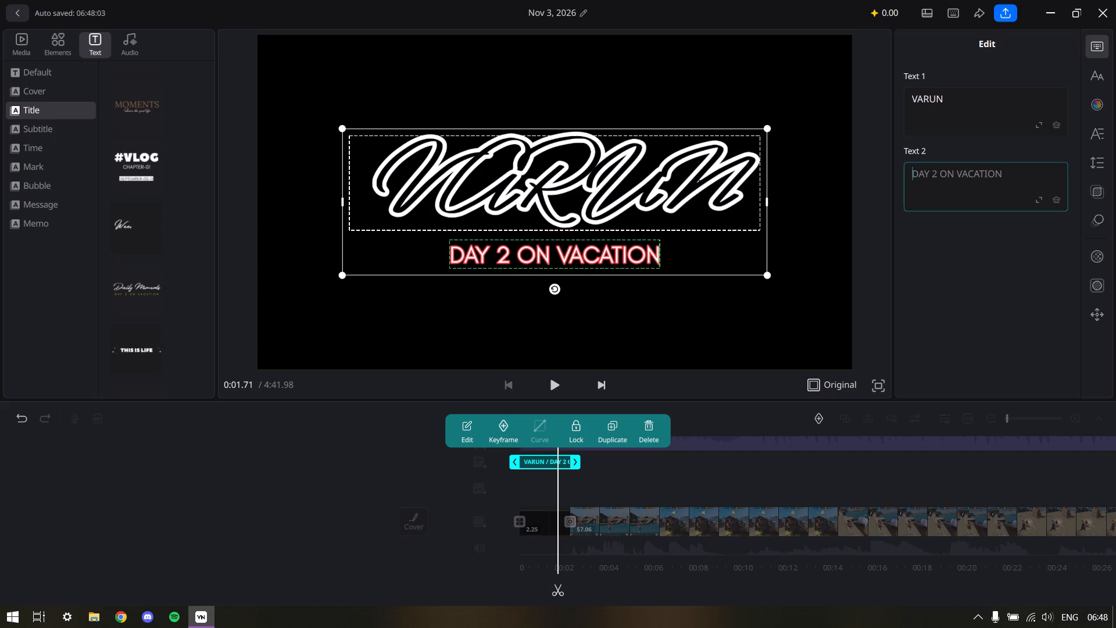
pyautogui.write('69')
pyautogui.press('space')
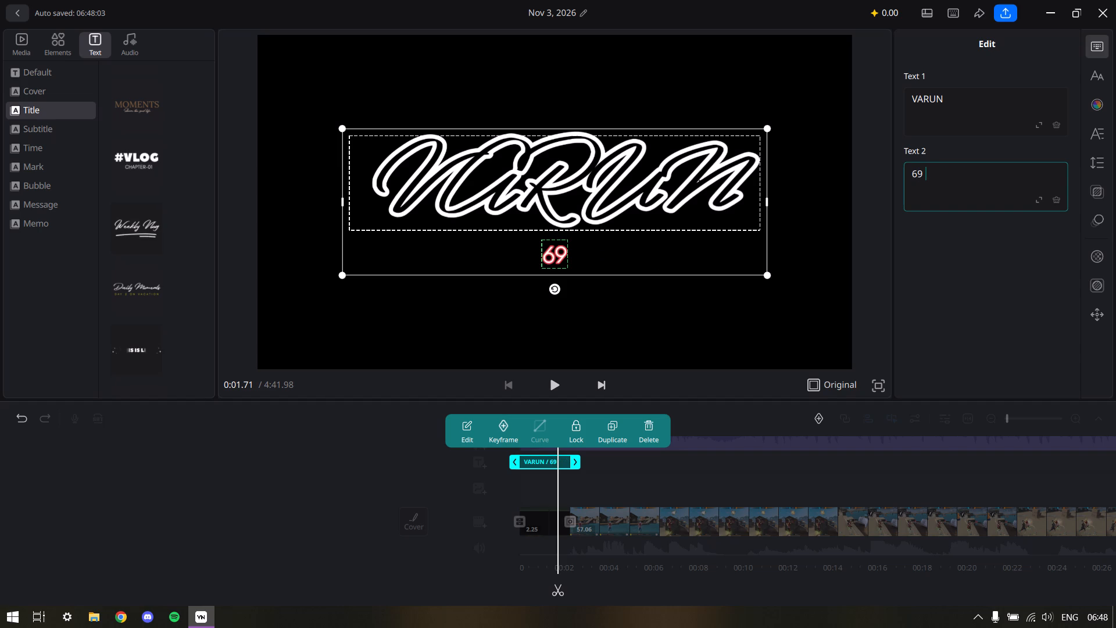
pyautogui.hotkey('ctrl', 'v')
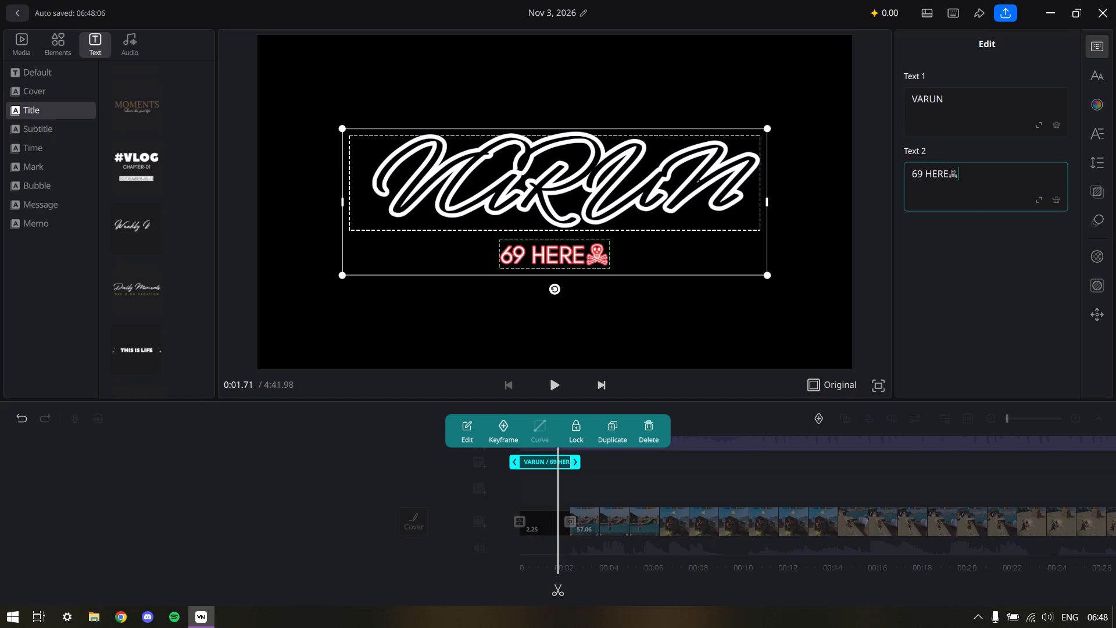
pyautogui.click(210, 458)
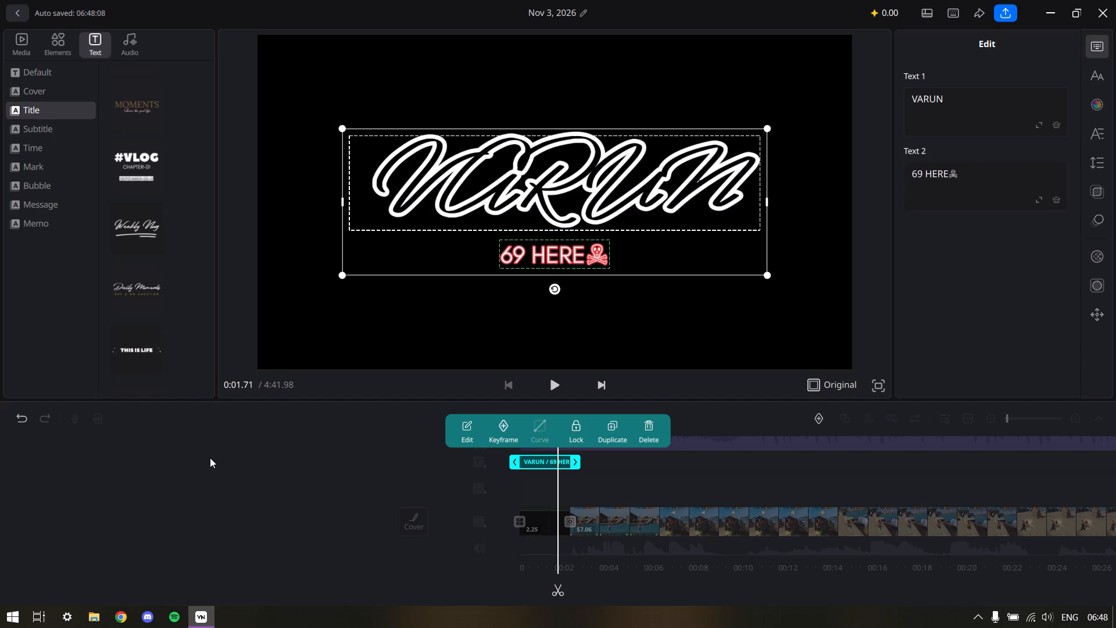
# Play back the intro from its beginning to check the updated title.
pyautogui.moveTo(210, 458); pyautogui.dragTo(408, 468)
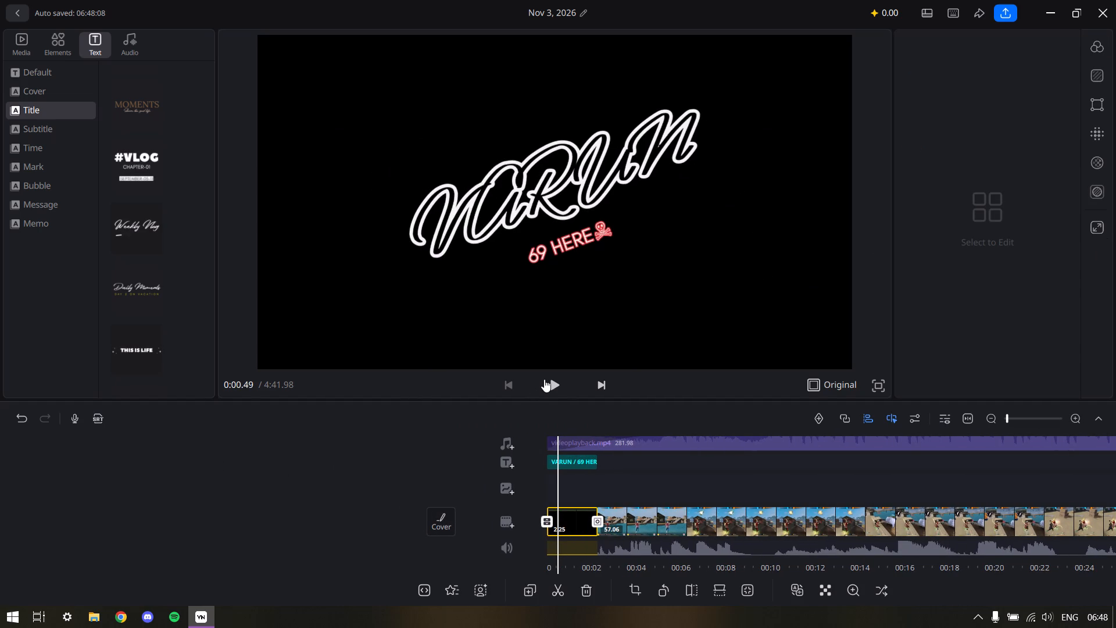
pyautogui.click(545, 379)
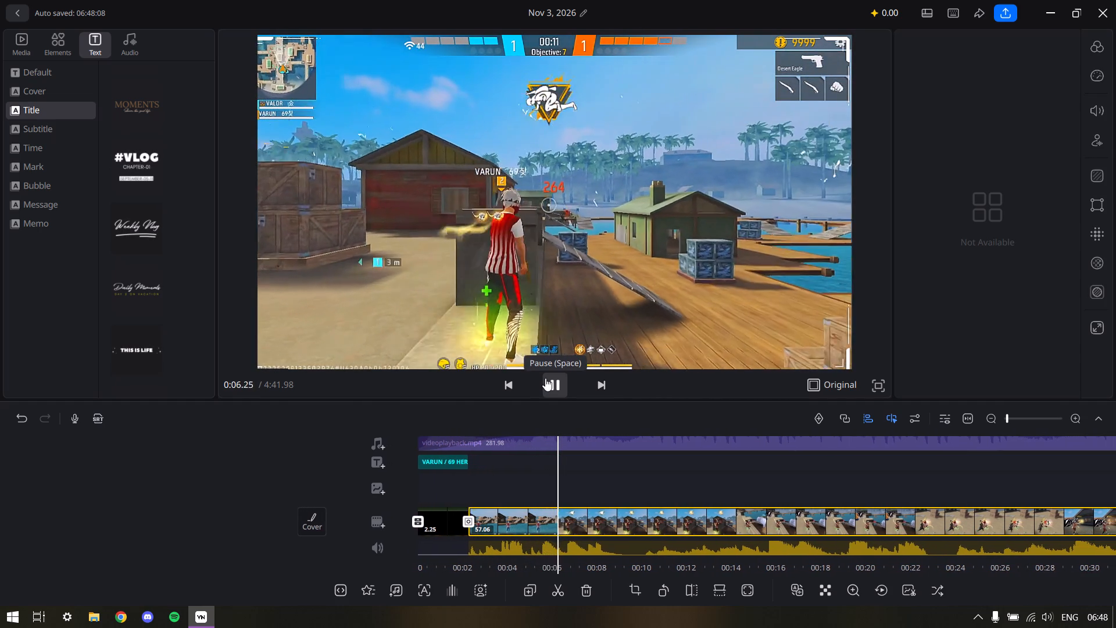
# Append the black-screen image to the end of the gameplay video and extend it to about 2:40.81.
pyautogui.moveTo(826, 501); pyautogui.dragTo(270, 523)
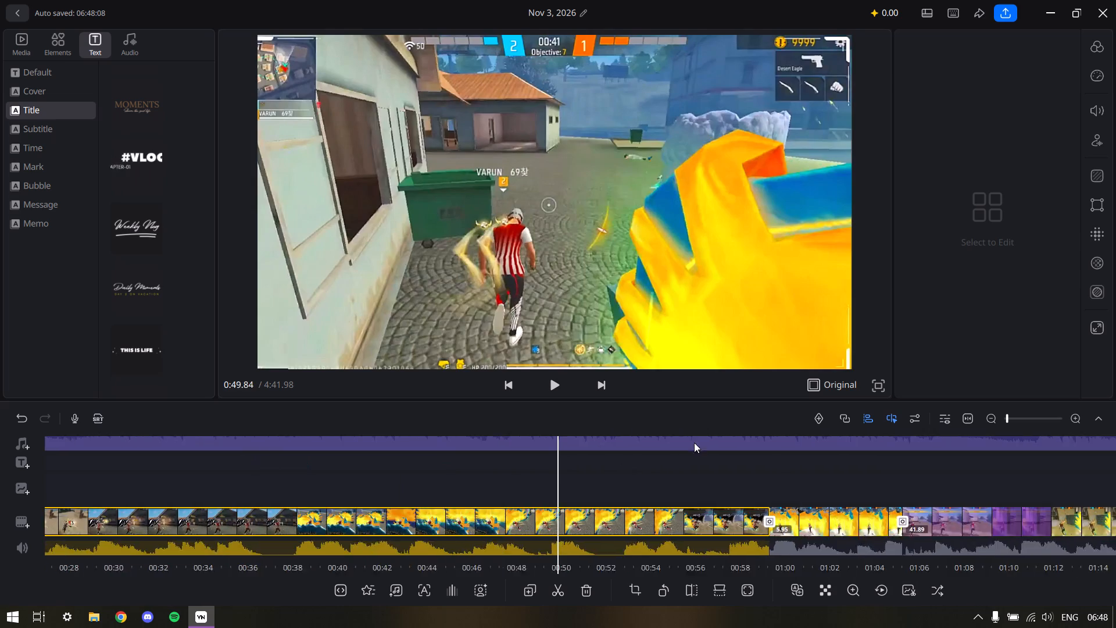
pyautogui.moveTo(774, 458); pyautogui.dragTo(262, 472)
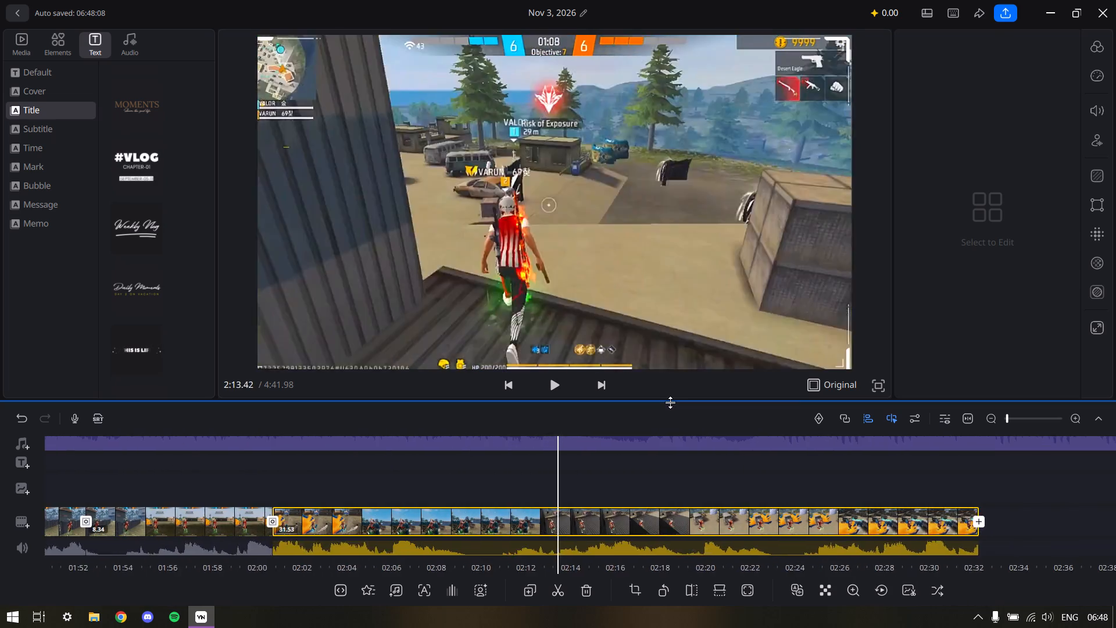
pyautogui.keyDown('ctrl'); pyautogui.scroll(-17, 711, 355); pyautogui.keyUp('ctrl')
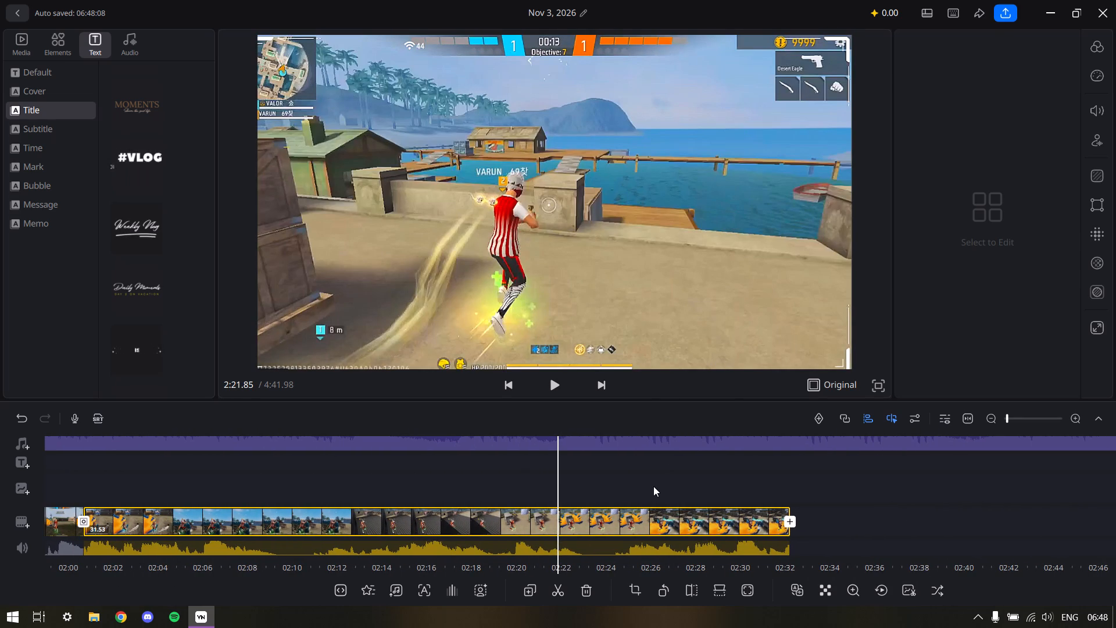
pyautogui.keyDown('ctrl'); pyautogui.scroll(-6, 652, 483); pyautogui.keyUp('ctrl')
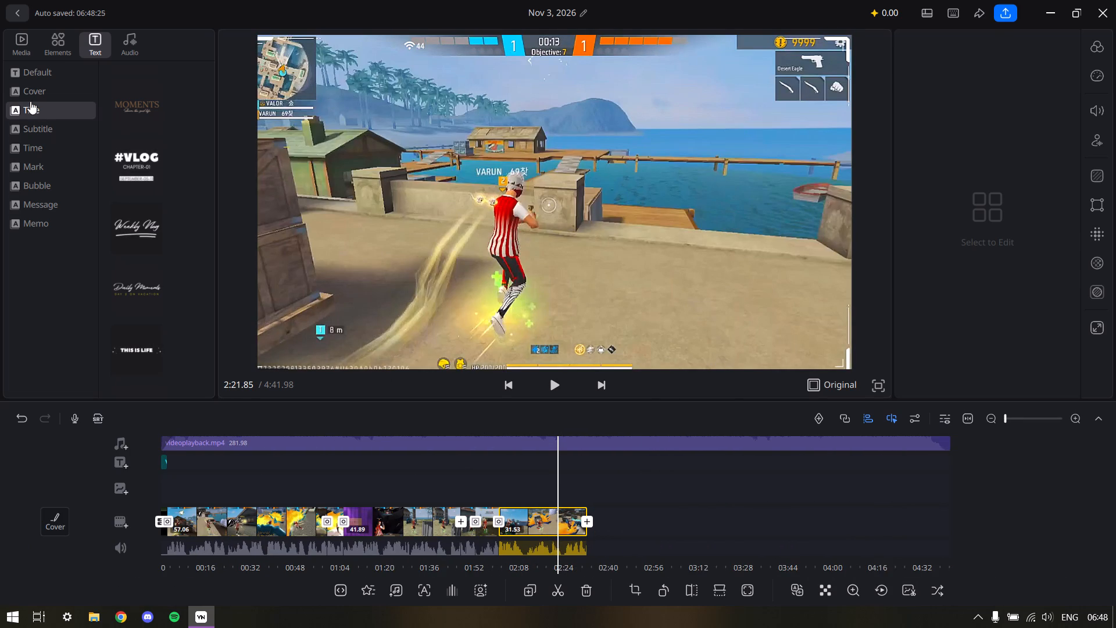
pyautogui.click(66, 42)
pyautogui.click(6, 48)
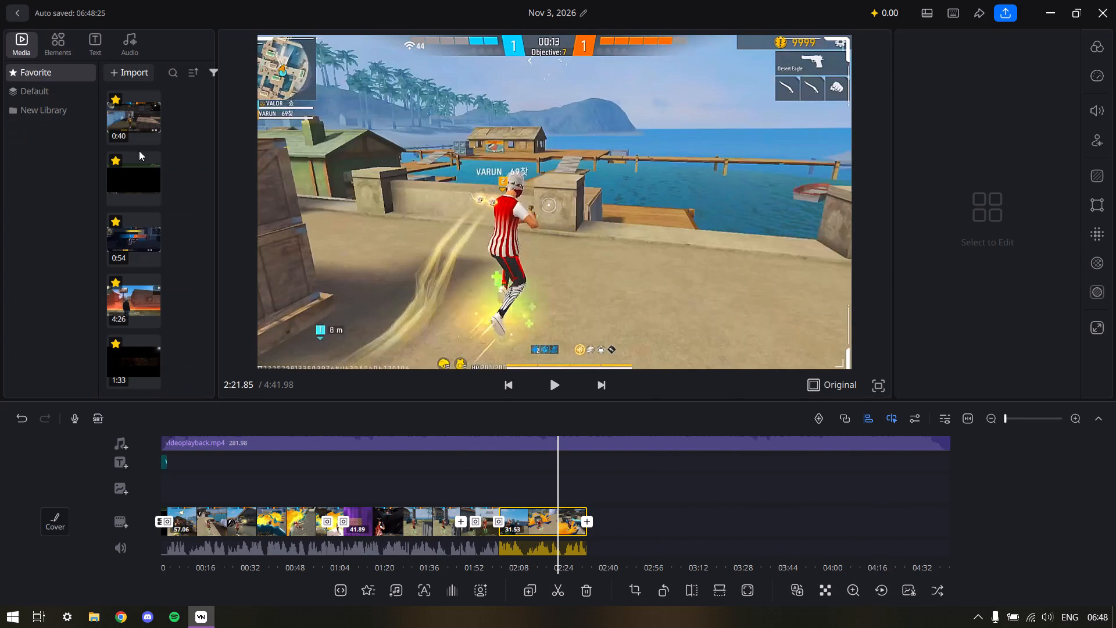
pyautogui.moveTo(144, 177); pyautogui.dragTo(616, 529)
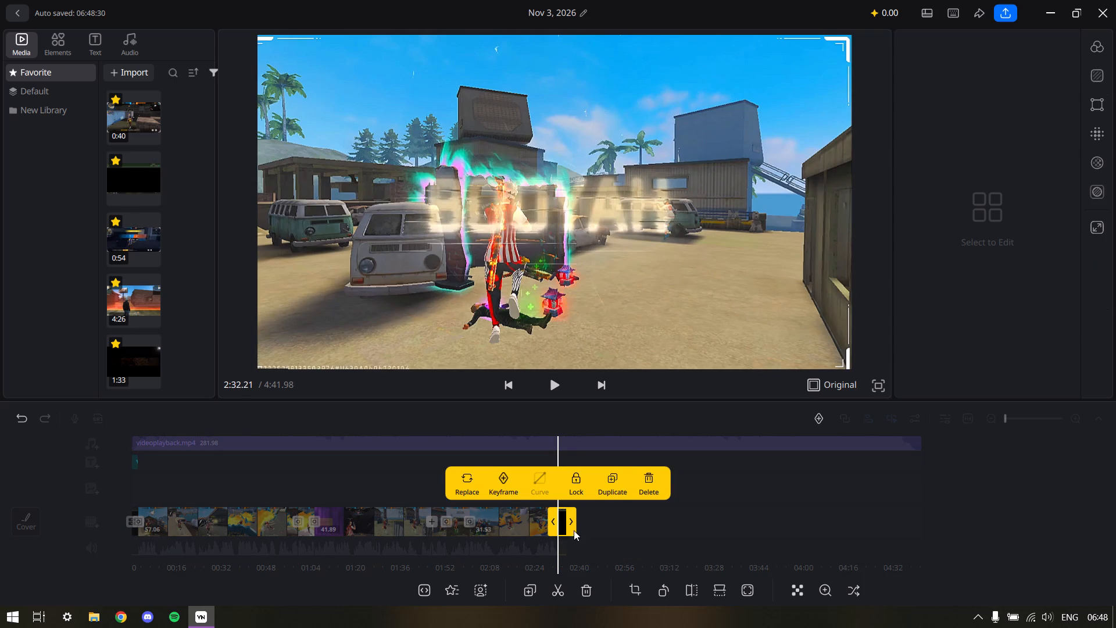
pyautogui.moveTo(566, 524); pyautogui.dragTo(582, 524)
pyautogui.click(457, 459)
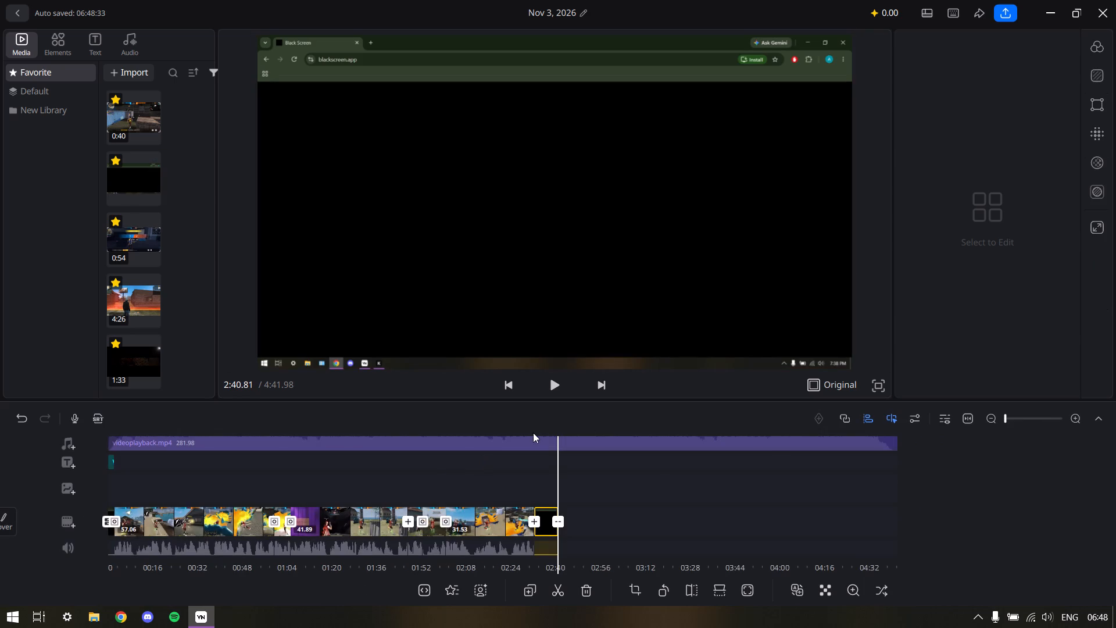
# Enlarge the closing black-screen image until its browser bars and taskbar fall outside the frame.
pyautogui.click(716, 260)
pyautogui.moveTo(853, 367); pyautogui.dragTo(879, 371)
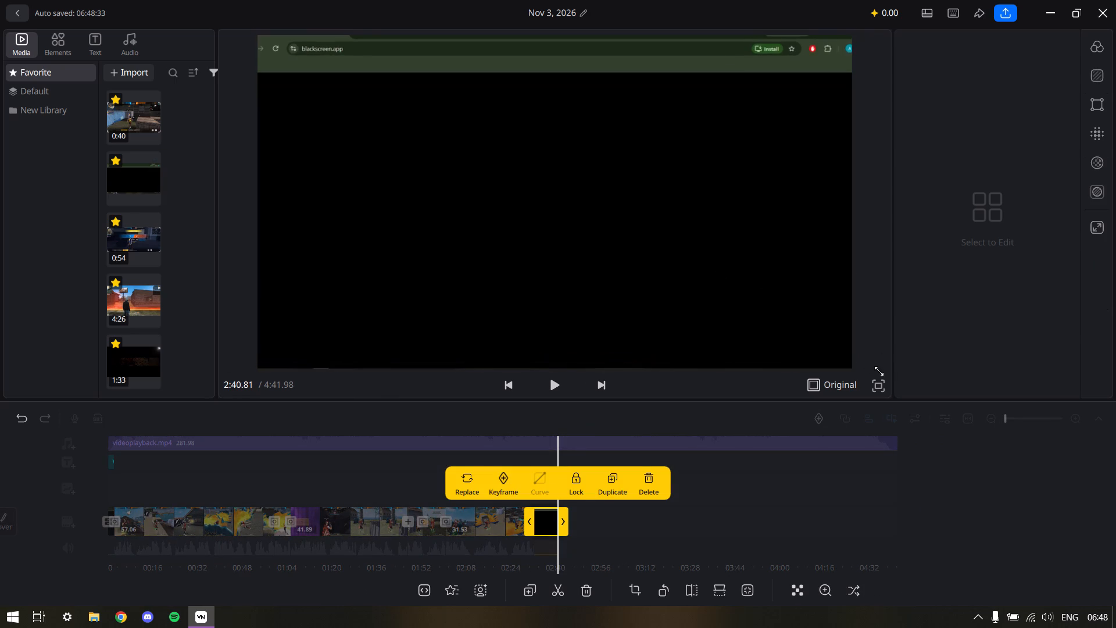
pyautogui.moveTo(879, 371); pyautogui.dragTo(1026, 458)
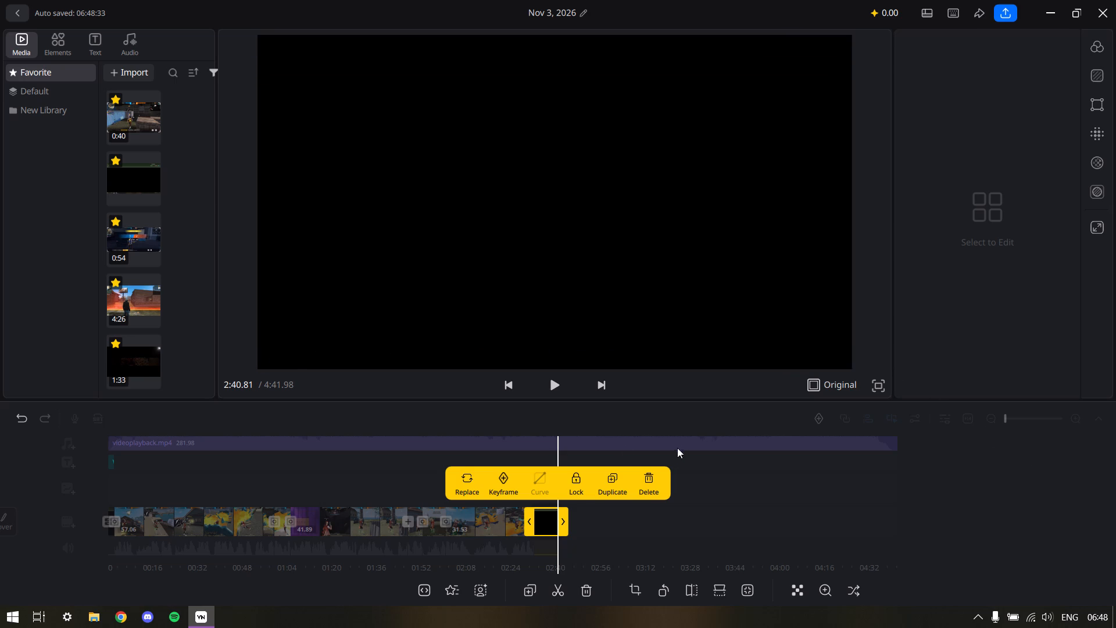
pyautogui.click(610, 418)
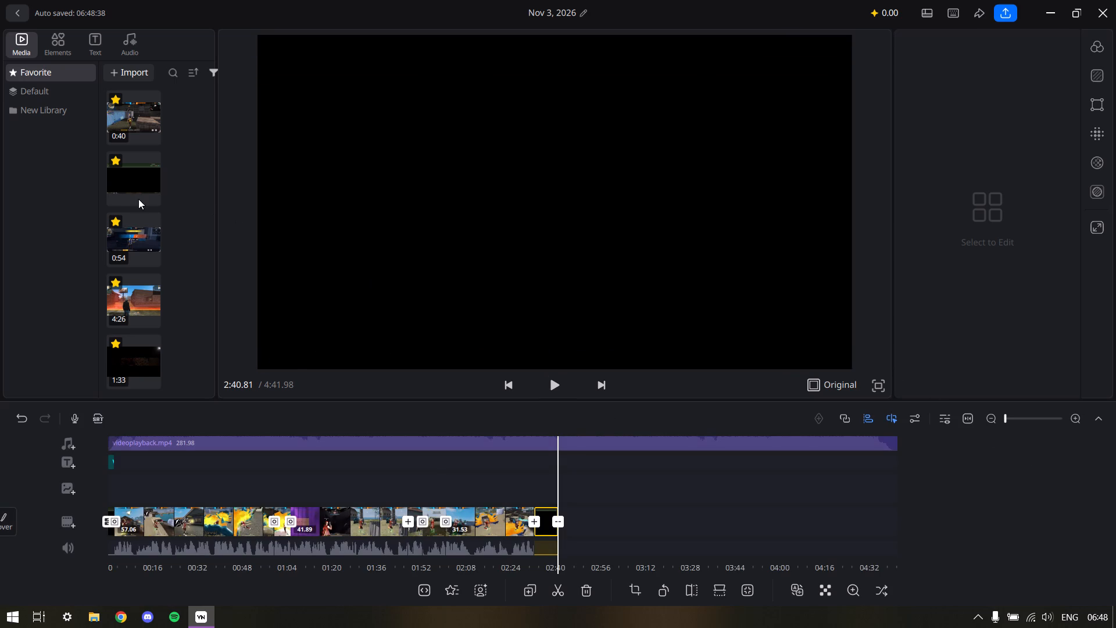
# Add the Weekly Vlog title over the closing black clip, extend its start earlier, and place it horizontally near the frame's centre.
pyautogui.scroll(-2, 138, 199)
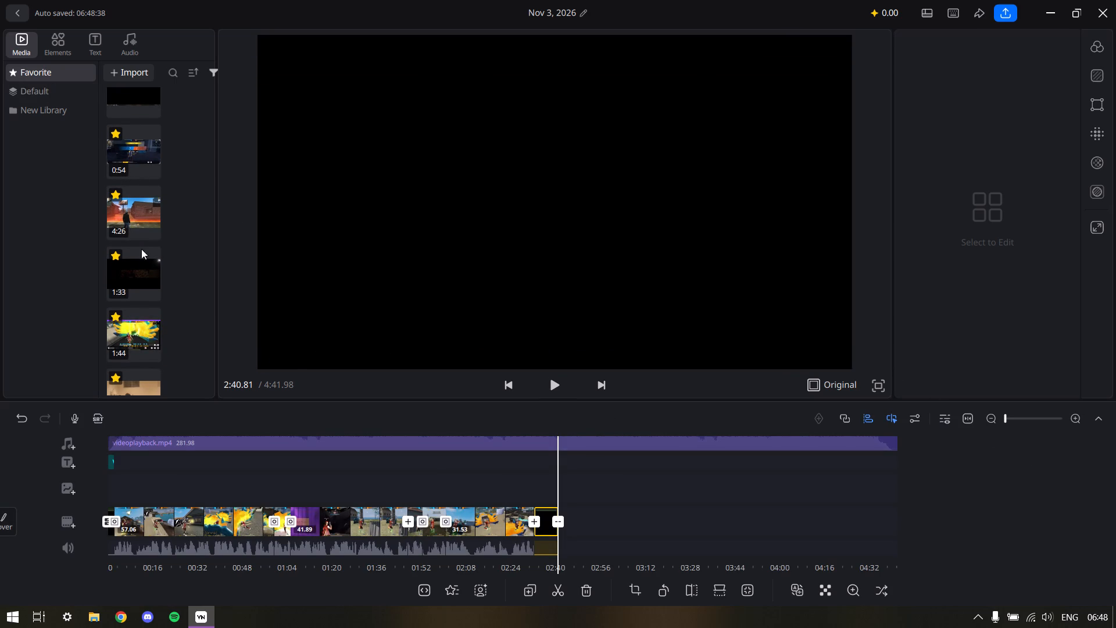
pyautogui.click(65, 48)
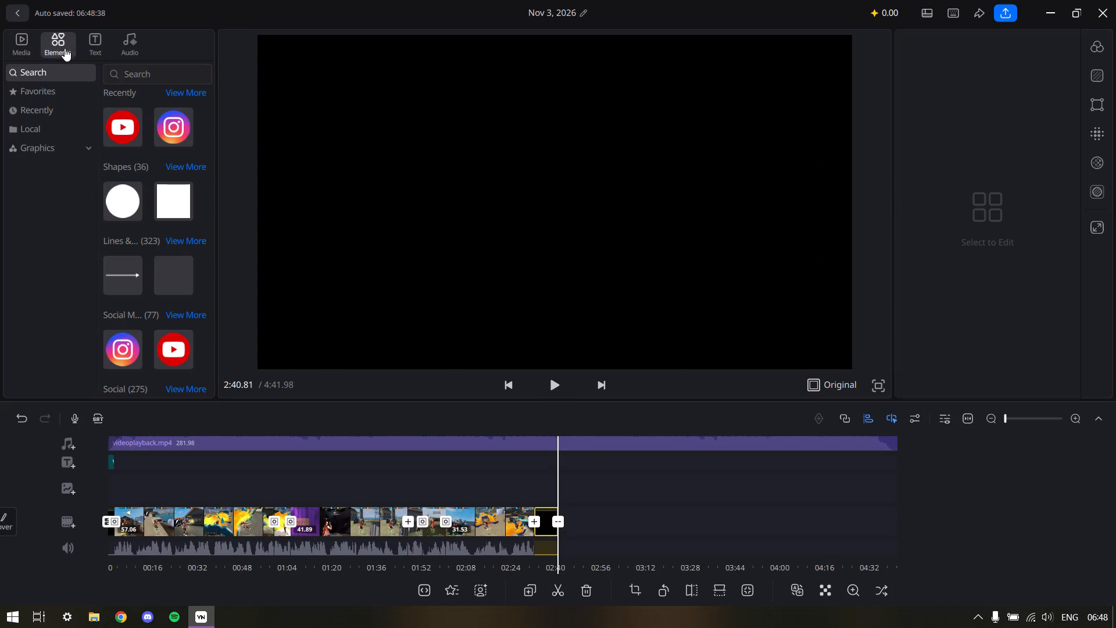
pyautogui.click(103, 40)
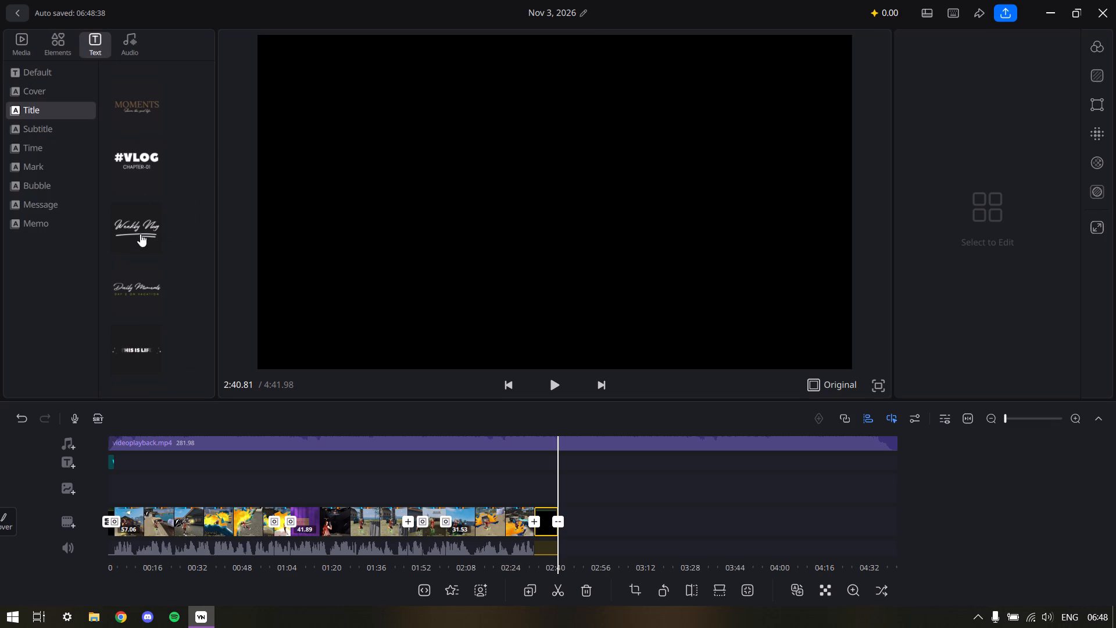
pyautogui.moveTo(144, 222); pyautogui.dragTo(460, 177)
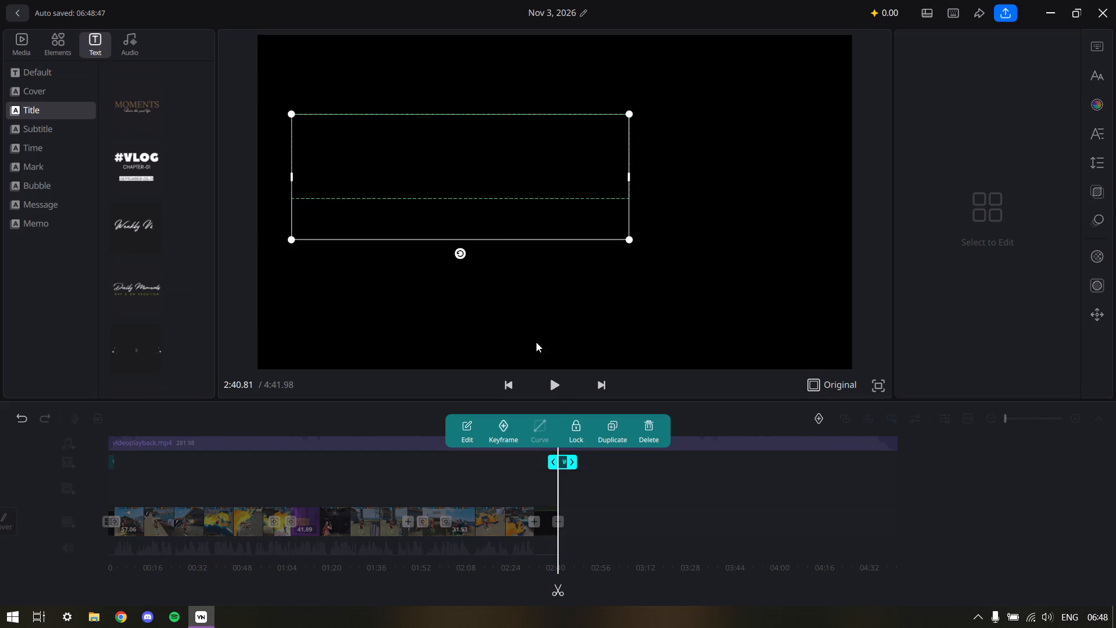
pyautogui.moveTo(557, 465); pyautogui.dragTo(541, 467)
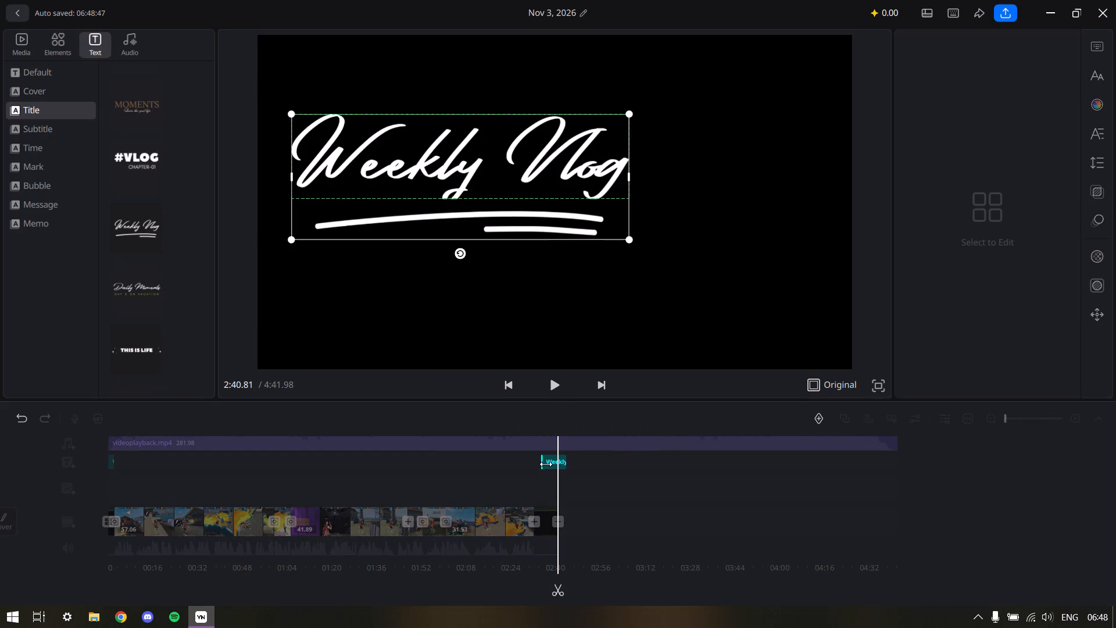
pyautogui.moveTo(445, 181); pyautogui.dragTo(565, 205)
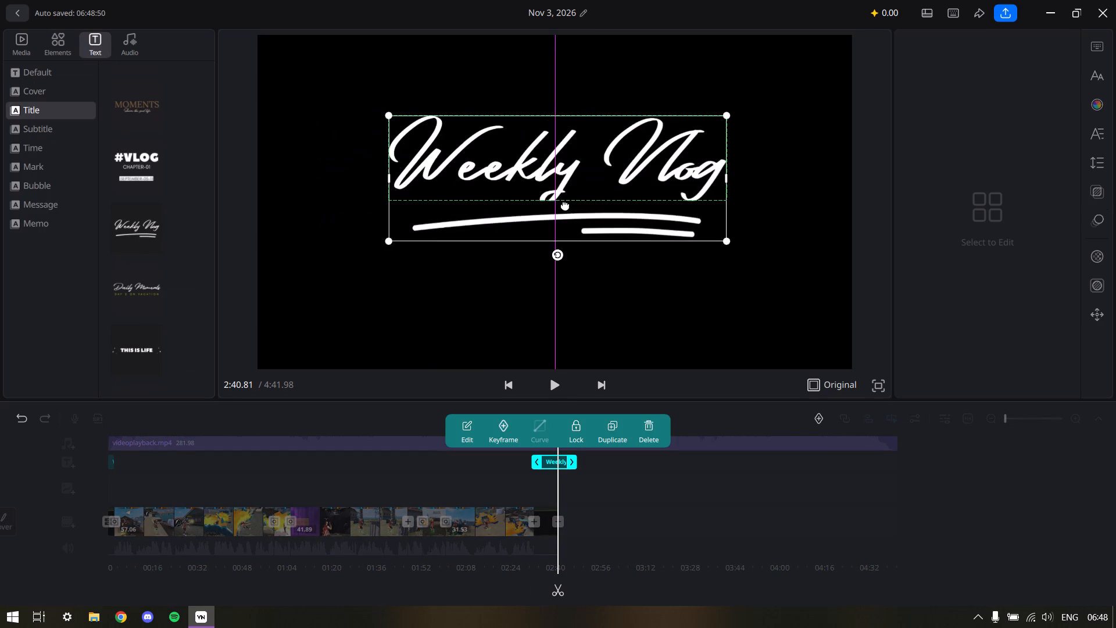
pyautogui.moveTo(565, 205); pyautogui.dragTo(532, 200)
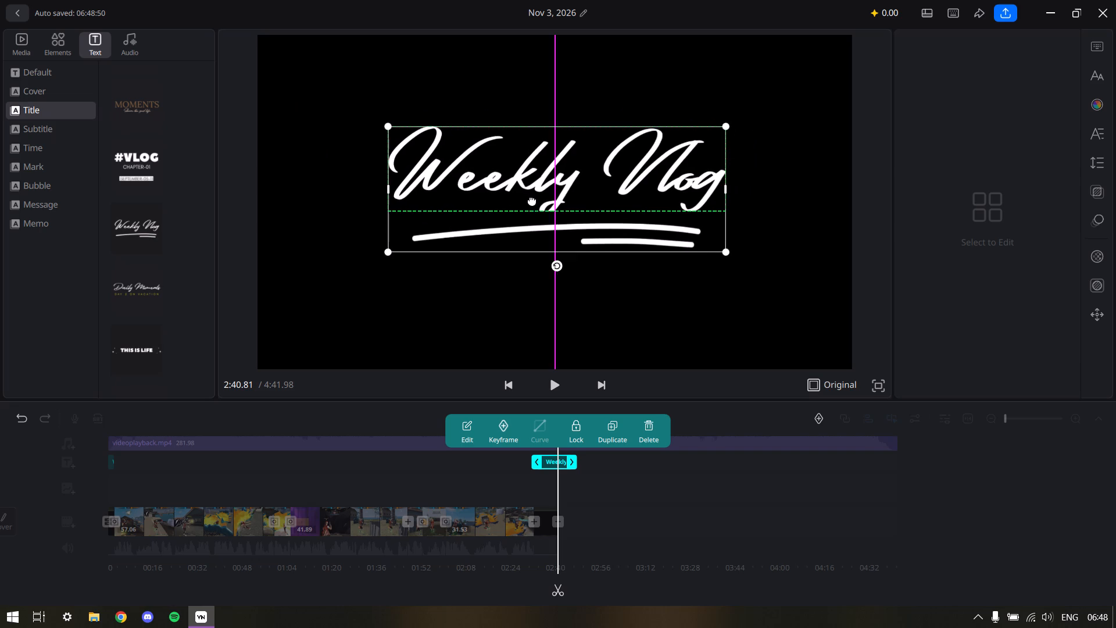
pyautogui.moveTo(532, 200); pyautogui.dragTo(531, 201)
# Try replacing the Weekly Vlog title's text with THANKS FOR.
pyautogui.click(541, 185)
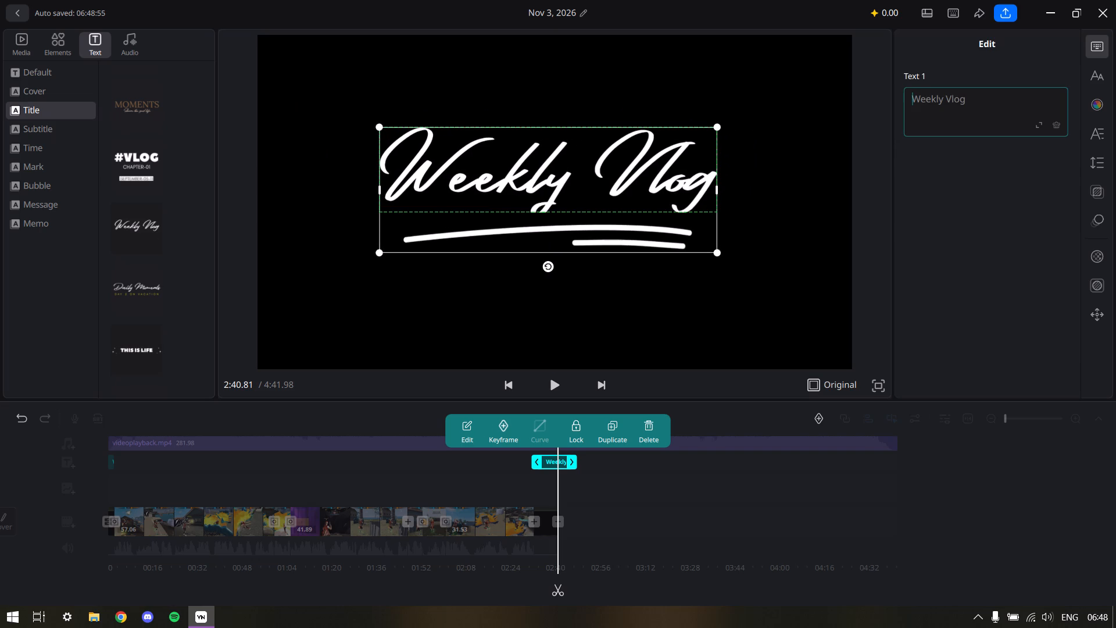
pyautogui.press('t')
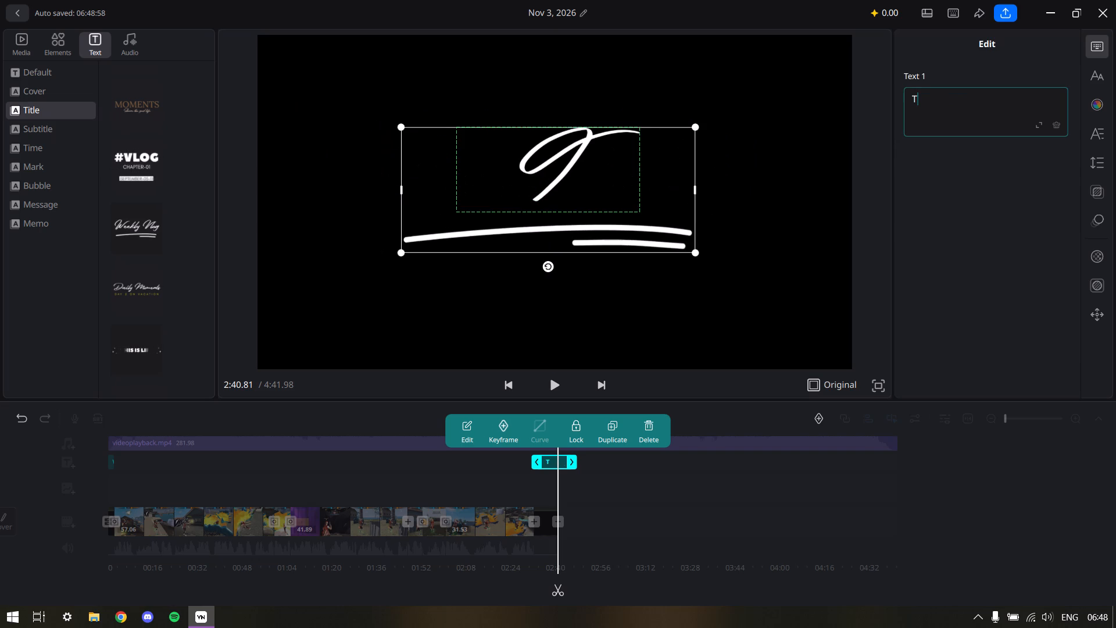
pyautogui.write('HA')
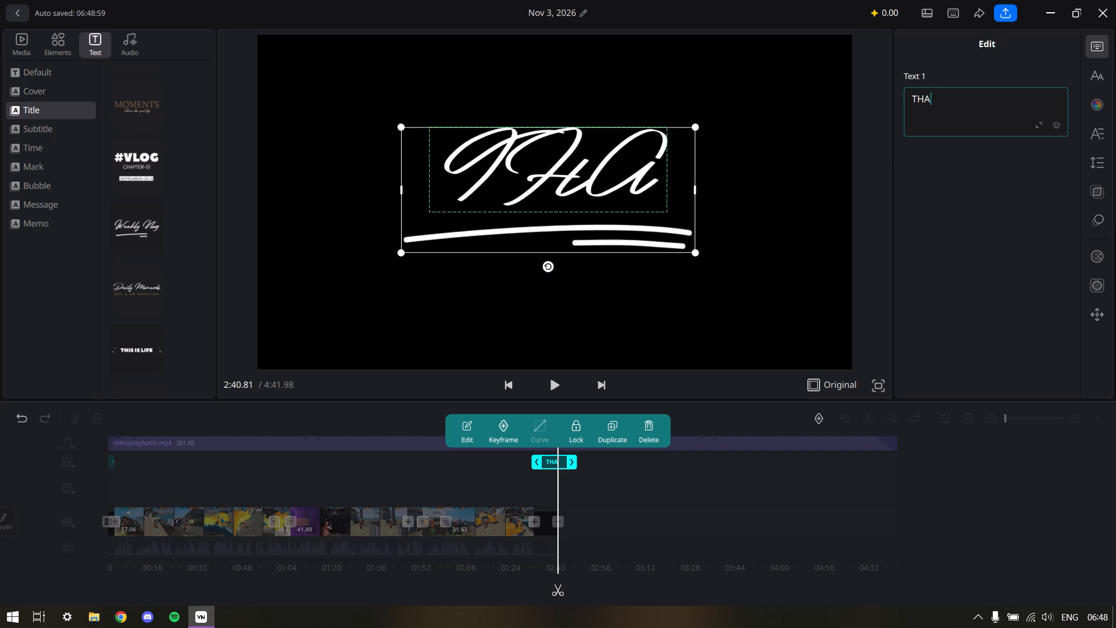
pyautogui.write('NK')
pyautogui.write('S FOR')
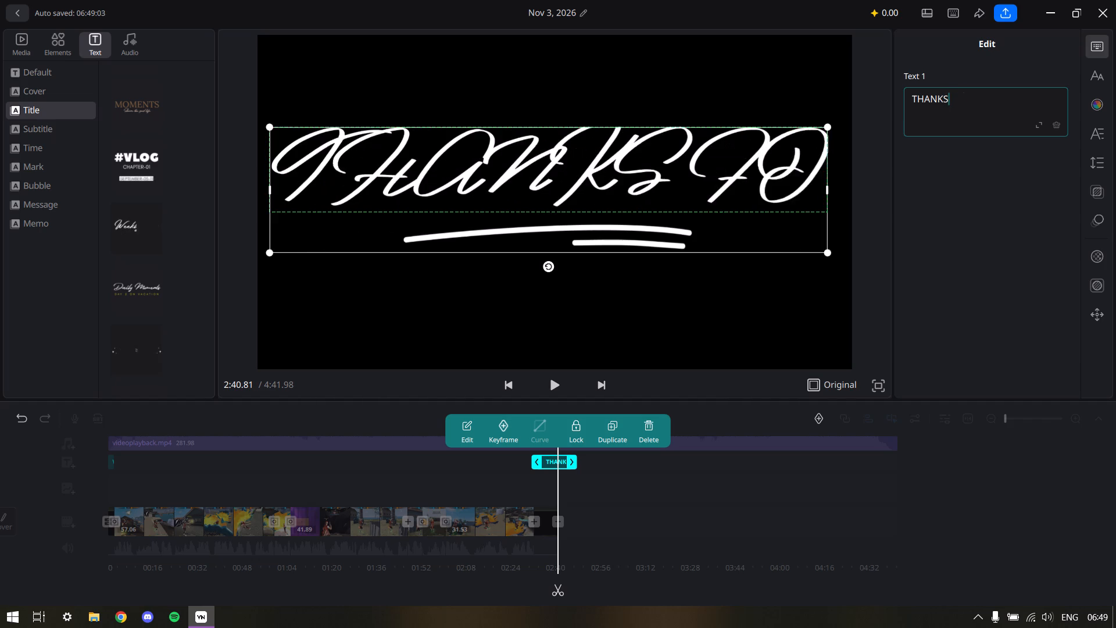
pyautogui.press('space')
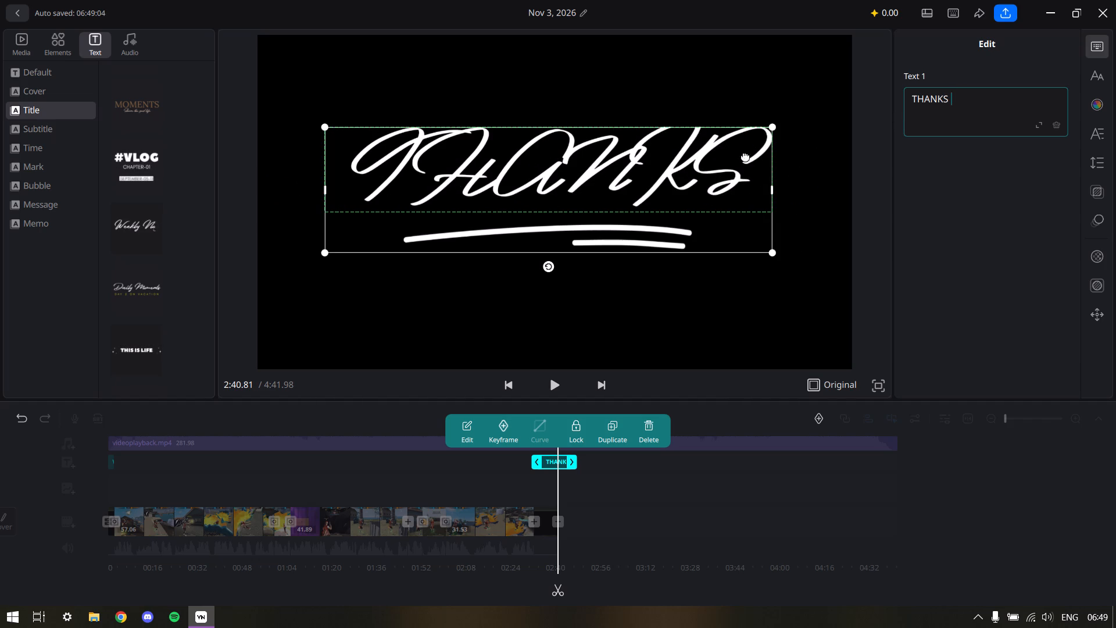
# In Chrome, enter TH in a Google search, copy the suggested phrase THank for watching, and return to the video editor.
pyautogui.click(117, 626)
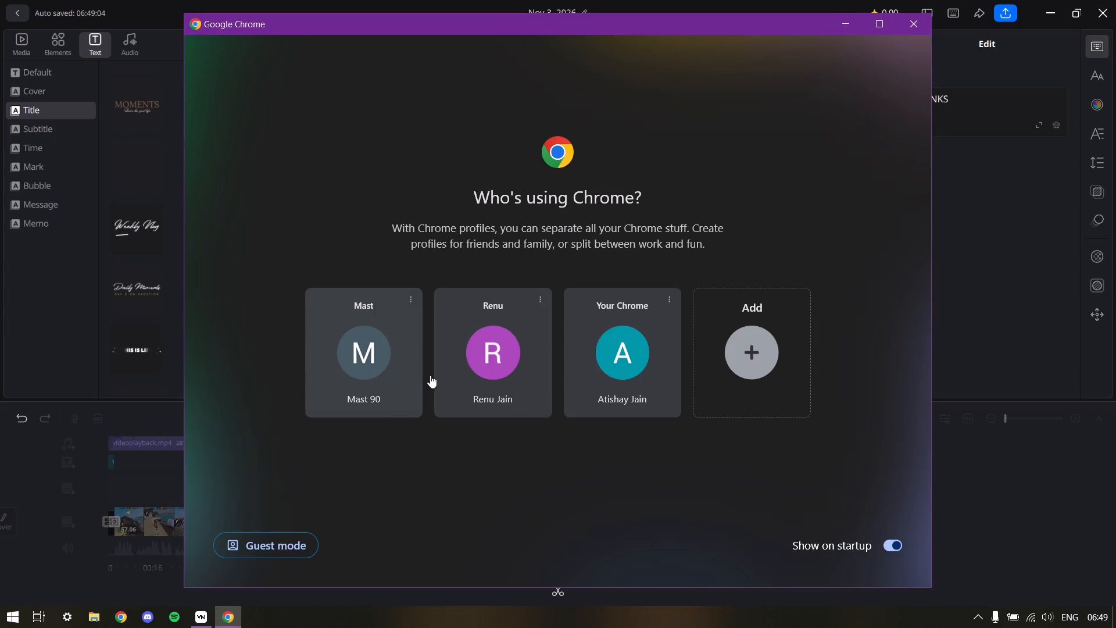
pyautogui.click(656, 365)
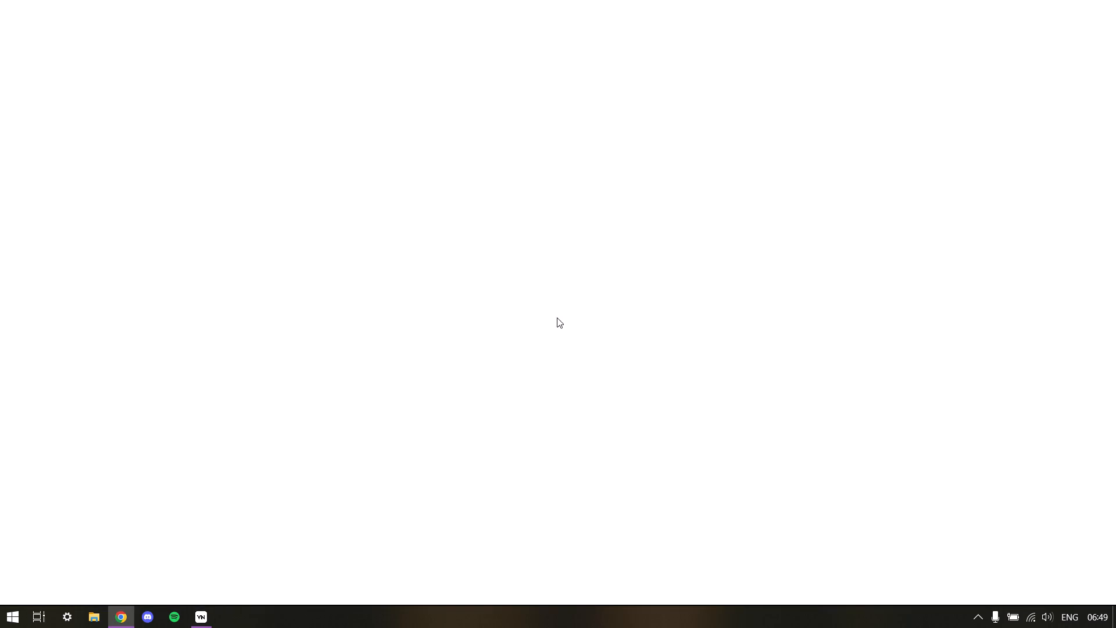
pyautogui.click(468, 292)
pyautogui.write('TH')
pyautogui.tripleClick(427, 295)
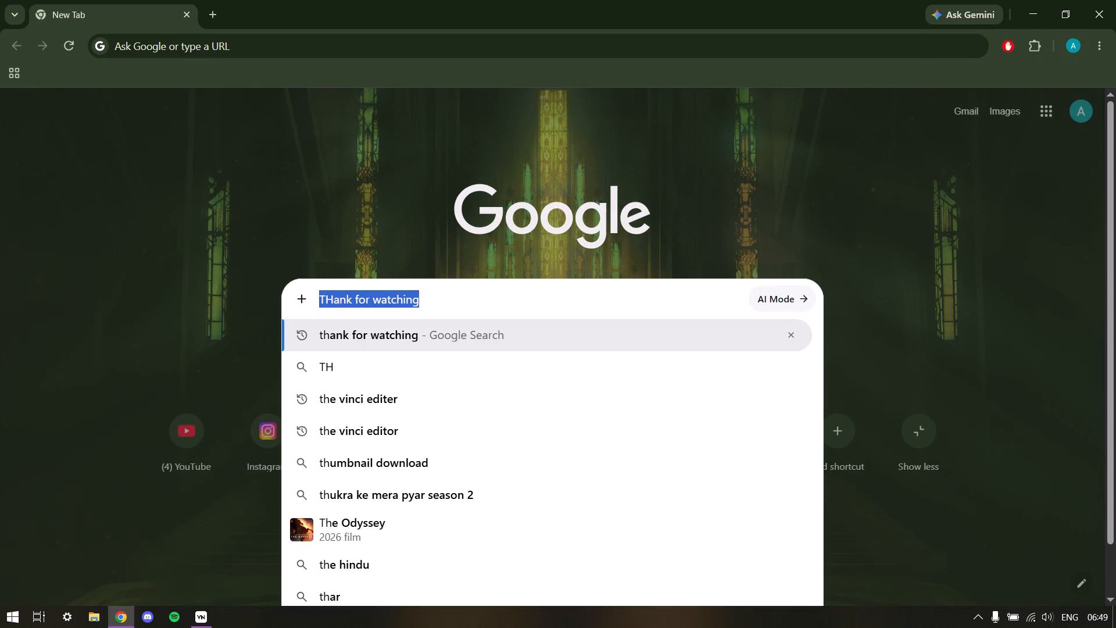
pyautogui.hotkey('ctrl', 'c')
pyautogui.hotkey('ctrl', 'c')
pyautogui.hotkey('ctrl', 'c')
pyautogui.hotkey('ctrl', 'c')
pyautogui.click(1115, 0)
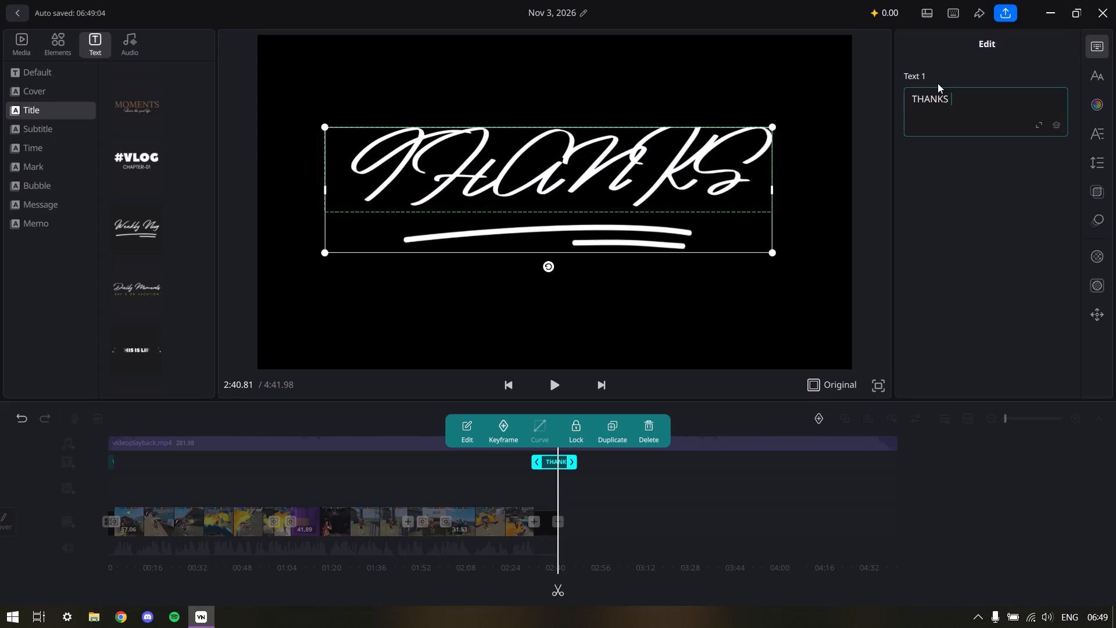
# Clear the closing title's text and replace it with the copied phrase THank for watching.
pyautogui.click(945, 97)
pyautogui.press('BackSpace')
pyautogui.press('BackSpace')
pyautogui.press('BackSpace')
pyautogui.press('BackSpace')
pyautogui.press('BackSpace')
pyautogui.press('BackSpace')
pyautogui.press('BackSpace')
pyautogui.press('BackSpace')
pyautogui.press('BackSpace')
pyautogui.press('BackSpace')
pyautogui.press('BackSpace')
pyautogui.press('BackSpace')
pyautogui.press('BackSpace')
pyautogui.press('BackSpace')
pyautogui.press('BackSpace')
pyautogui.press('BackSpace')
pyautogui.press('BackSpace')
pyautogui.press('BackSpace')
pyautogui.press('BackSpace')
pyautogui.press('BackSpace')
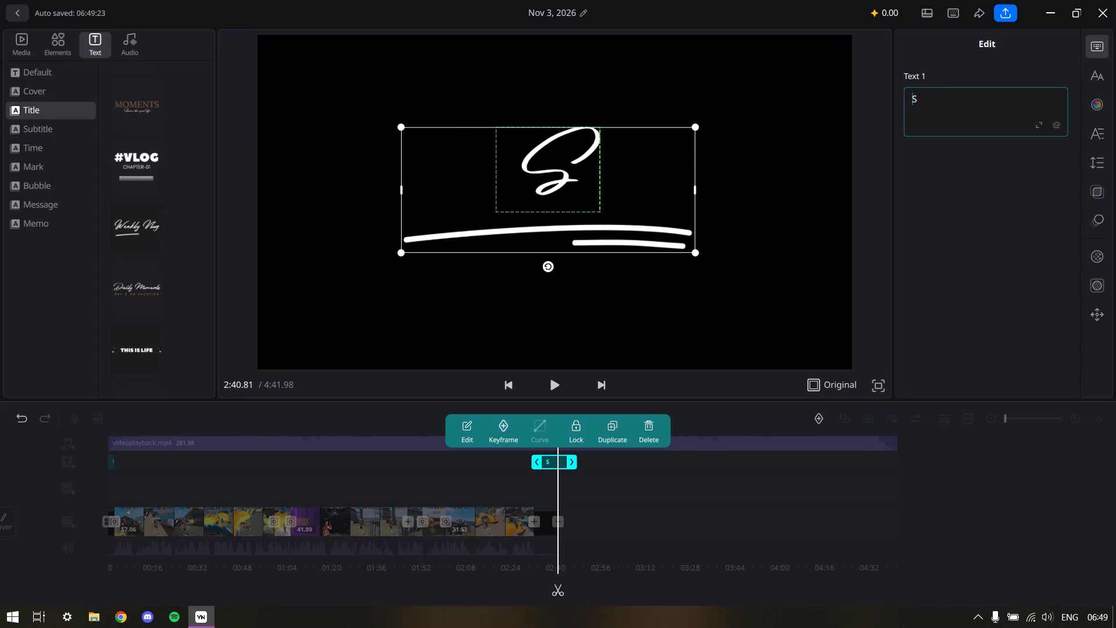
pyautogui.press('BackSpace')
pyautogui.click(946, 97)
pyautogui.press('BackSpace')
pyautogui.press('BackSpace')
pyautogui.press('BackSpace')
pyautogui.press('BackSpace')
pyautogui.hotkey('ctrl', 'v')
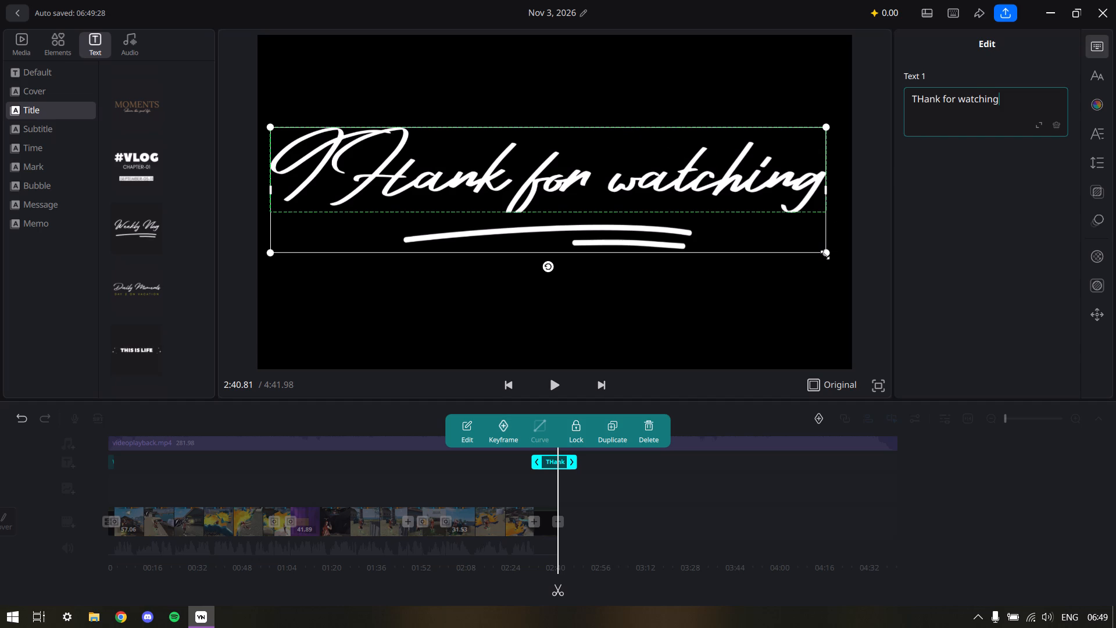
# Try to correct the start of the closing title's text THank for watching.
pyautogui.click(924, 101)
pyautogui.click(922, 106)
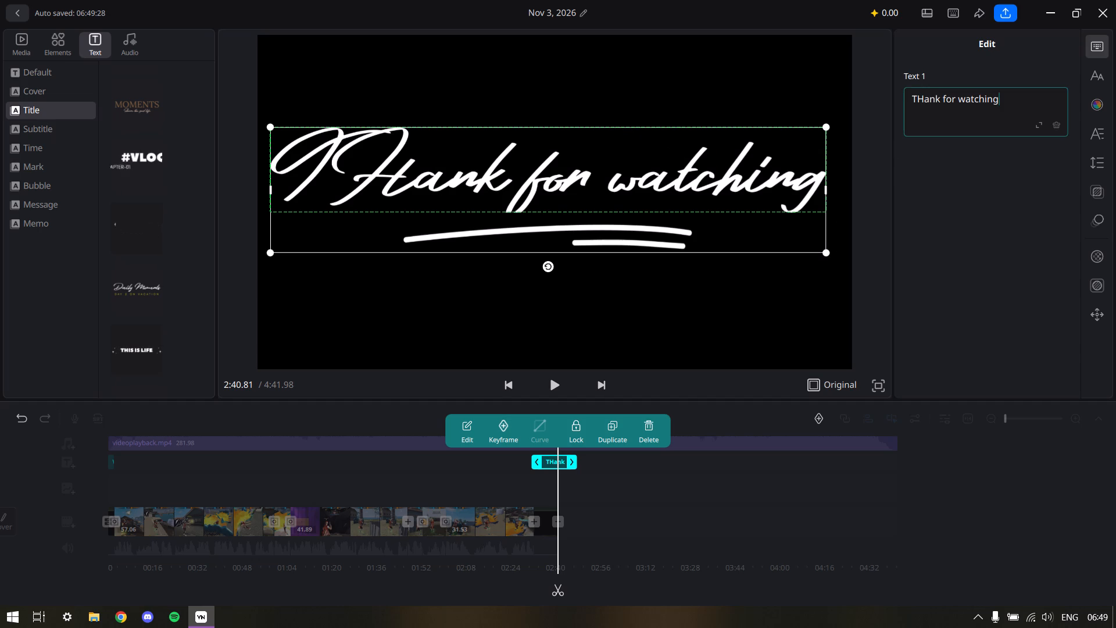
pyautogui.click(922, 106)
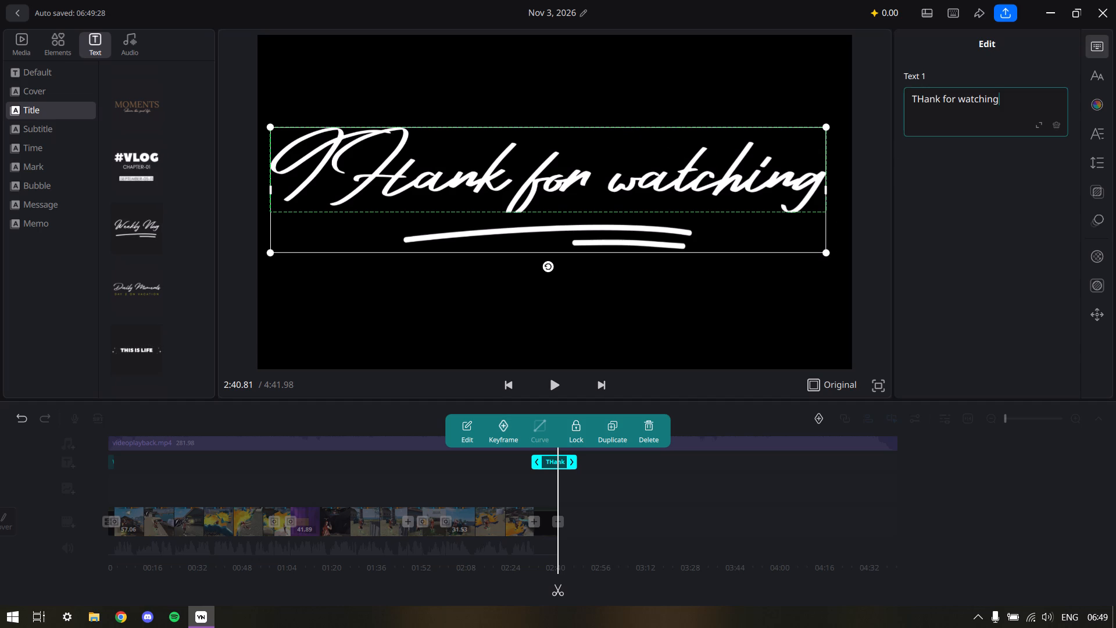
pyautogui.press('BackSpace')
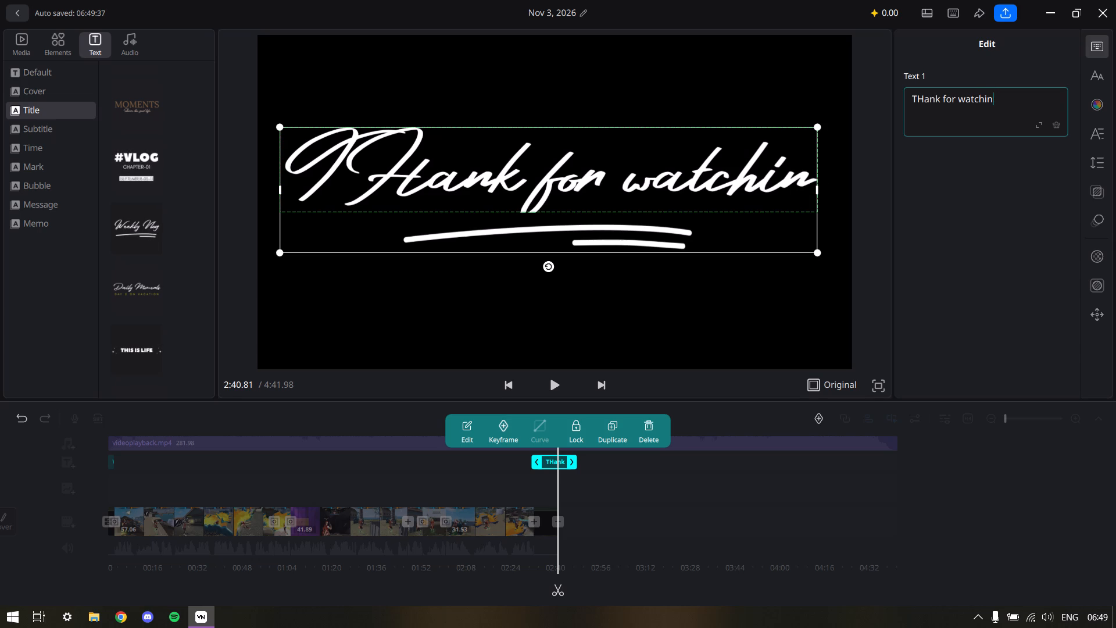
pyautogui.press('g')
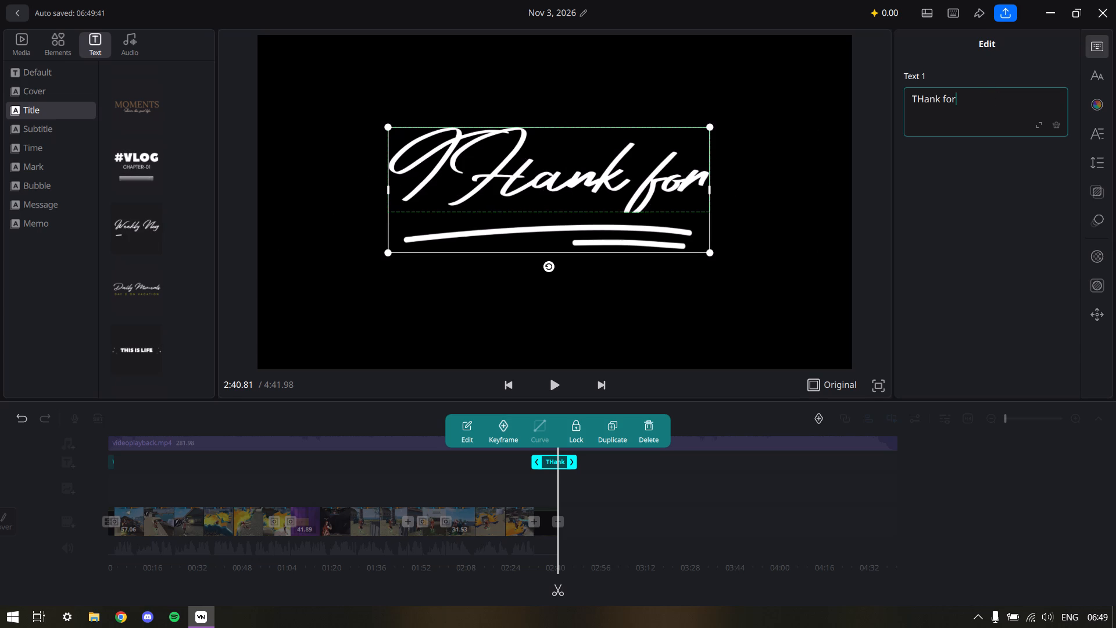
# Clear the closing title's text and enter Thanks for wa as the beginning of its new wording.
pyautogui.press('BackSpace')
pyautogui.press('BackSpace')
pyautogui.press('BackSpace')
pyautogui.press('BackSpace')
pyautogui.press('BackSpace')
pyautogui.press('BackSpace')
pyautogui.press('BackSpace')
pyautogui.press('BackSpace')
pyautogui.press('BackSpace')
pyautogui.press('BackSpace')
pyautogui.press('BackSpace')
pyautogui.press('BackSpace')
pyautogui.press('BackSpace')
pyautogui.press('BackSpace')
pyautogui.press('BackSpace')
pyautogui.press('BackSpace')
pyautogui.press('BackSpace')
pyautogui.press('BackSpace')
pyautogui.press('BackSpace')
pyautogui.press('BackSpace')
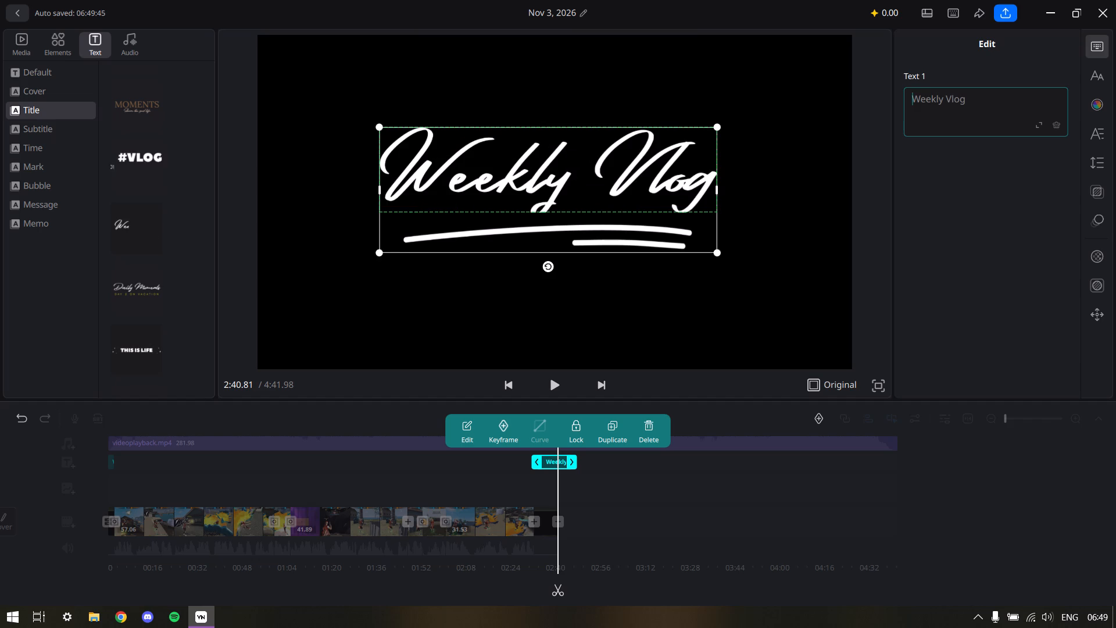
pyautogui.press('t')
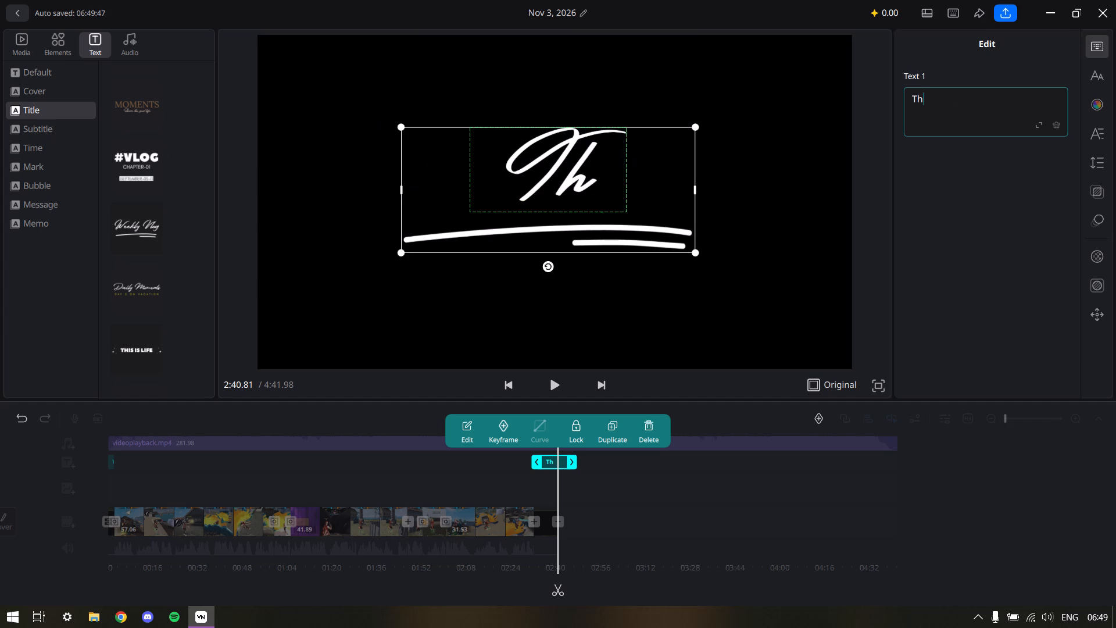
pyautogui.write('nk')
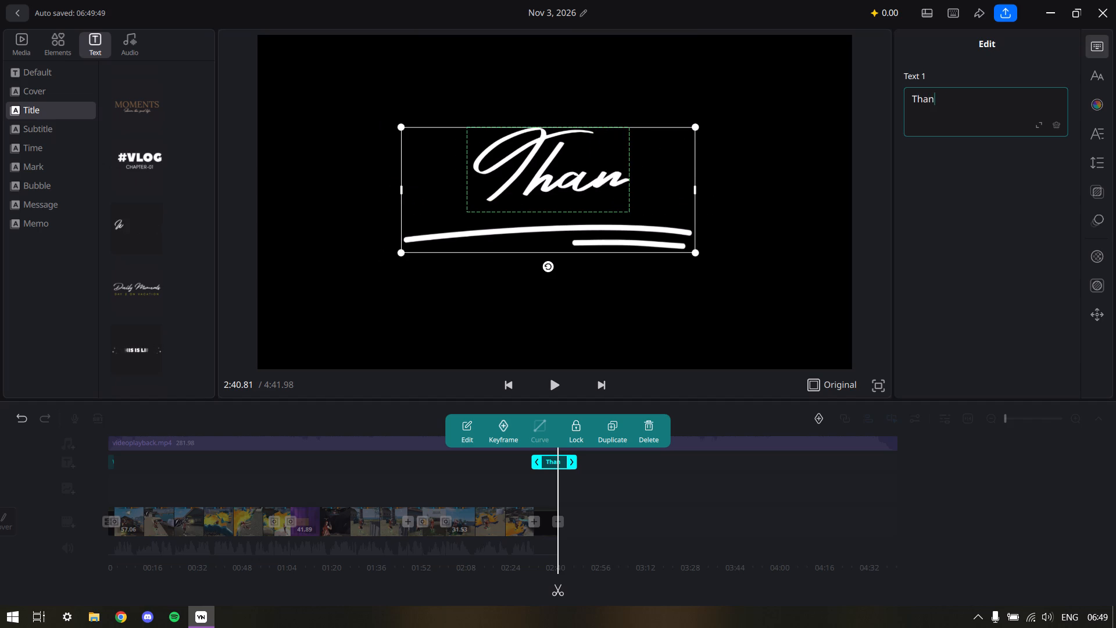
pyautogui.press('s')
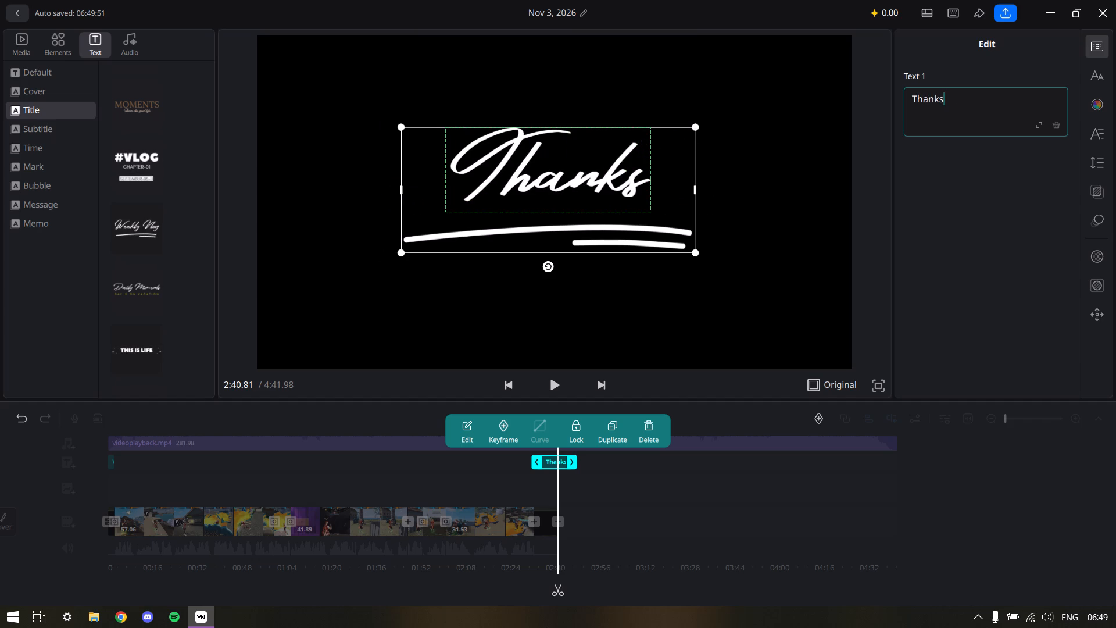
pyautogui.press('space')
pyautogui.write('fot')
pyautogui.press('space')
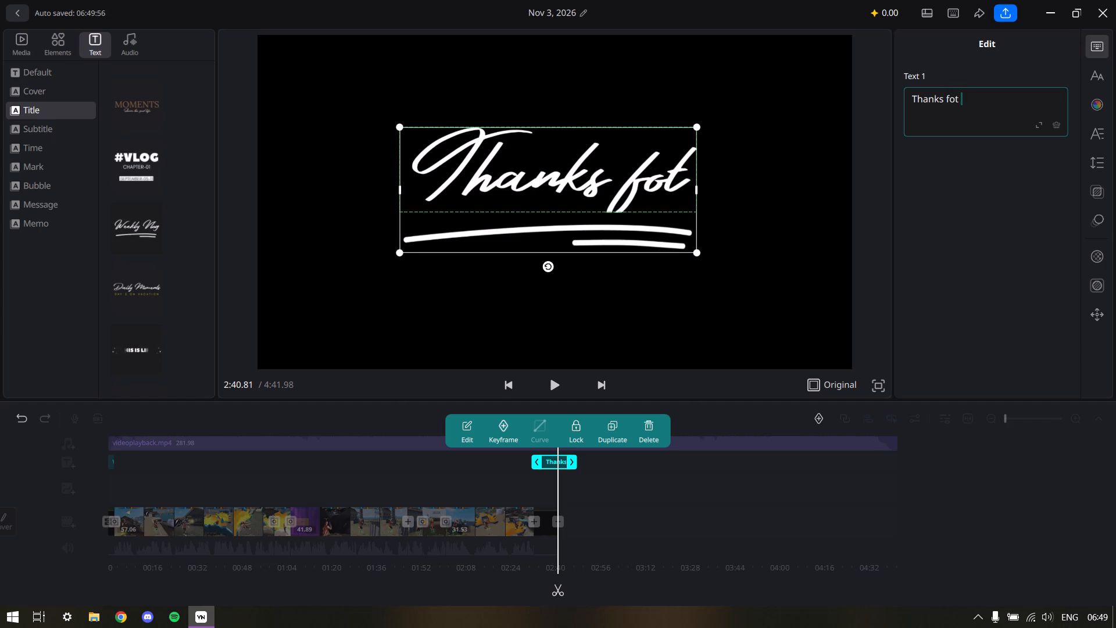
pyautogui.press('BackSpace')
pyautogui.press('BackSpace')
pyautogui.press('r')
pyautogui.press('space')
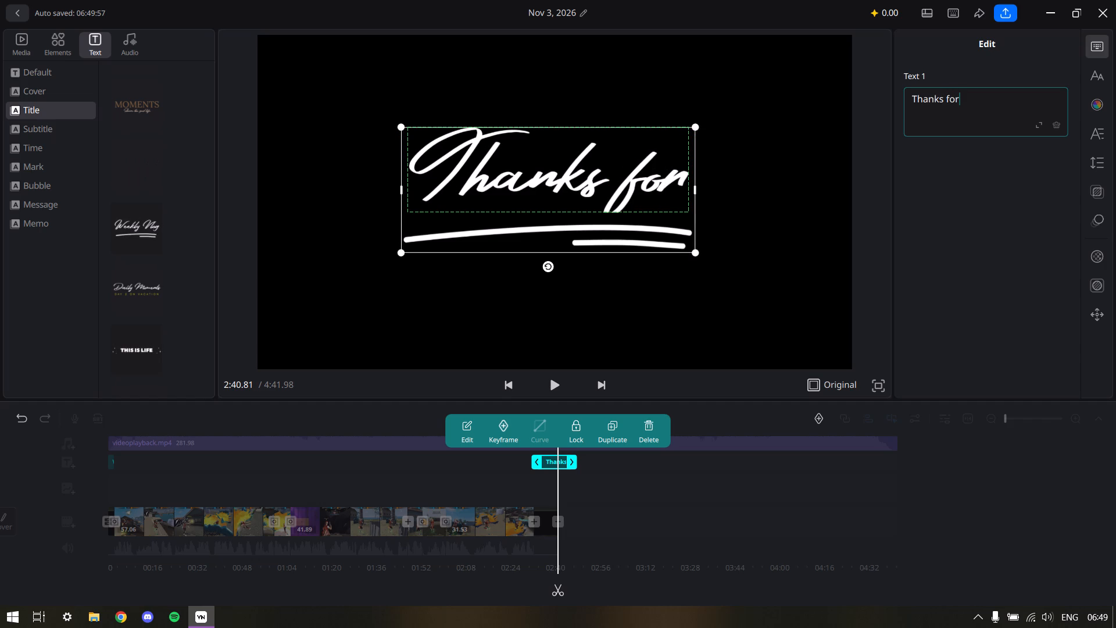
pyautogui.press('w')
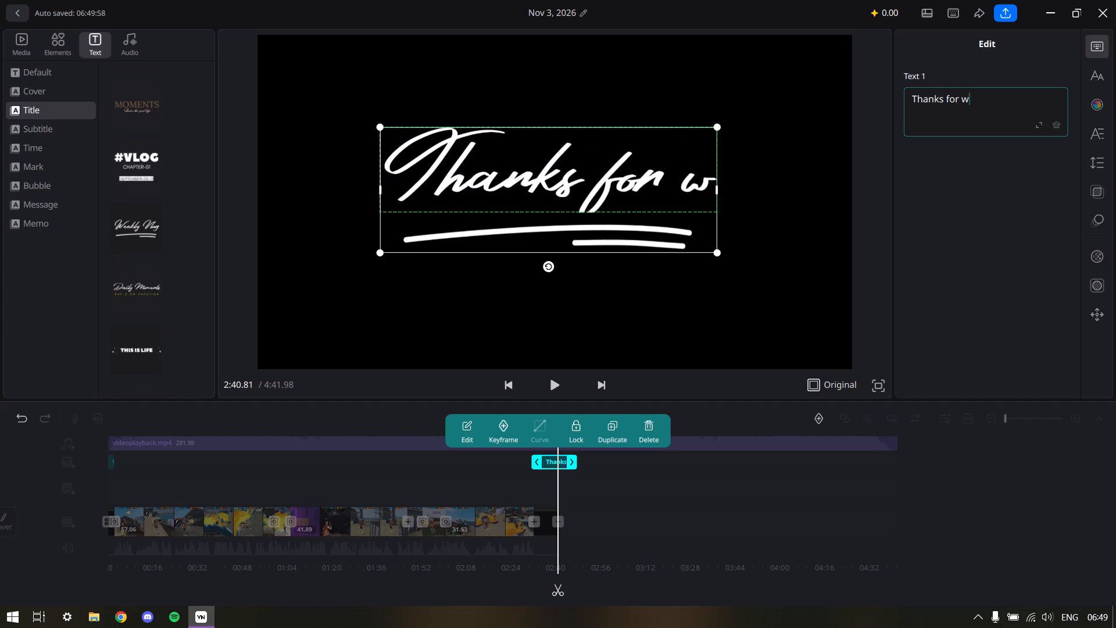
pyautogui.press('a')
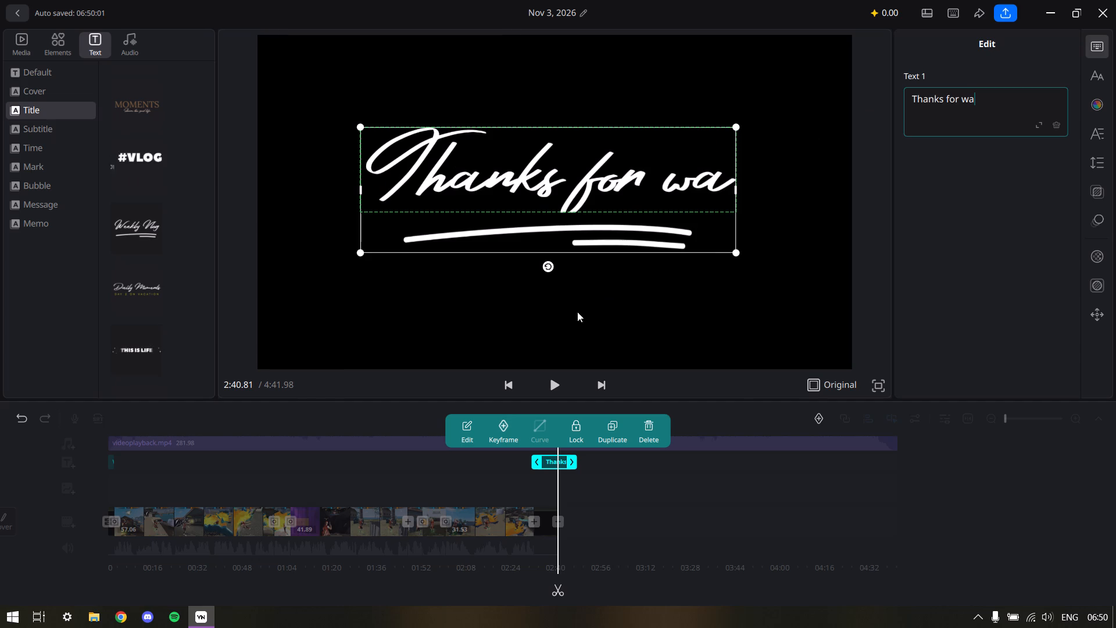
# In Chrome, enter th in a Google search to check the spelling of watching, and return to the video editor.
pyautogui.click(120, 622)
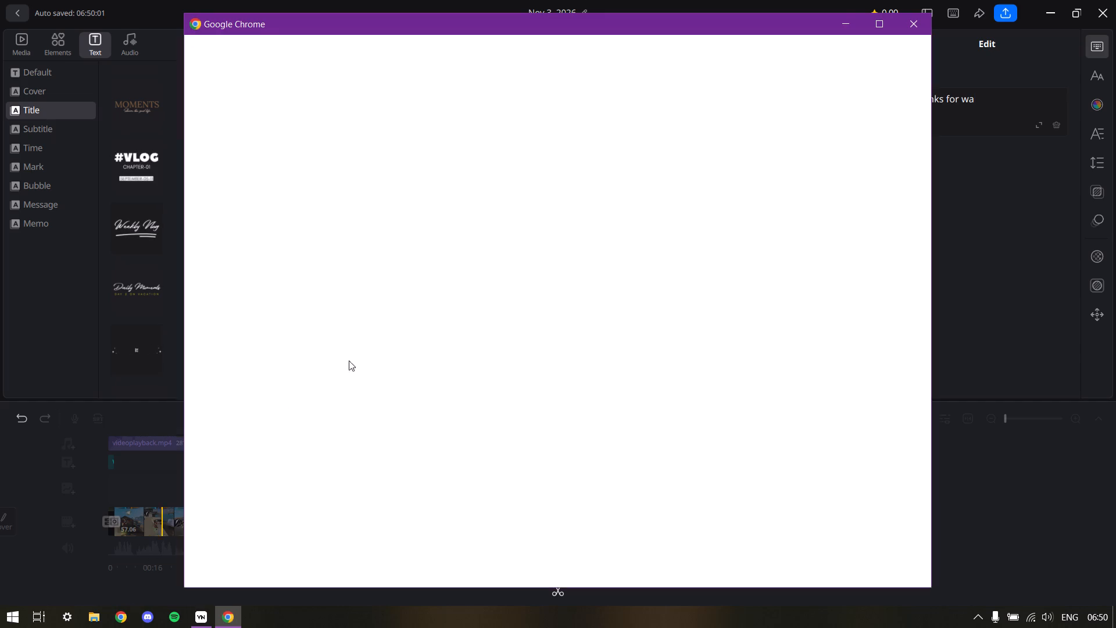
pyautogui.click(603, 338)
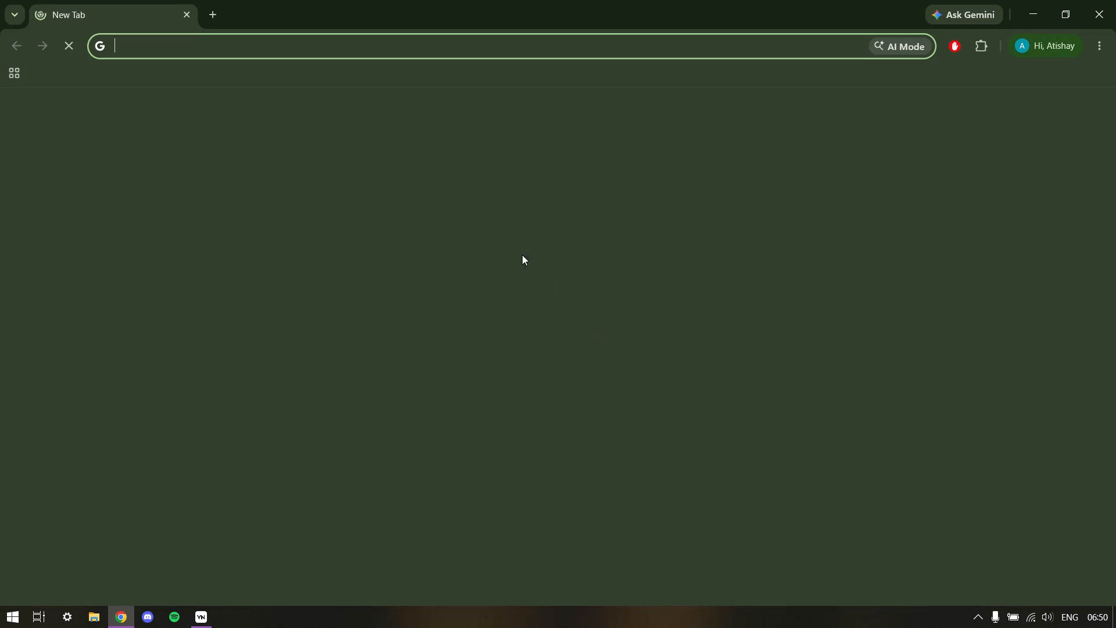
pyautogui.click(369, 276)
pyautogui.click(368, 283)
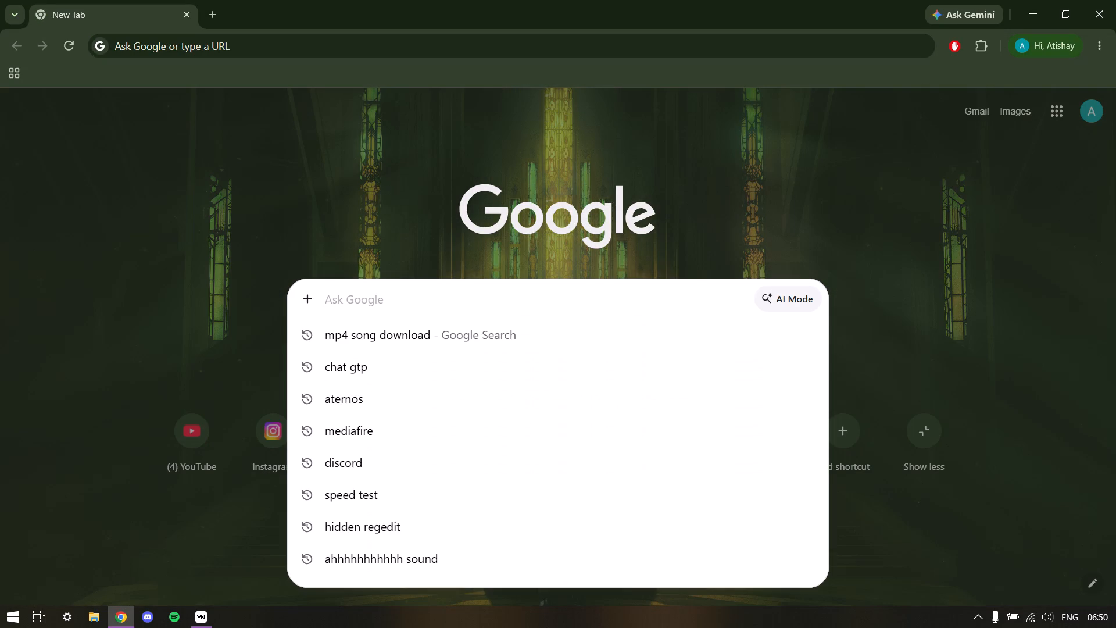
pyautogui.write('th')
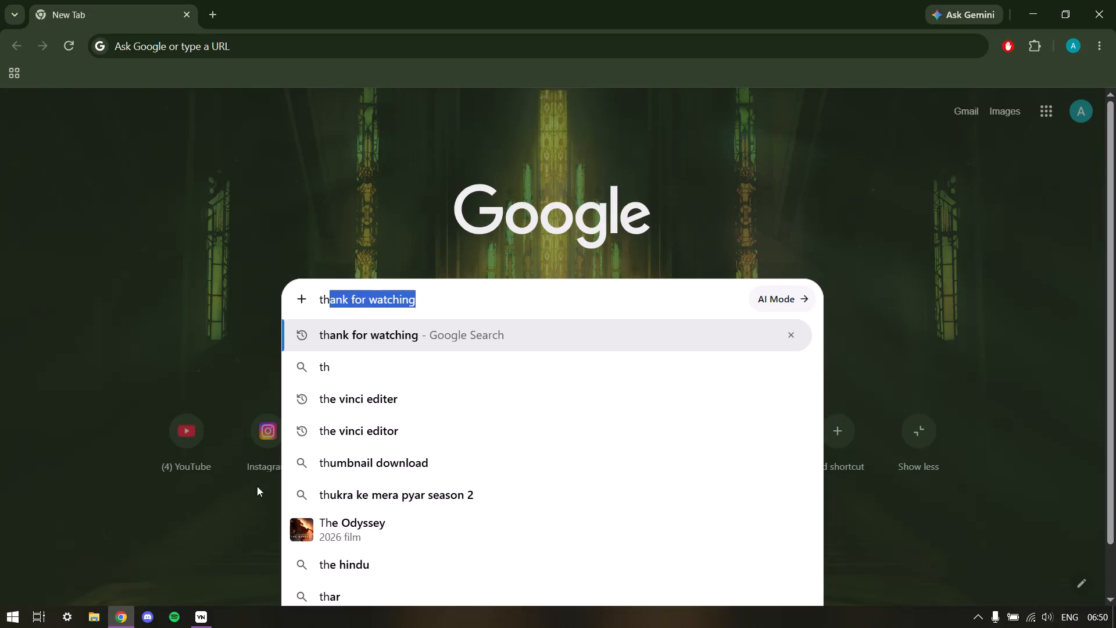
pyautogui.click(201, 619)
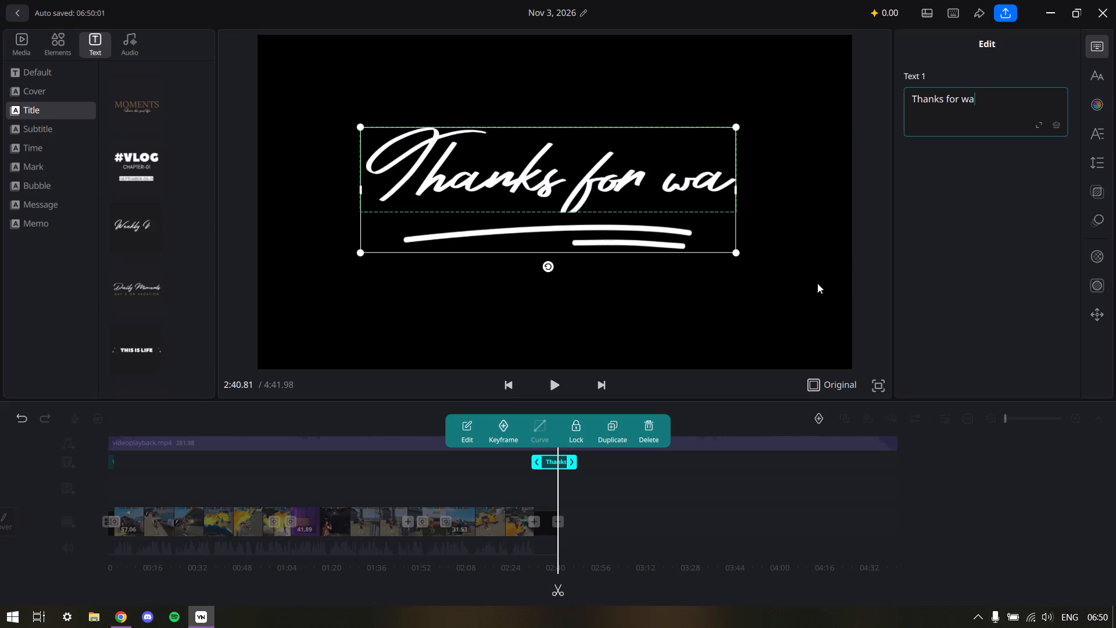
# Complete the closing title's text as Thanks for watching, and close the Chrome window.
pyautogui.write('tching')
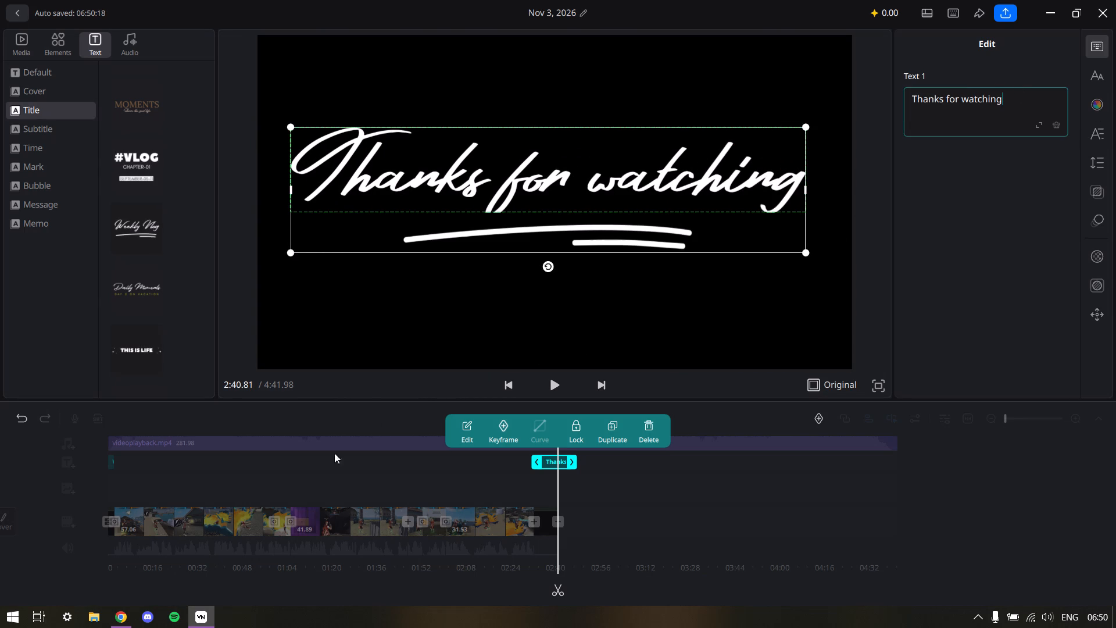
pyautogui.click(119, 625)
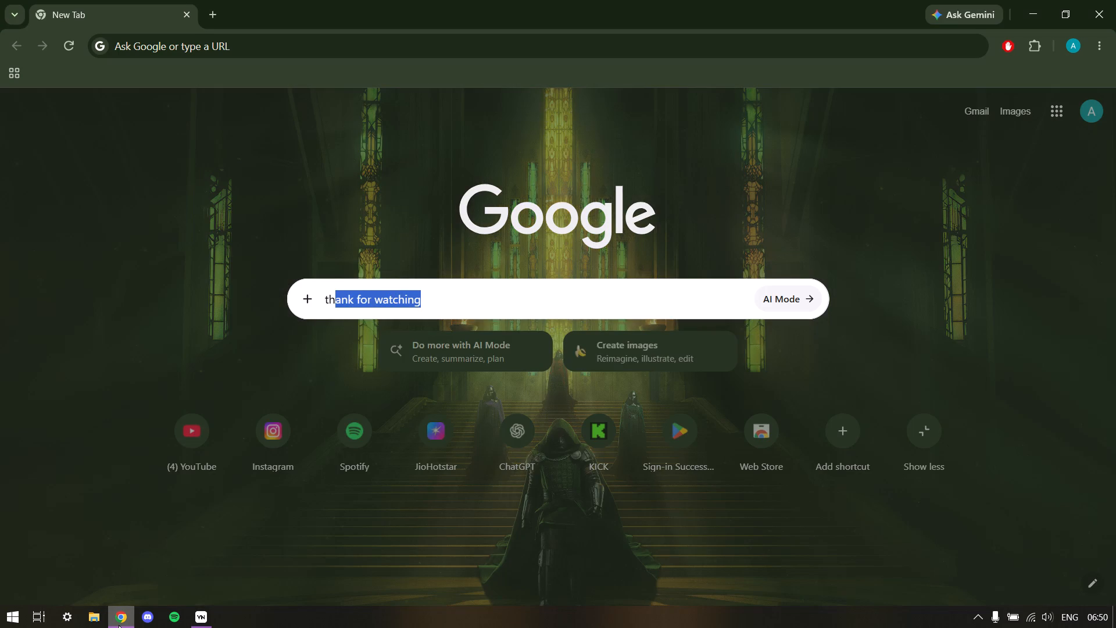
pyautogui.click(1115, 0)
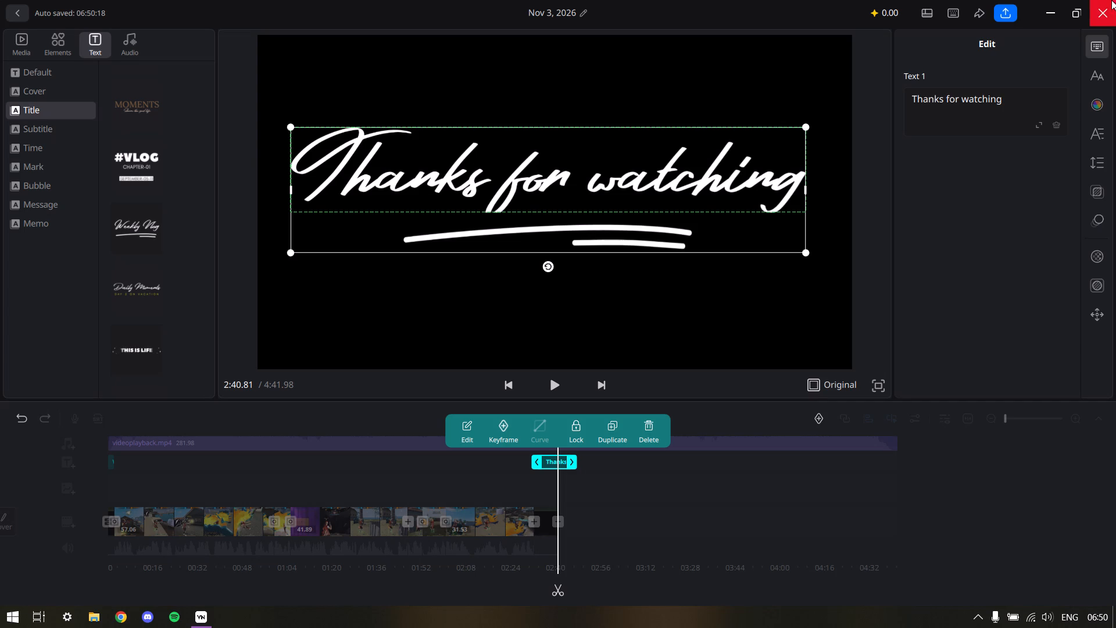
pyautogui.click(682, 297)
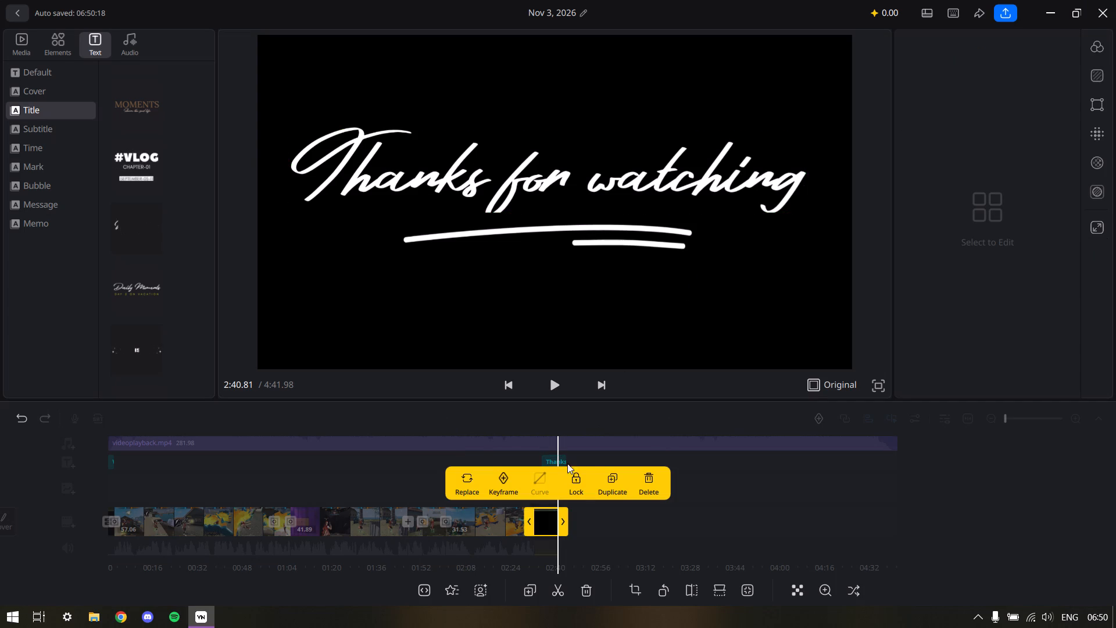
# Trim the end of the videoplayback.mp4 music track to about 163.81 s, just past the closing black clip.
pyautogui.click(466, 451)
pyautogui.click(613, 434)
pyautogui.click(855, 437)
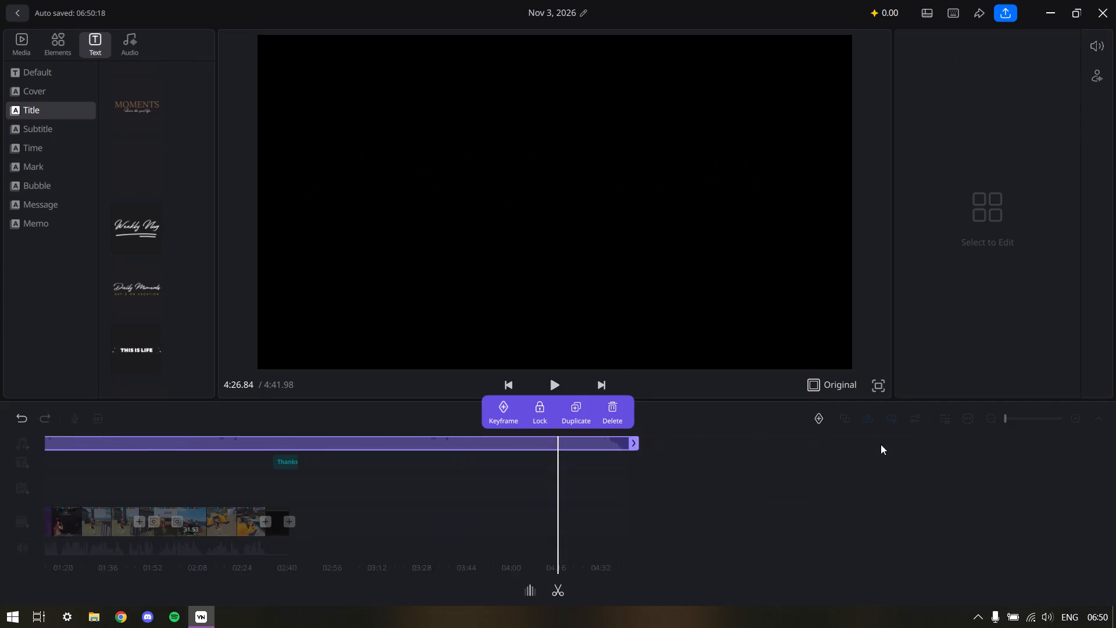
pyautogui.moveTo(600, 446); pyautogui.dragTo(283, 448)
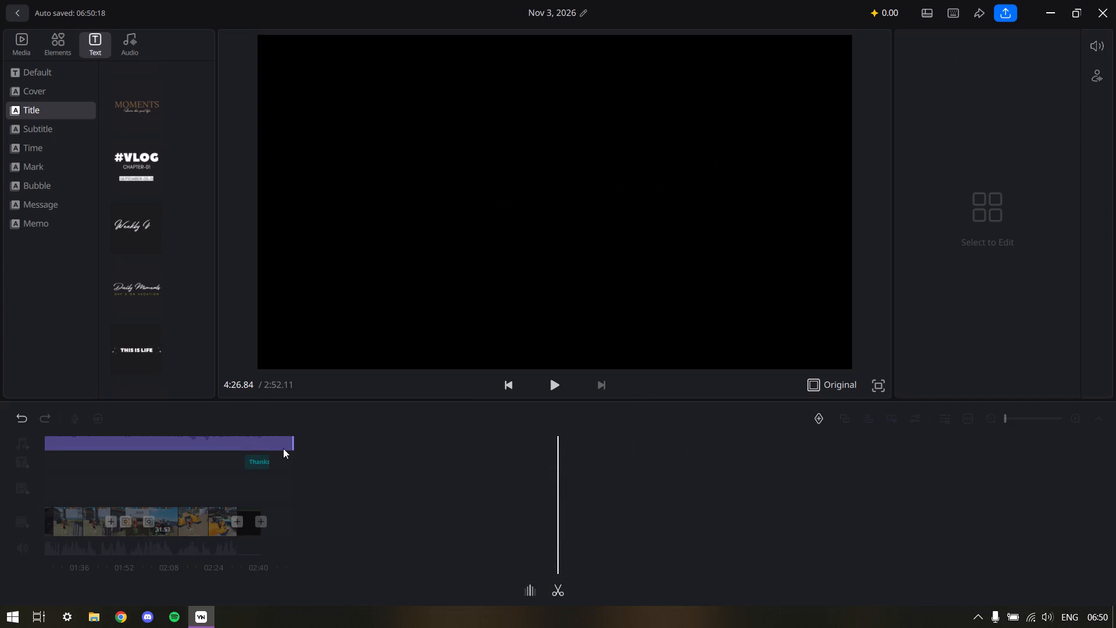
pyautogui.moveTo(283, 448); pyautogui.dragTo(270, 452)
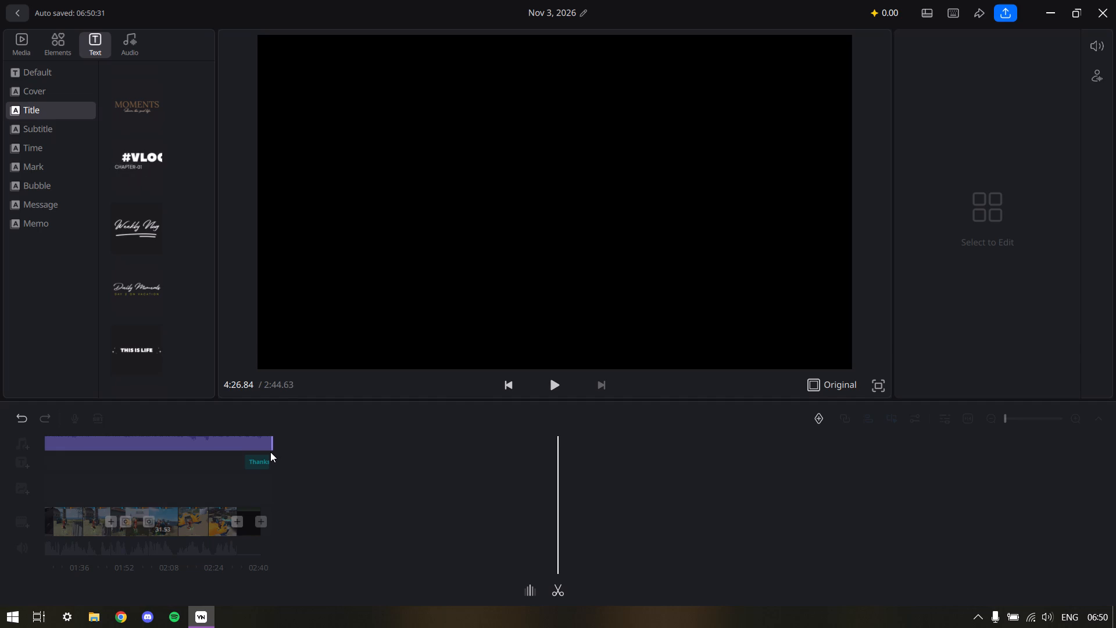
pyautogui.moveTo(270, 452); pyautogui.dragTo(269, 452)
pyautogui.click(341, 449)
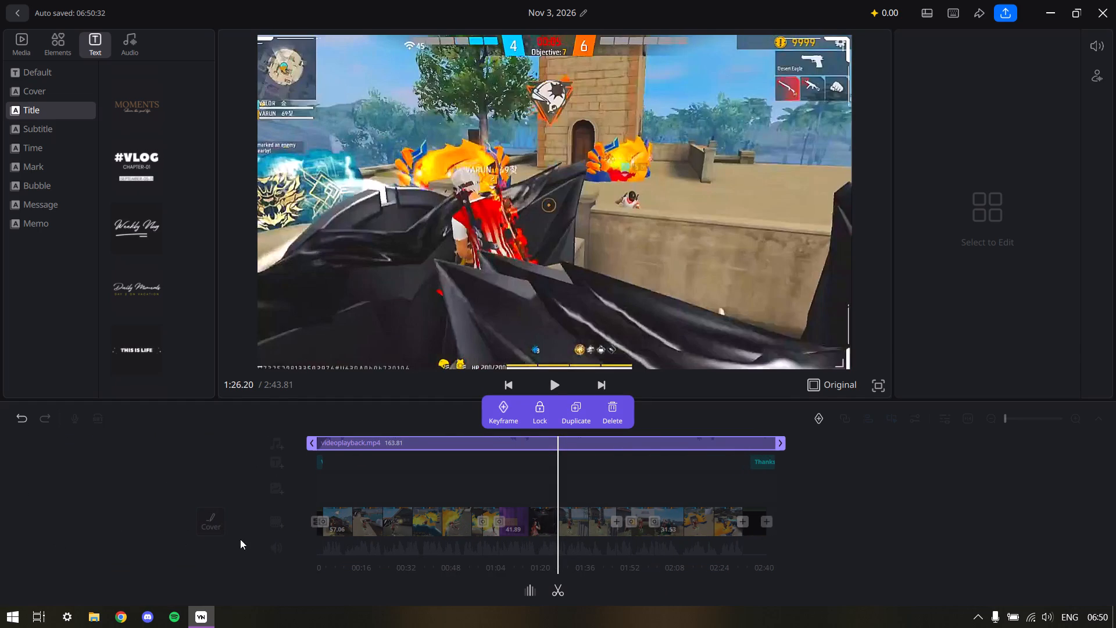
# Move the Thanks for watching title on the timeline so it starts together with the closing black clip.
pyautogui.click(131, 459)
pyautogui.keyDown('ctrl'); pyautogui.scroll(6, 131, 459); pyautogui.keyUp('ctrl')
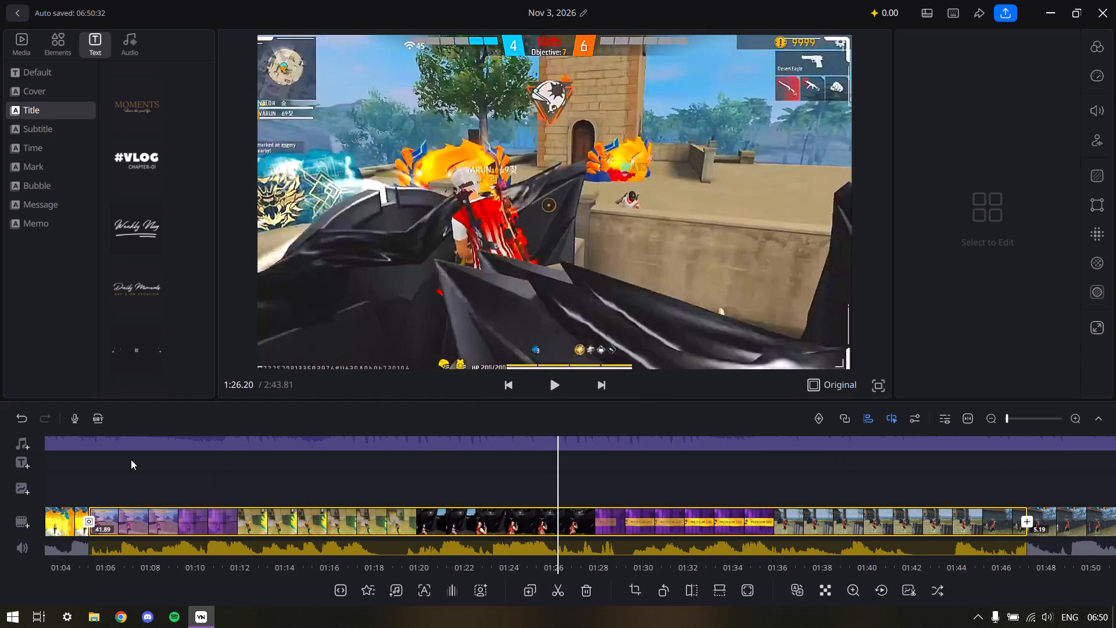
pyautogui.scroll(-1, 0, 458)
pyautogui.scroll(3, 502, 545)
pyautogui.scroll(1, 587, 457)
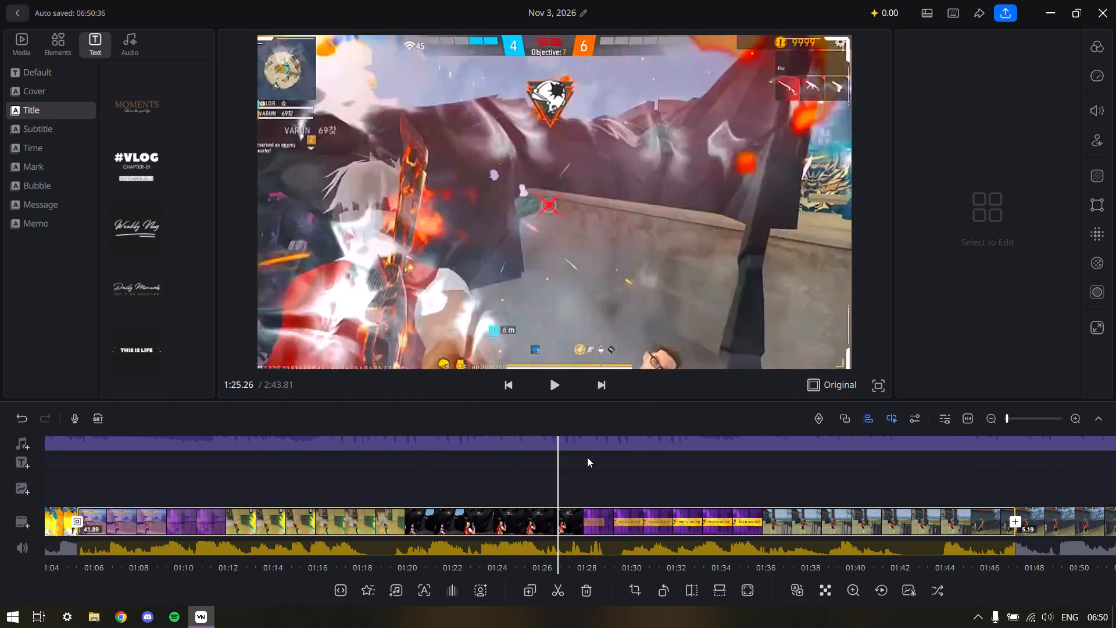
pyautogui.scroll(2, 587, 457)
pyautogui.moveTo(683, 489); pyautogui.dragTo(63, 492)
pyautogui.moveTo(611, 472); pyautogui.dragTo(126, 462)
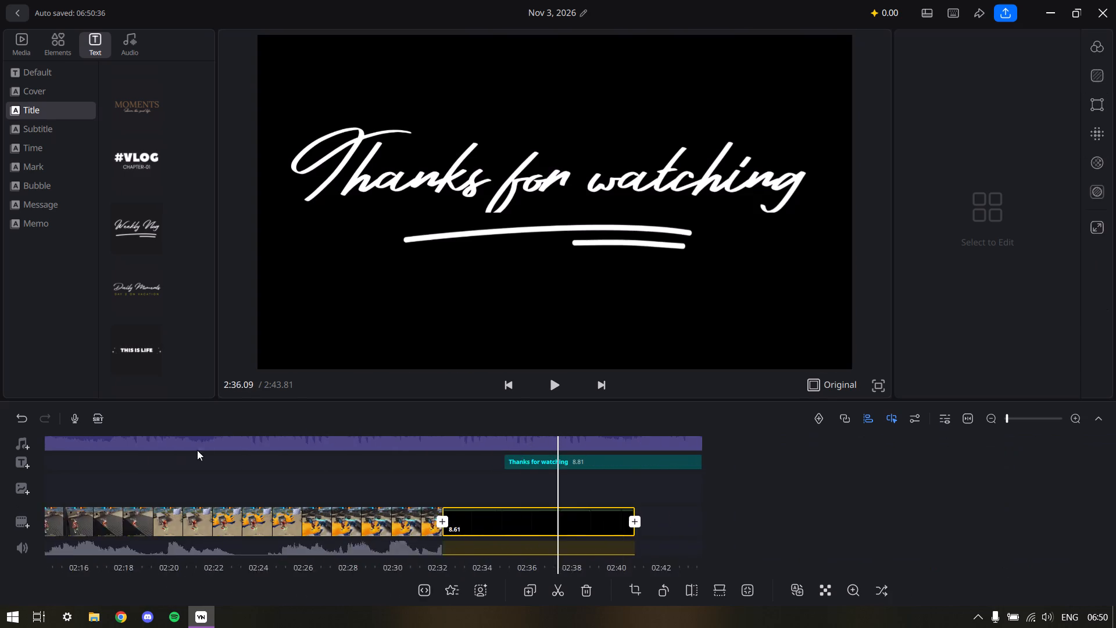
pyautogui.moveTo(257, 487); pyautogui.dragTo(314, 487)
pyautogui.moveTo(466, 454); pyautogui.dragTo(465, 459)
pyautogui.click(465, 458)
pyautogui.moveTo(545, 462); pyautogui.dragTo(478, 459)
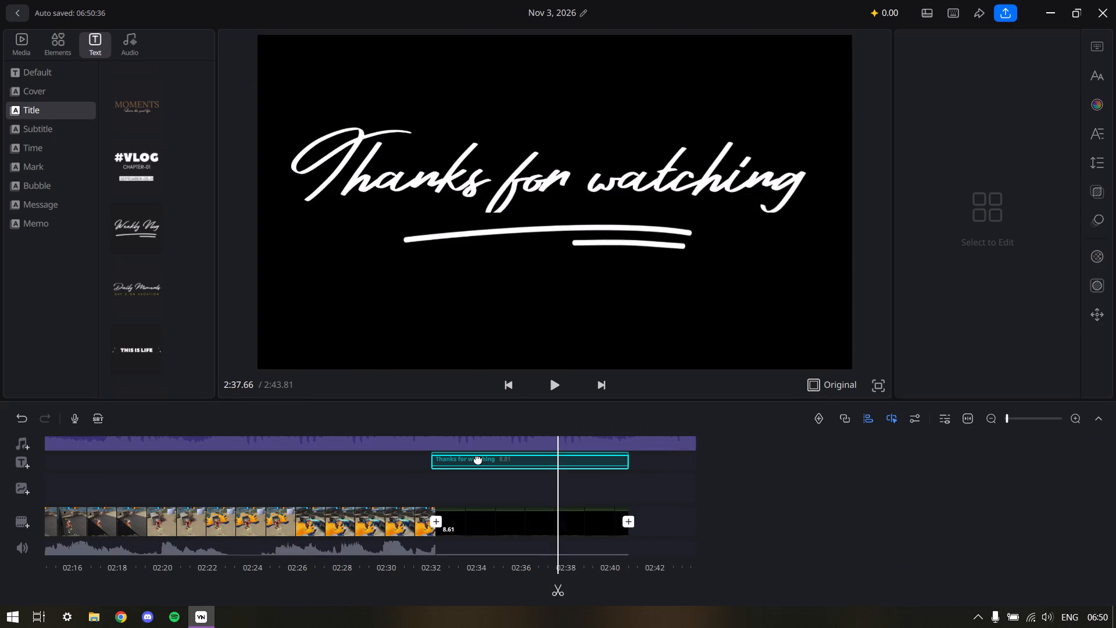
pyautogui.moveTo(478, 459); pyautogui.dragTo(477, 459)
pyautogui.click(345, 490)
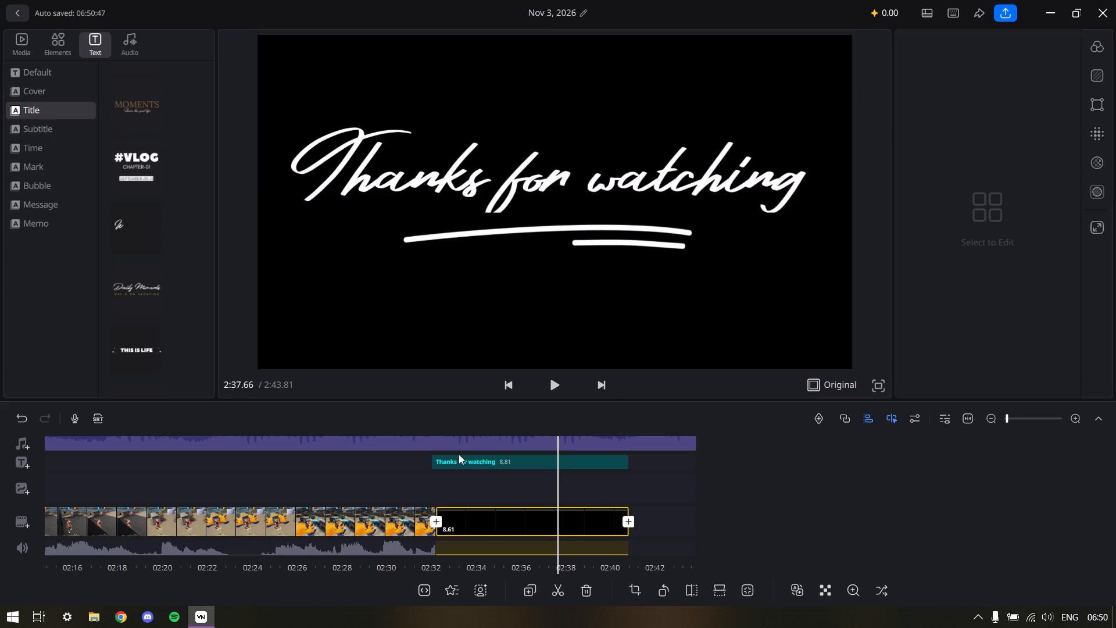
pyautogui.click(459, 462)
pyautogui.moveTo(570, 461); pyautogui.dragTo(572, 464)
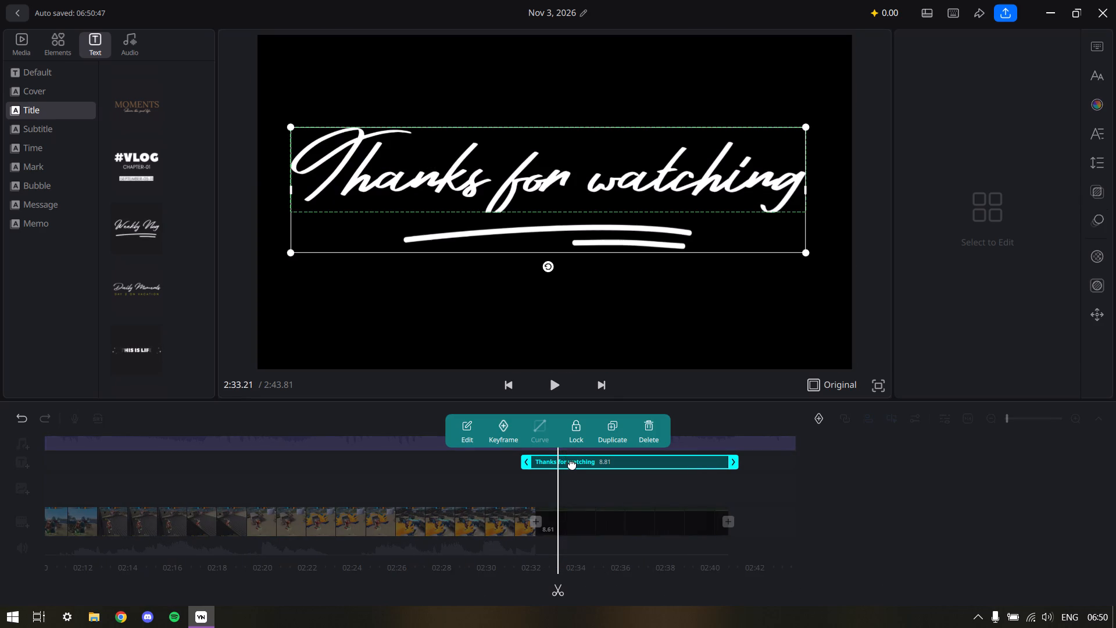
pyautogui.moveTo(572, 464); pyautogui.dragTo(575, 464)
# Shorten the closing black clip from its end to about 2.84 s.
pyautogui.click(604, 528)
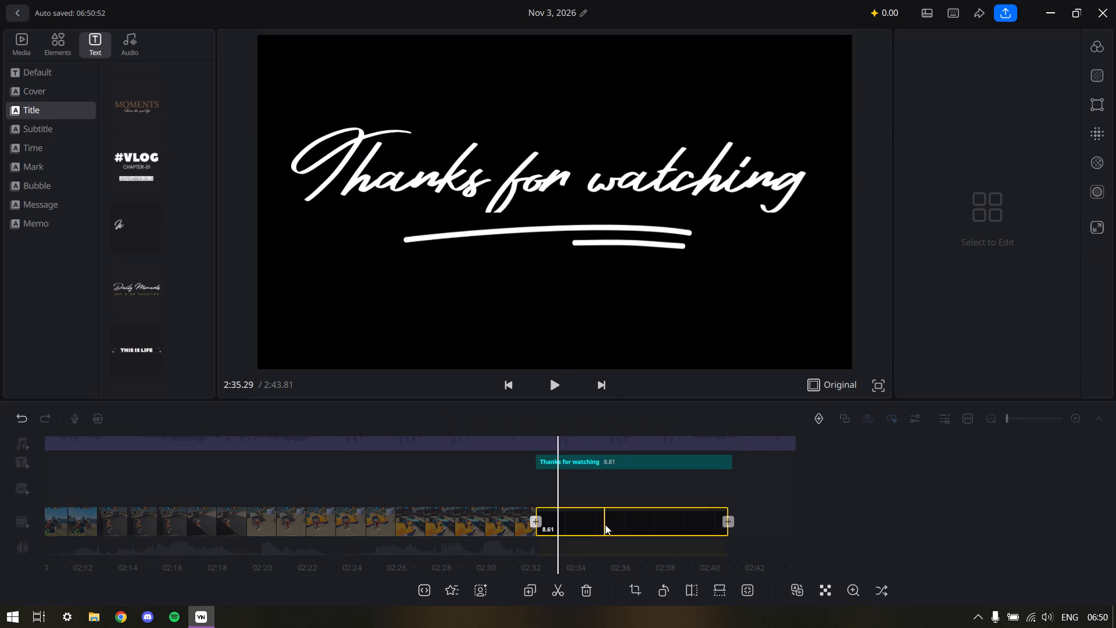
pyautogui.click(704, 533)
pyautogui.moveTo(731, 529); pyautogui.dragTo(724, 530)
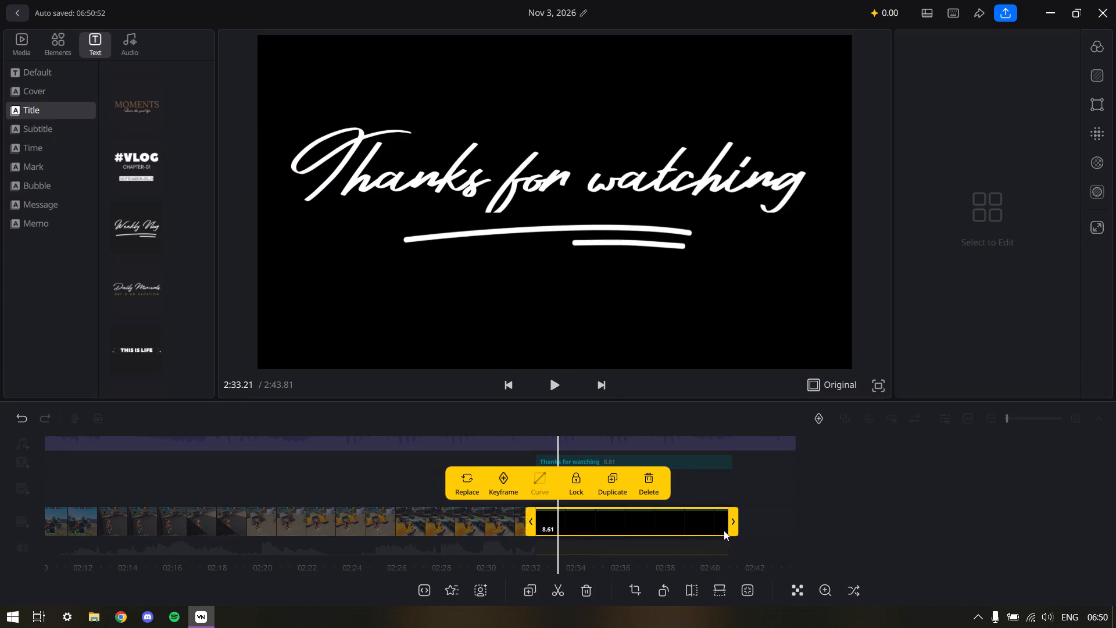
pyautogui.moveTo(724, 530); pyautogui.dragTo(617, 533)
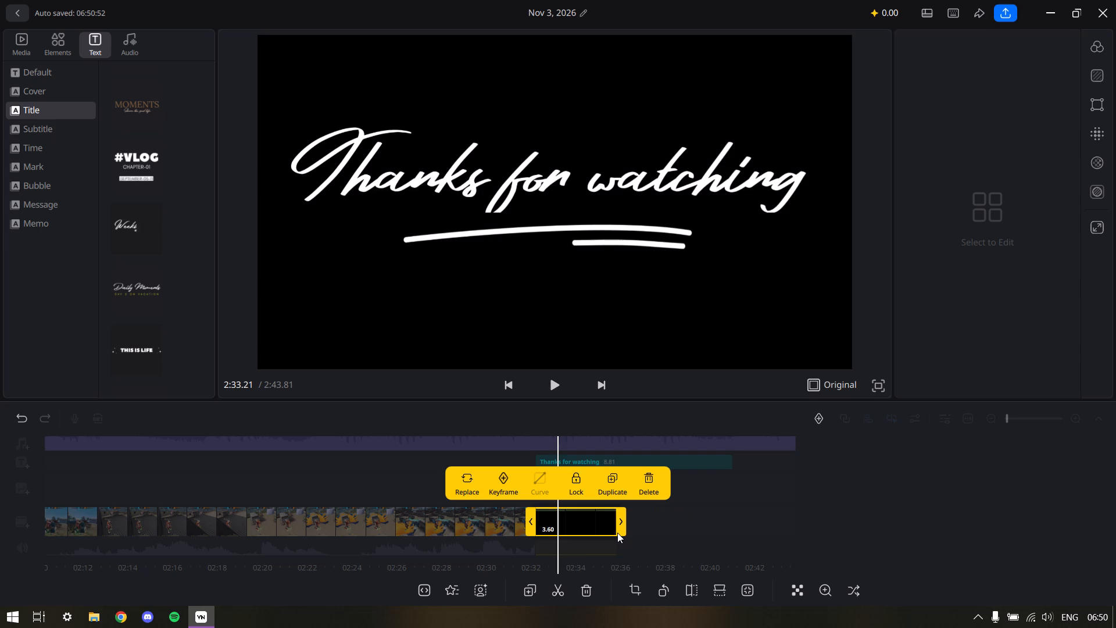
pyautogui.moveTo(617, 533); pyautogui.dragTo(605, 533)
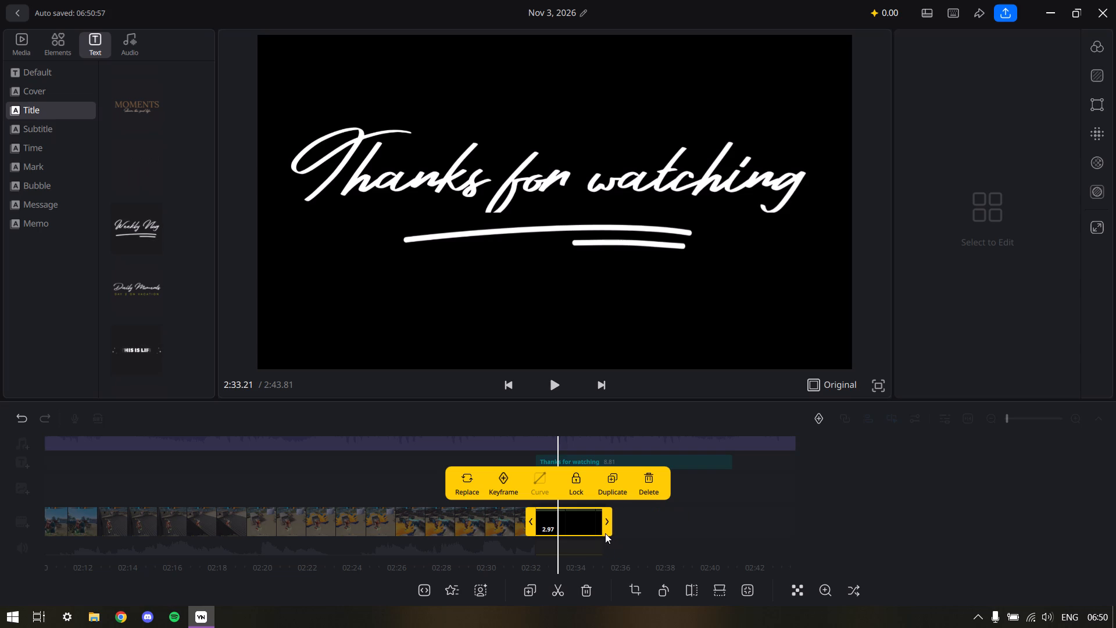
pyautogui.moveTo(605, 533); pyautogui.dragTo(602, 533)
pyautogui.click(673, 518)
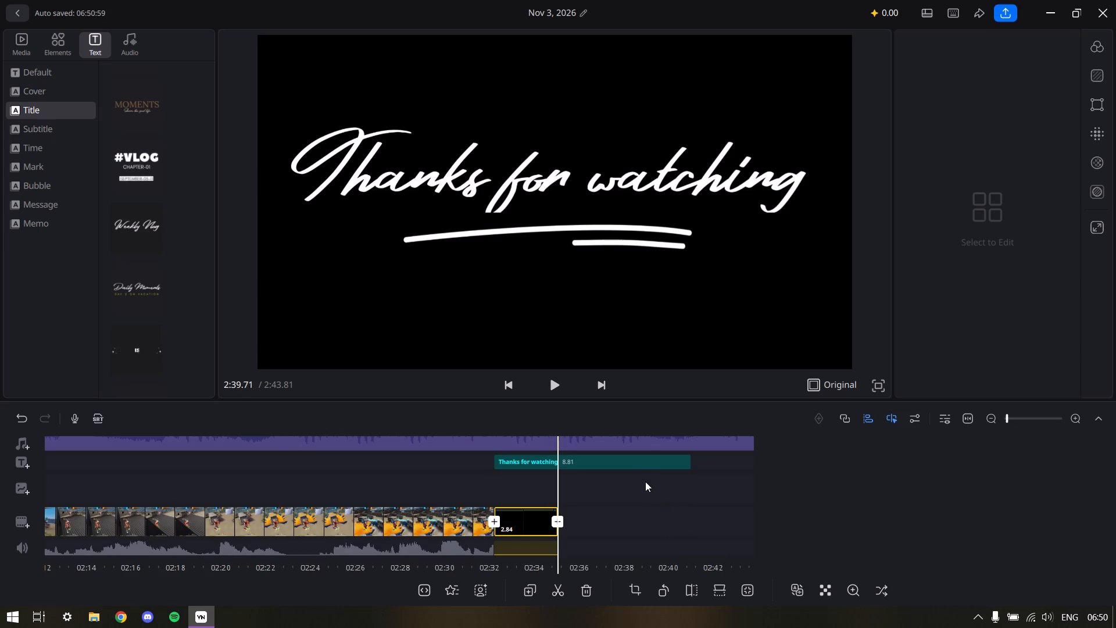
# Shorten the Thanks for watching title from its end so it finishes together with the closing black clip.
pyautogui.click(640, 467)
pyautogui.moveTo(611, 460); pyautogui.dragTo(608, 463)
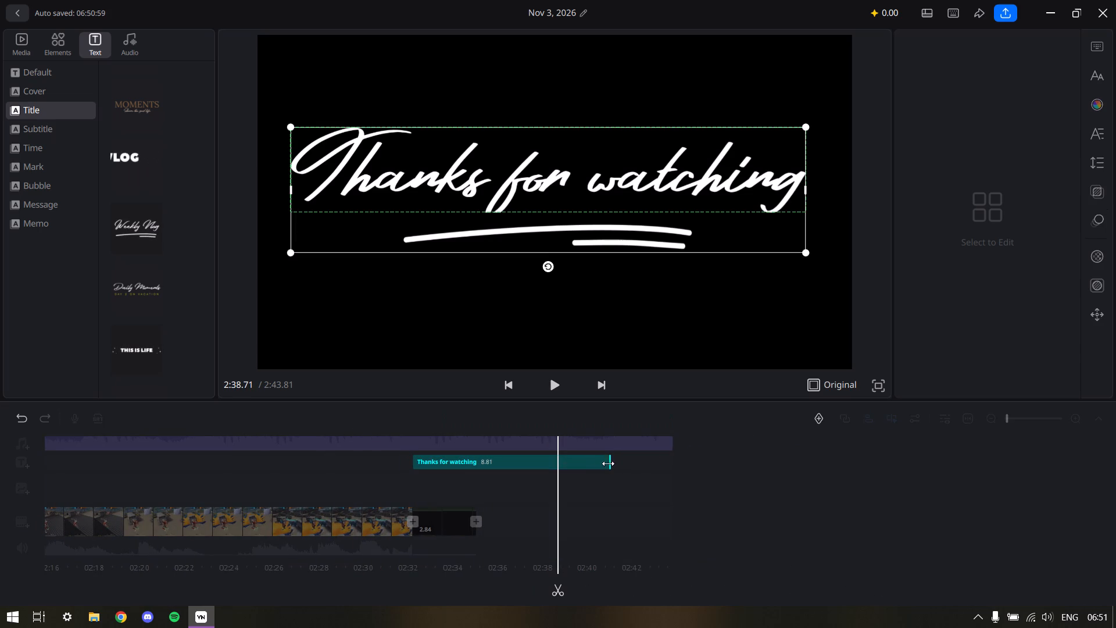
pyautogui.moveTo(608, 463); pyautogui.dragTo(532, 472)
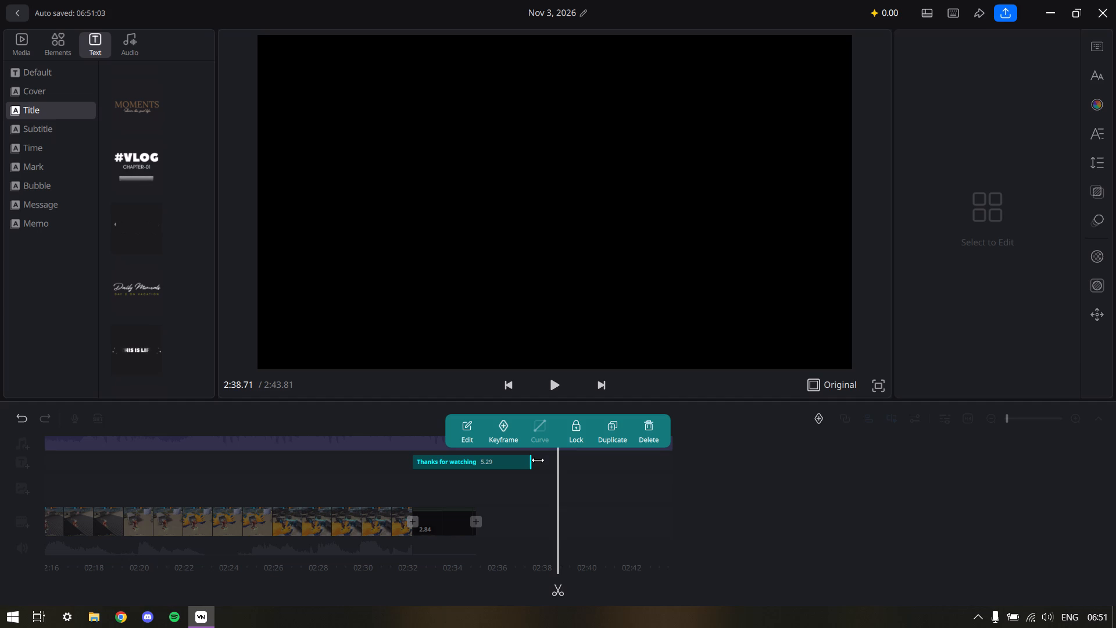
pyautogui.moveTo(531, 463); pyautogui.dragTo(487, 470)
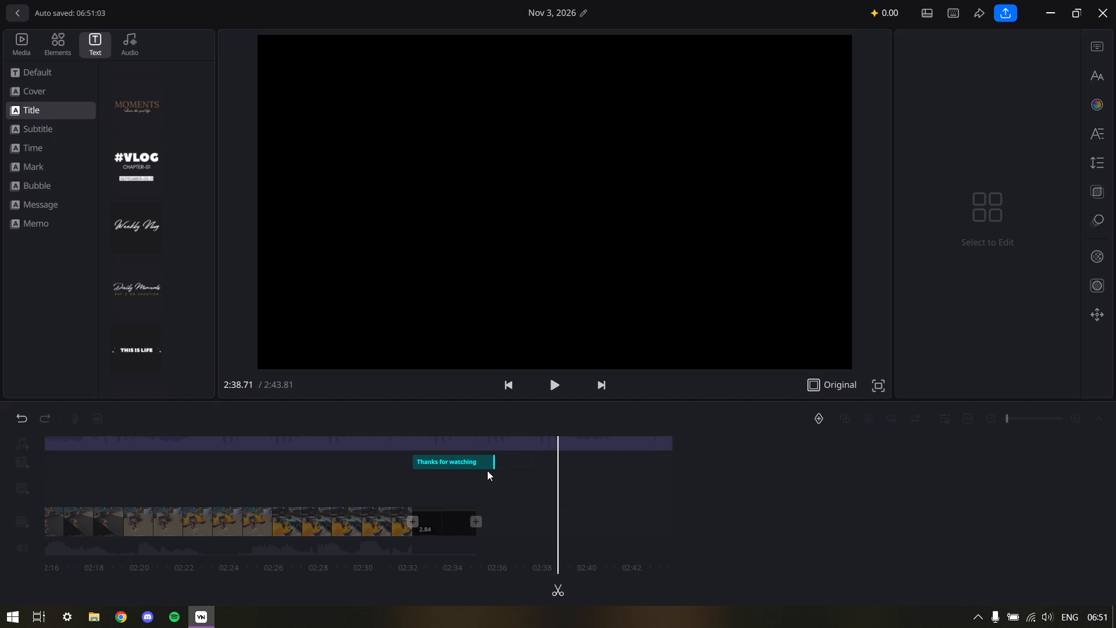
pyautogui.moveTo(487, 470); pyautogui.dragTo(479, 472)
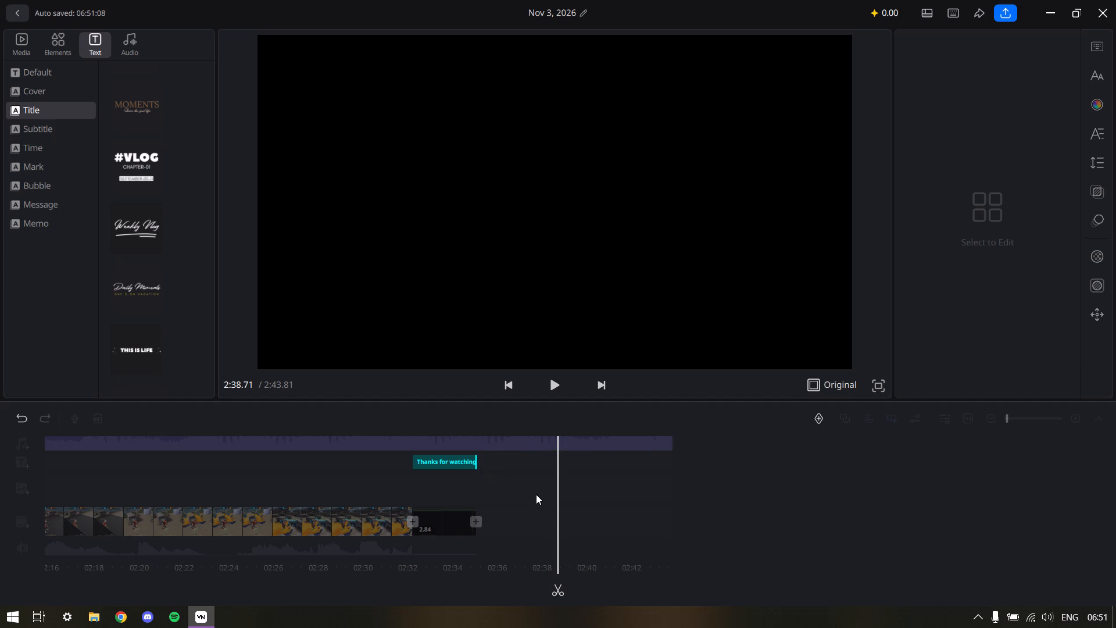
pyautogui.click(538, 494)
# Add a 0.6 s Push transition between the last gameplay clip and the closing black clip.
pyautogui.moveTo(538, 494); pyautogui.dragTo(667, 493)
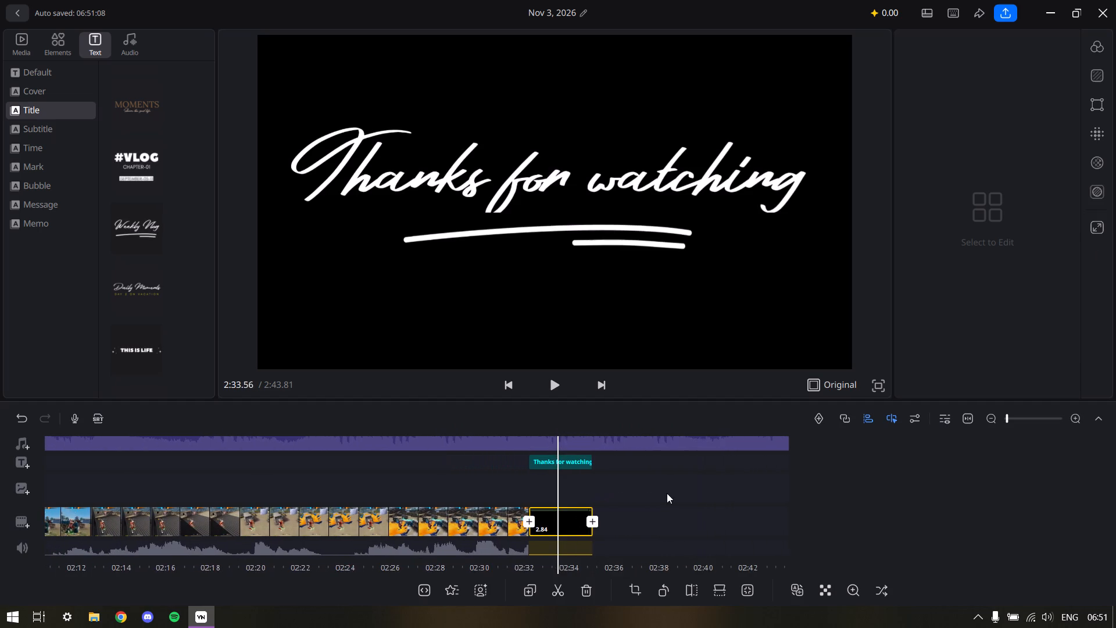
pyautogui.moveTo(667, 493); pyautogui.dragTo(683, 495)
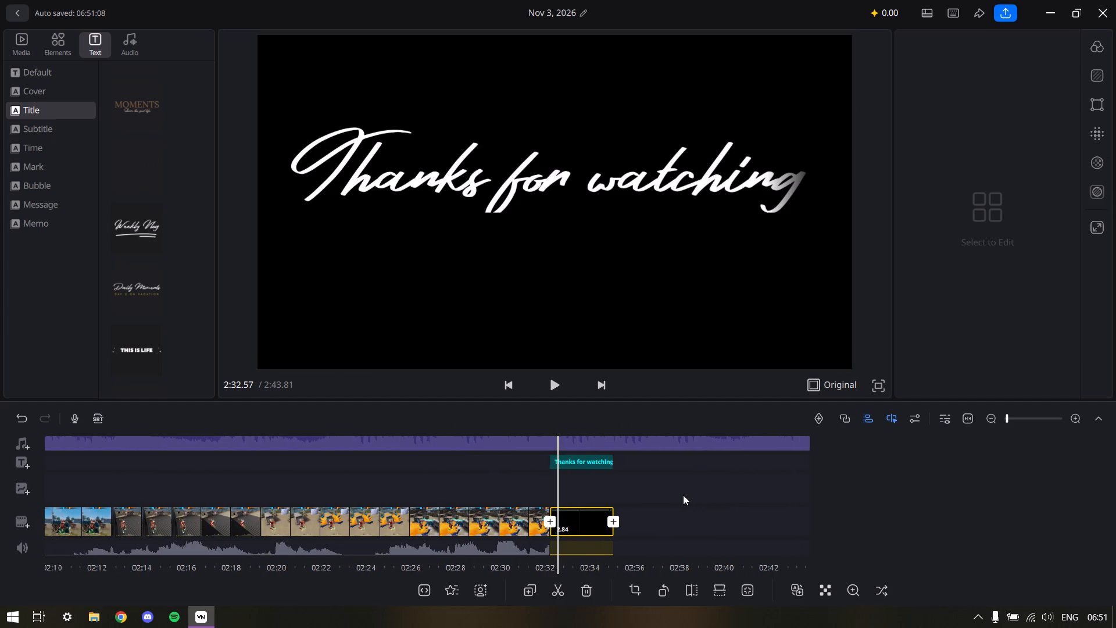
pyautogui.moveTo(683, 495); pyautogui.dragTo(679, 495)
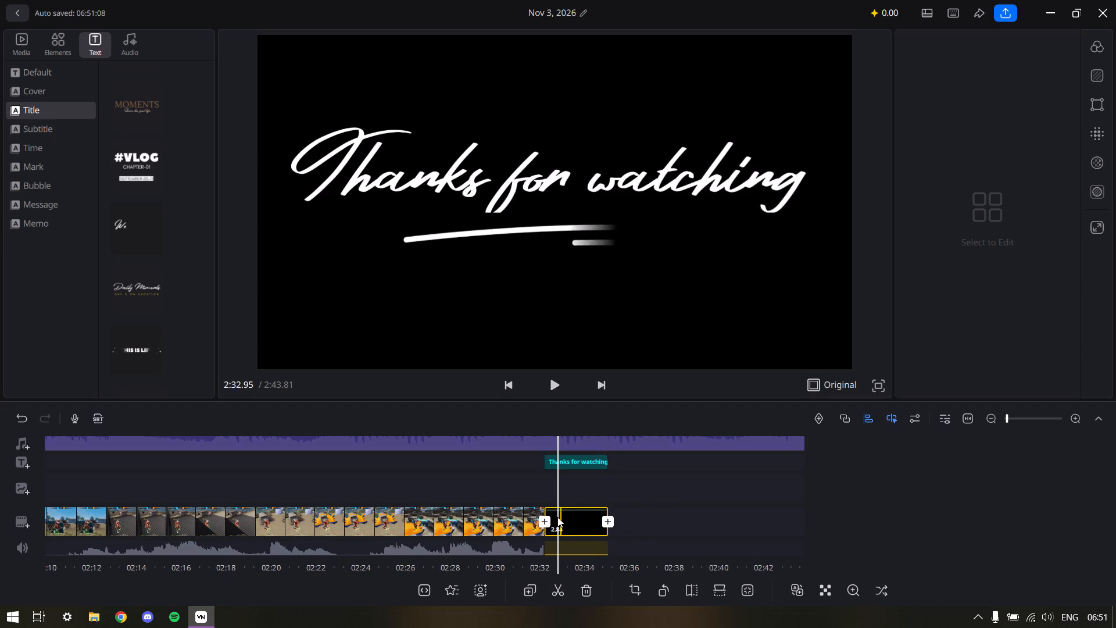
pyautogui.click(545, 518)
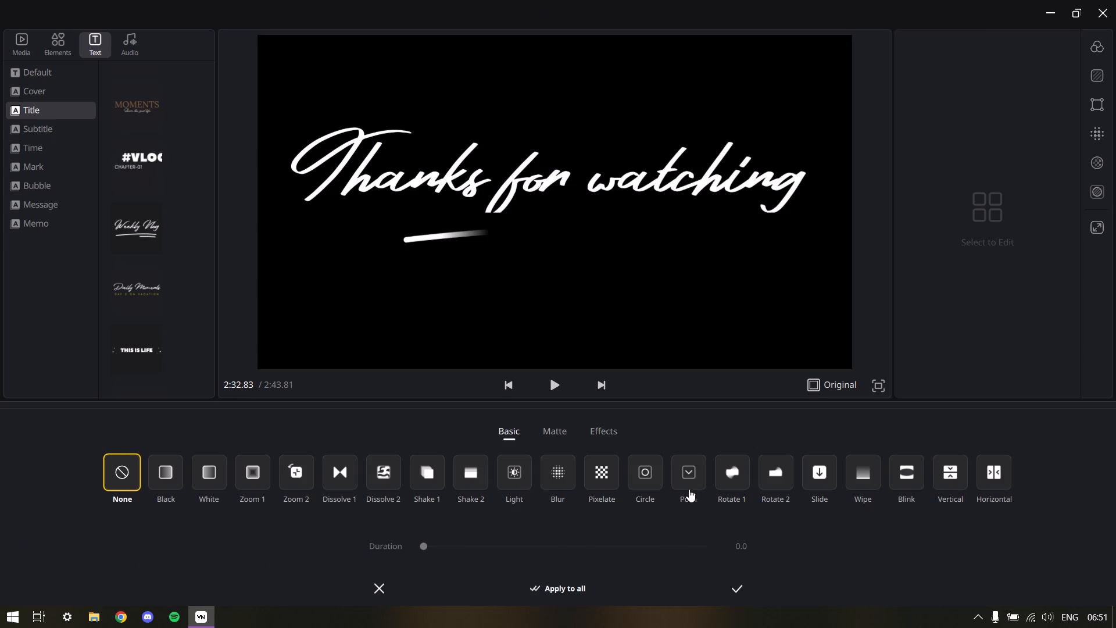
pyautogui.click(685, 479)
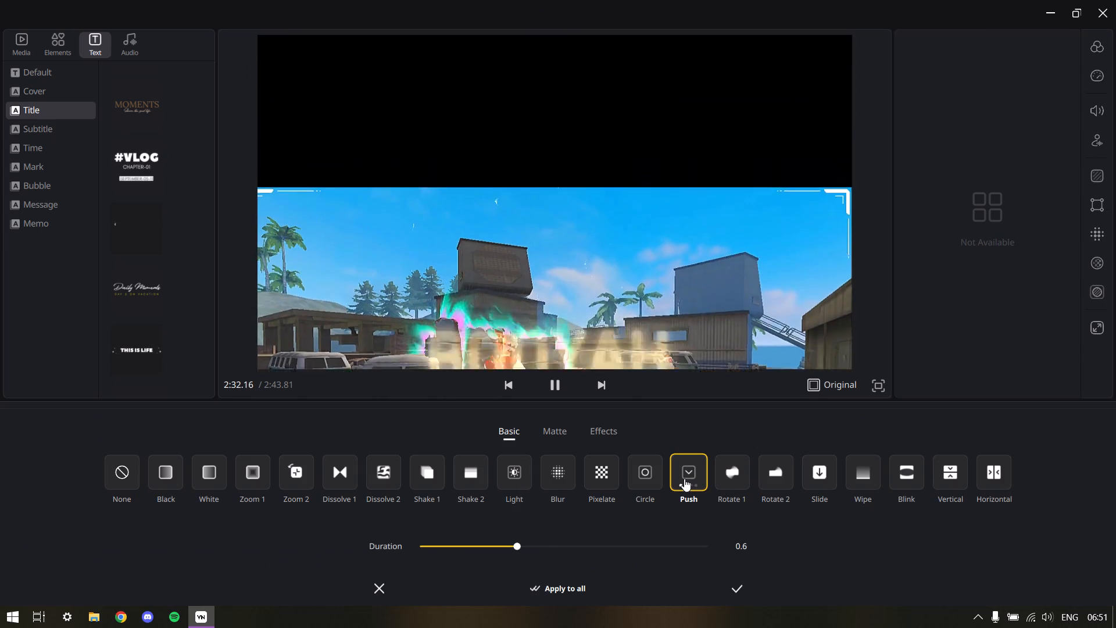
pyautogui.click(740, 591)
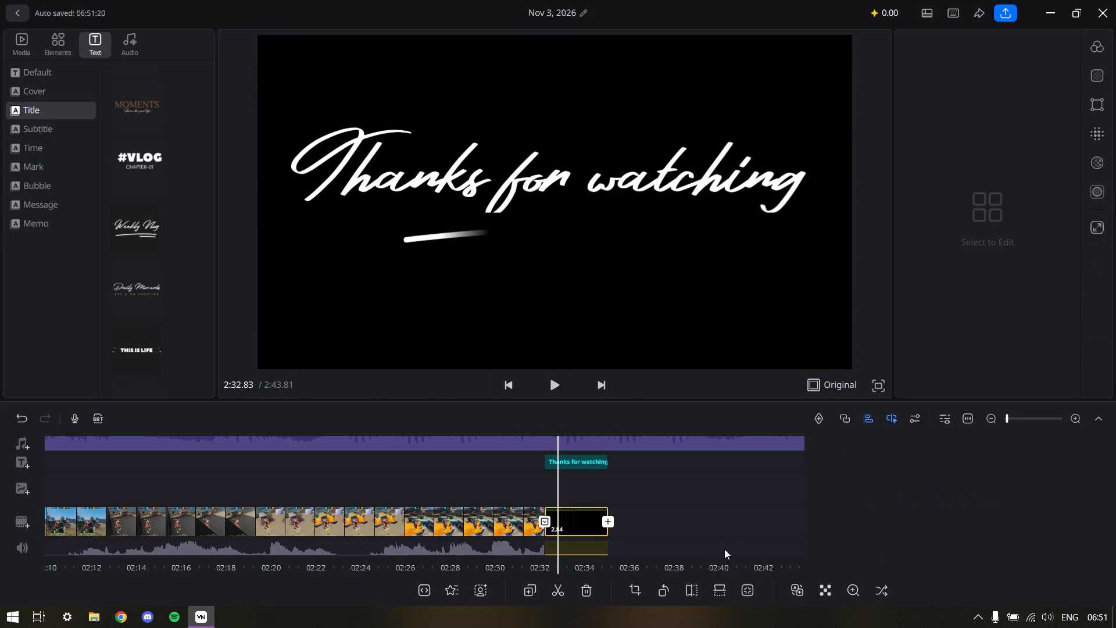
# Split the videoplayback.mp4 music track at about 2:35.28, just past the closing black clip, and delete the leftover part.
pyautogui.click(555, 440)
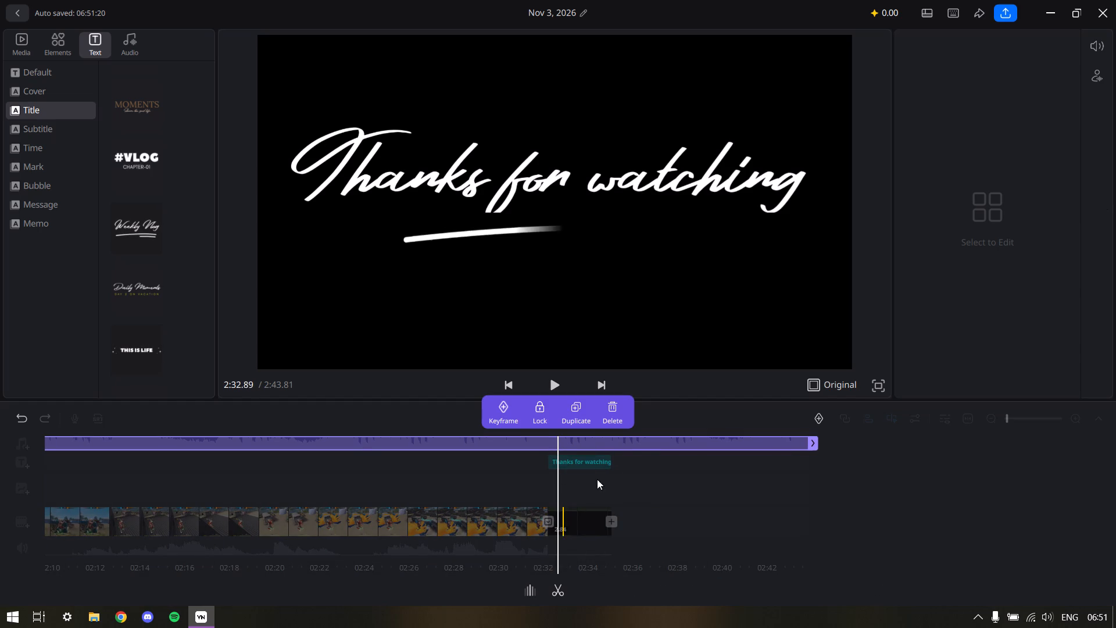
pyautogui.click(617, 450)
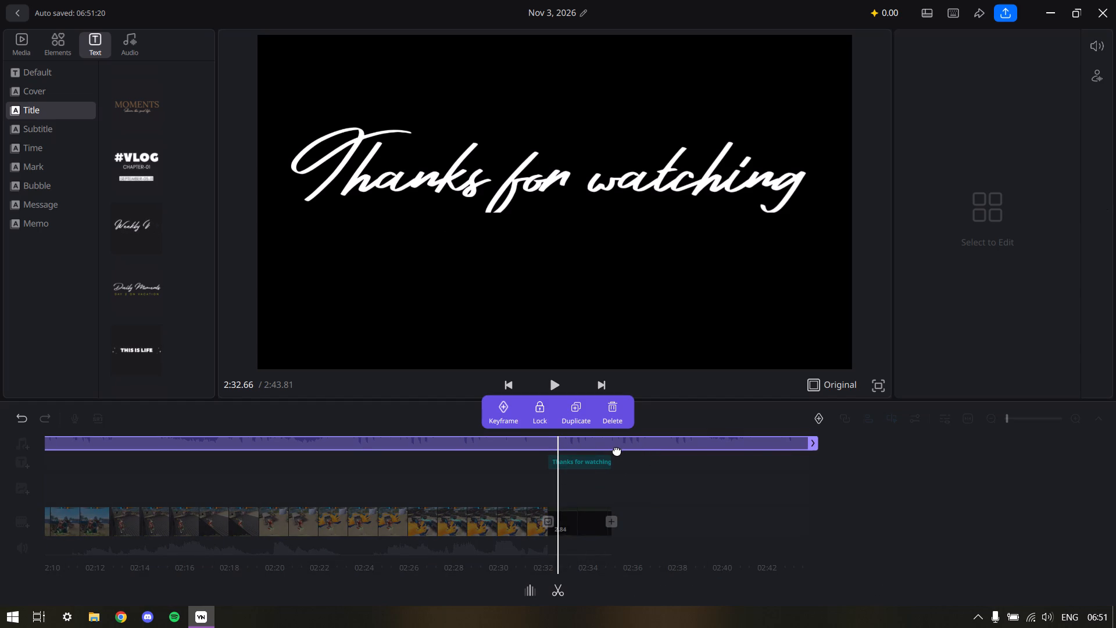
pyautogui.click(561, 589)
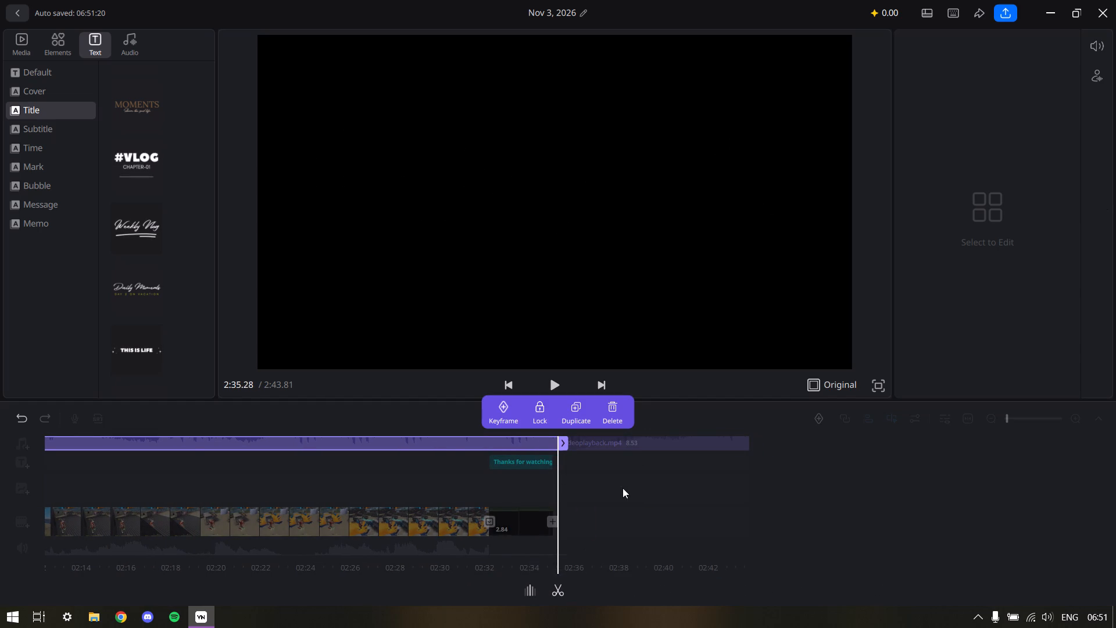
pyautogui.click(642, 447)
pyautogui.click(616, 412)
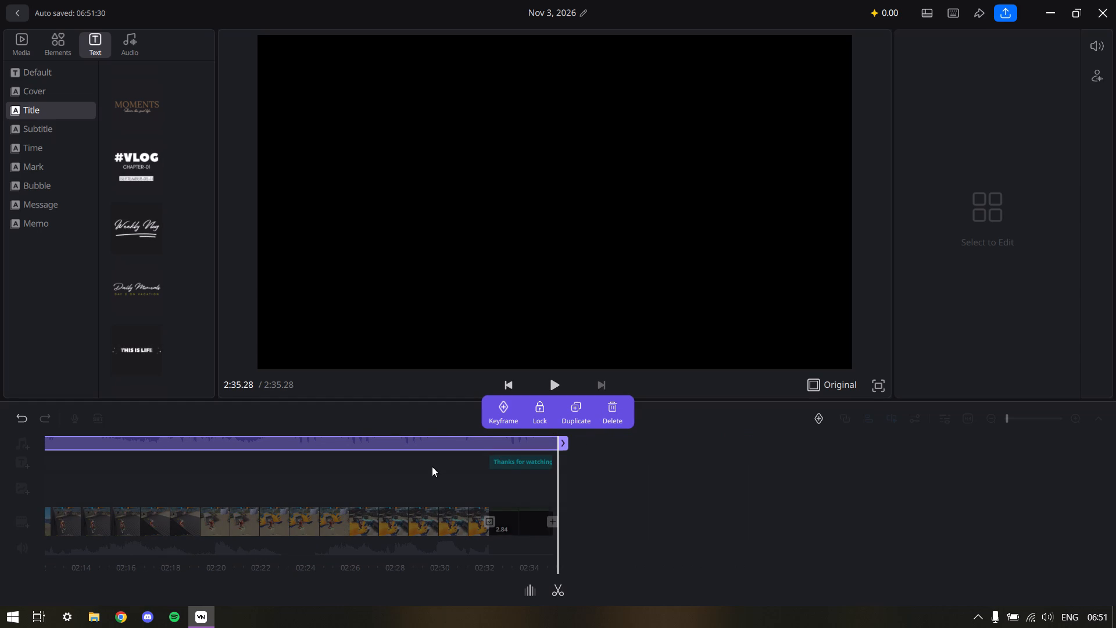
# Set the music track's fade out to 10.0 and apply it.
pyautogui.click(528, 583)
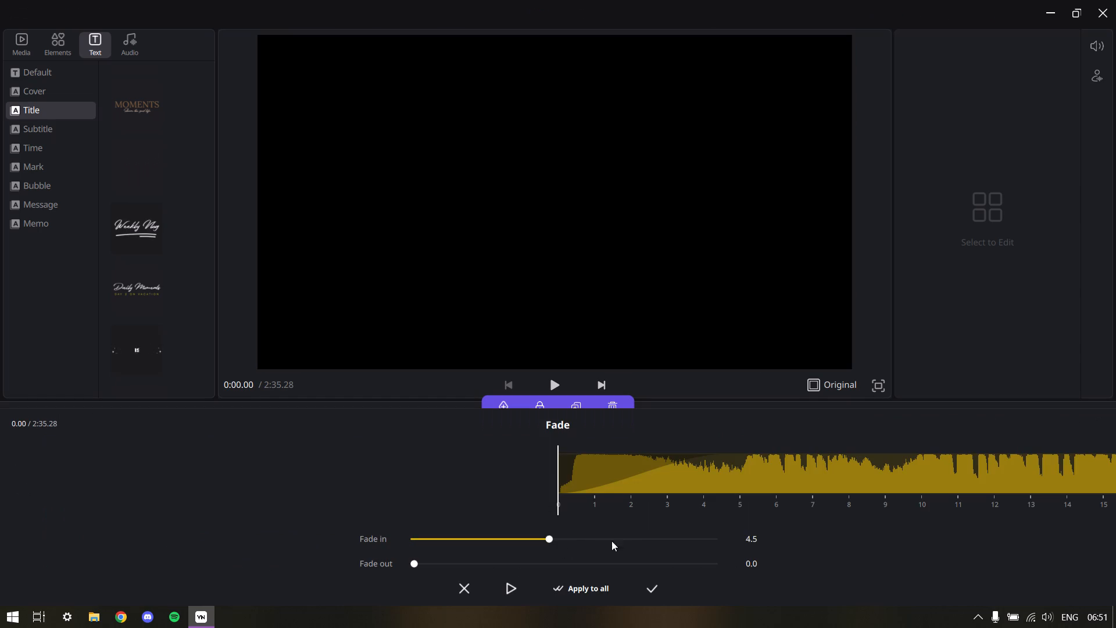
pyautogui.moveTo(627, 567); pyautogui.dragTo(772, 560)
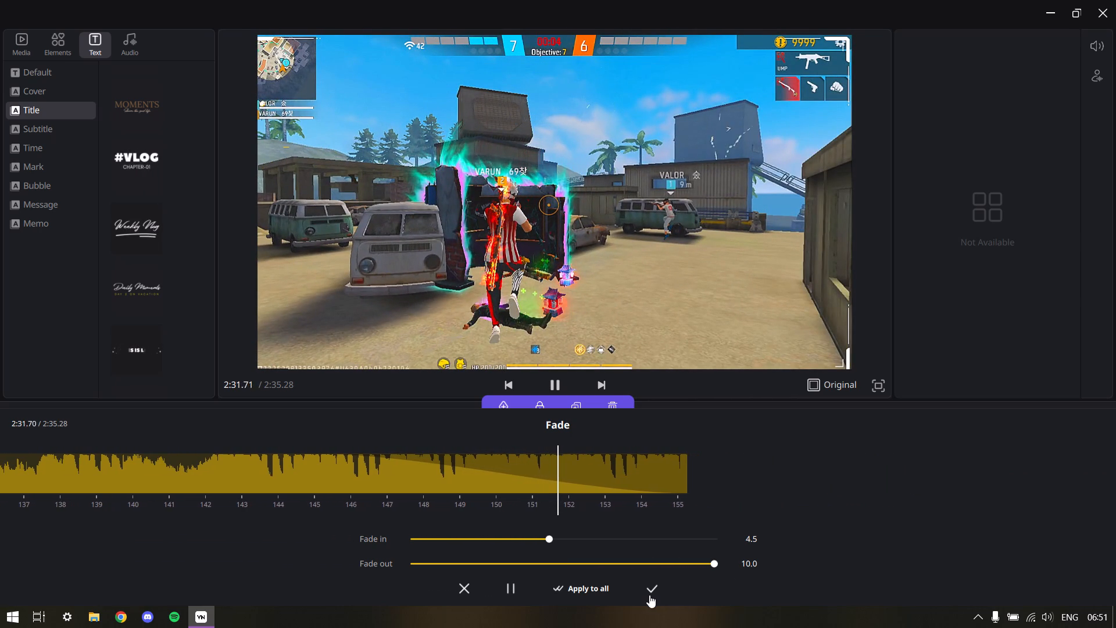
pyautogui.click(649, 595)
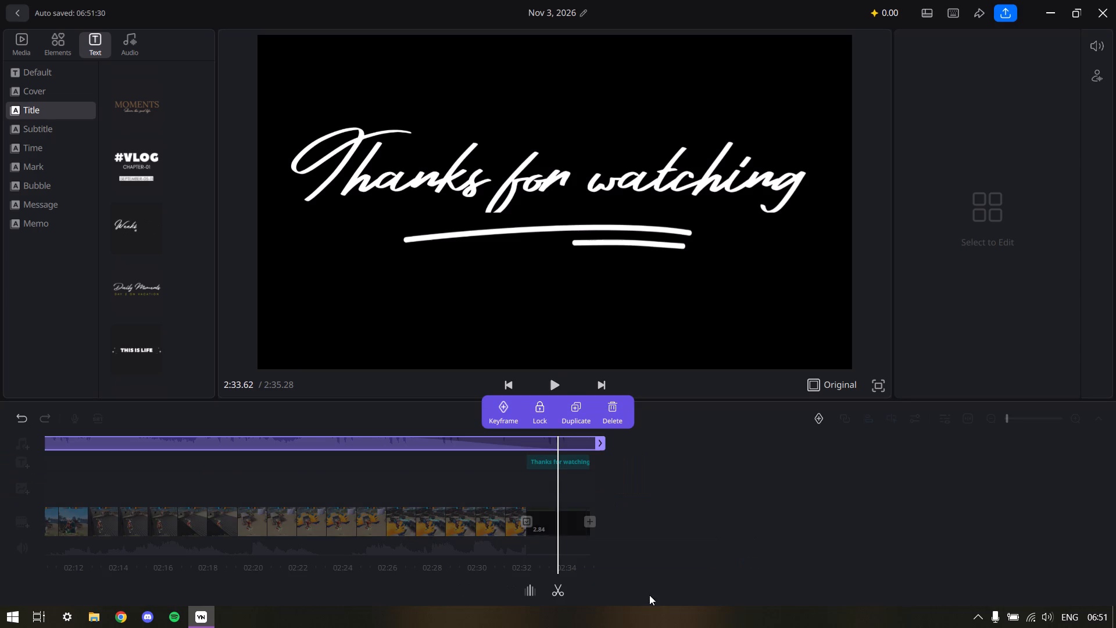
pyautogui.click(664, 498)
# Play the edited video from the very beginning to review it.
pyautogui.moveTo(641, 483); pyautogui.dragTo(666, 473)
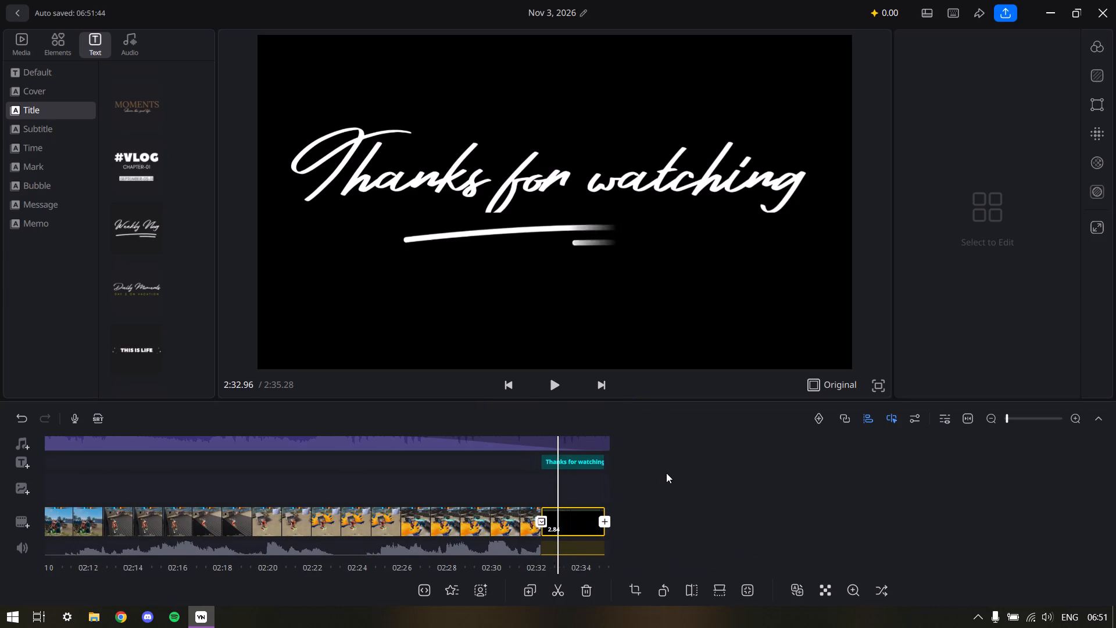
pyautogui.moveTo(666, 473); pyautogui.dragTo(1115, 466)
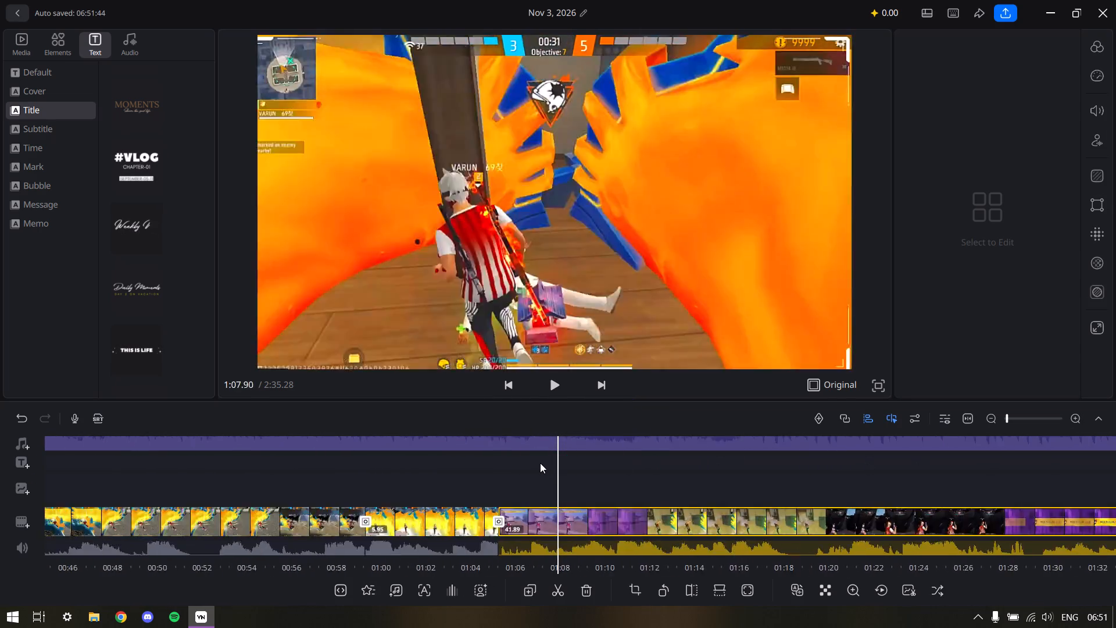
pyautogui.keyDown('ctrl'); pyautogui.scroll(-5, 539, 463); pyautogui.keyUp('ctrl')
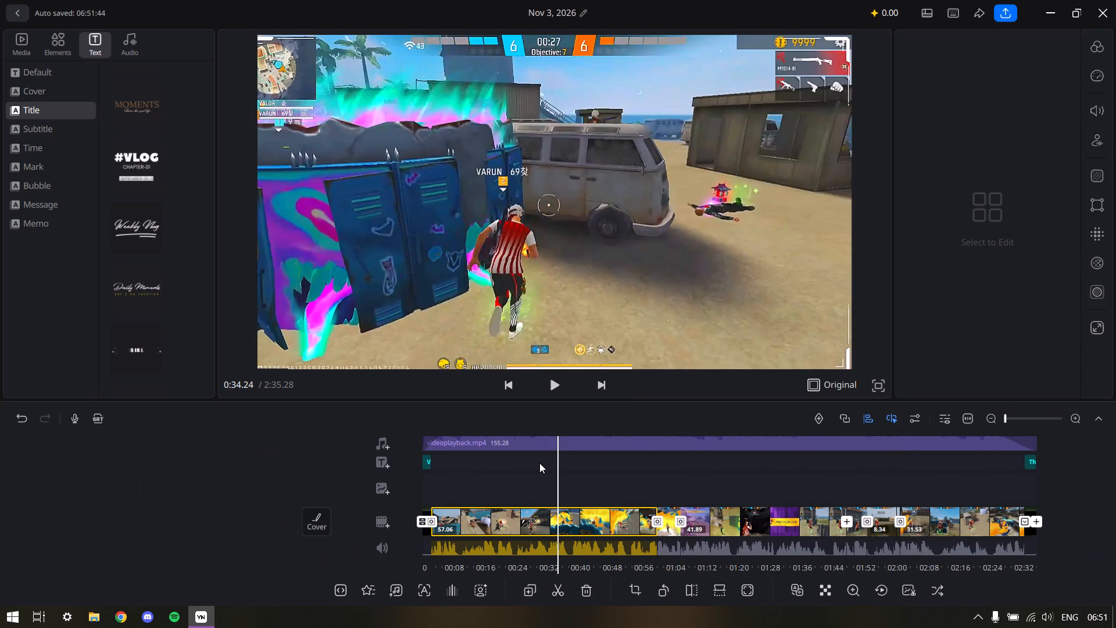
pyautogui.moveTo(512, 470); pyautogui.dragTo(903, 470)
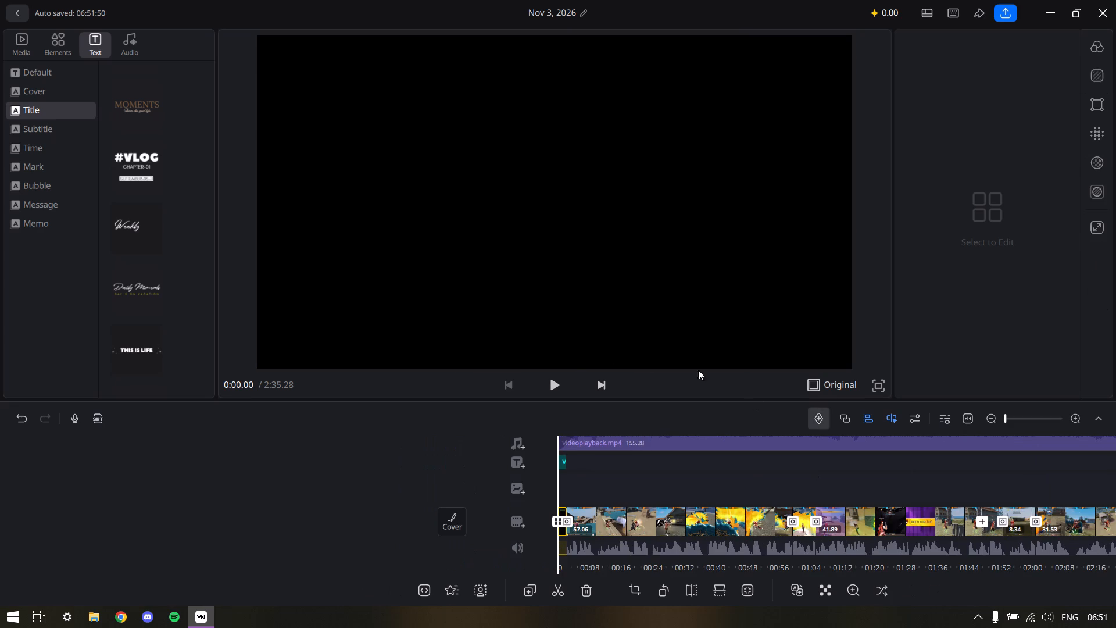
pyautogui.click(556, 383)
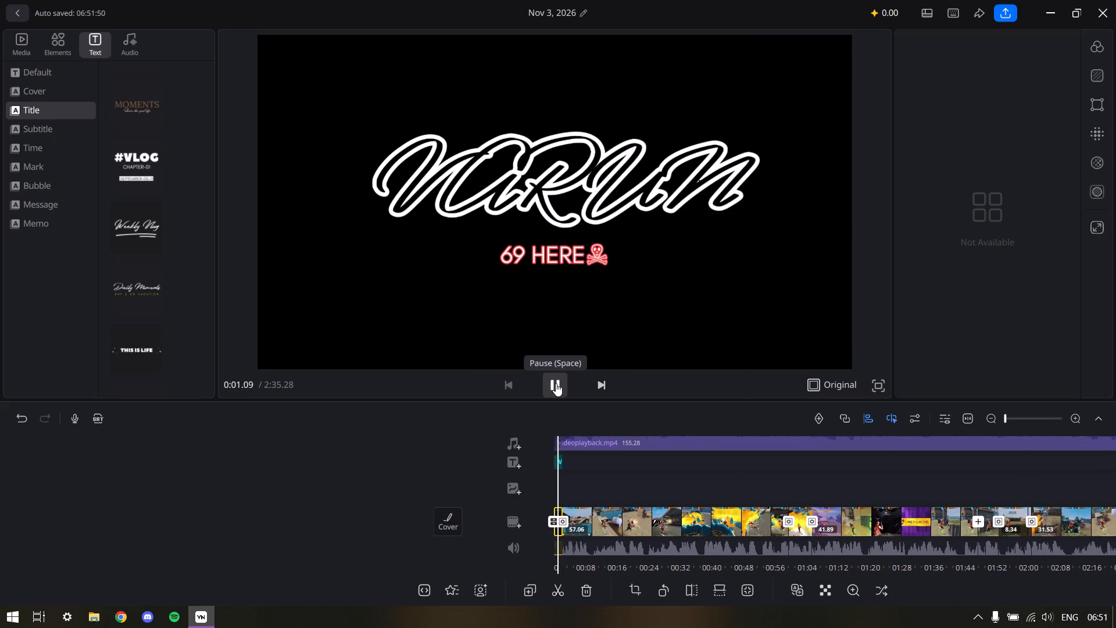
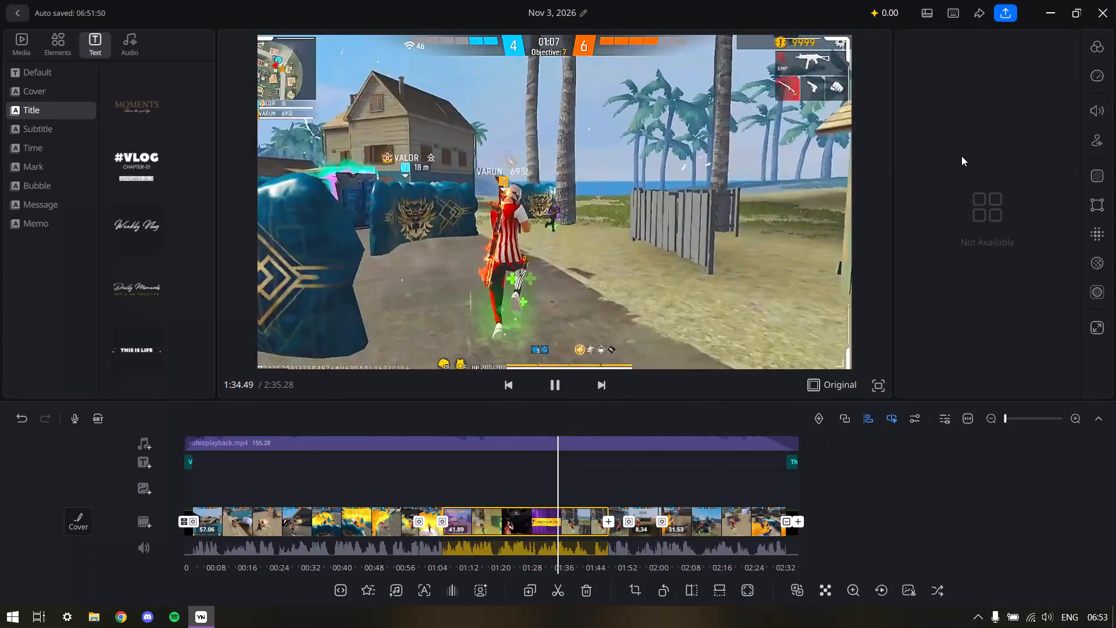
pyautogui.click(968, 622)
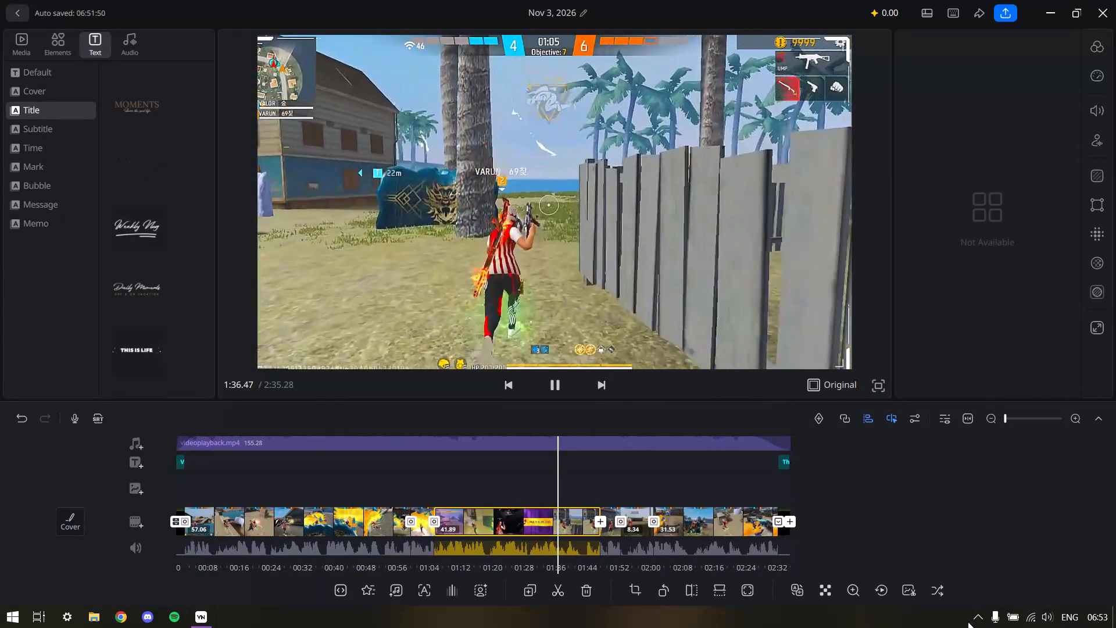
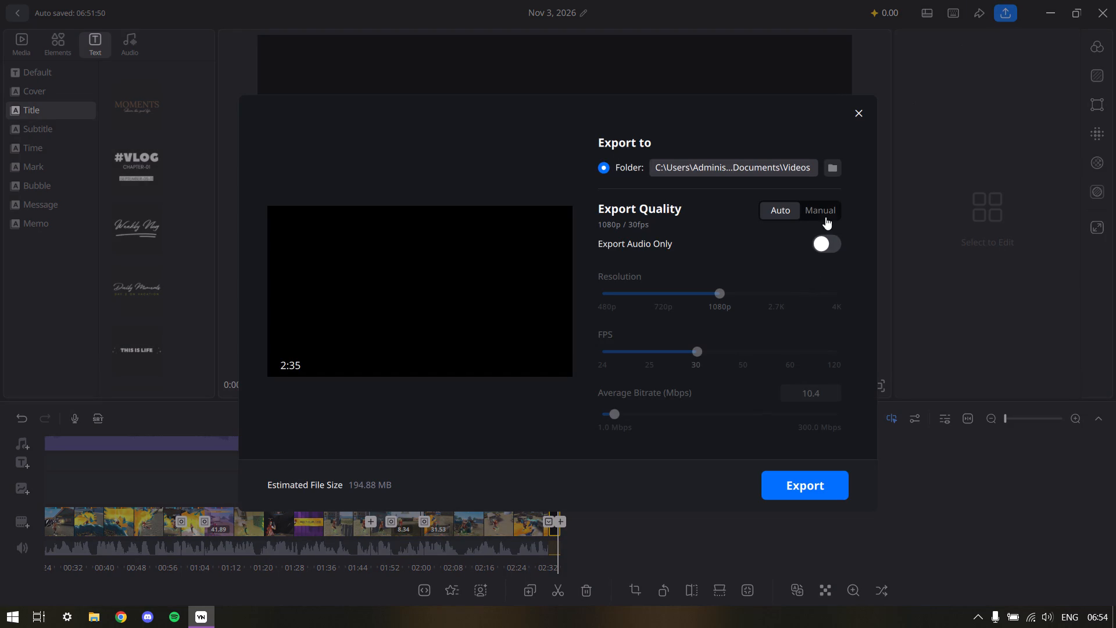
# Export the video to the Videos folder with manual quality settings at 2.7K resolution and 60 fps, including picture and audio.
pyautogui.moveTo(822, 243); pyautogui.dragTo(822, 238)
pyautogui.click(824, 209)
pyautogui.click(834, 248)
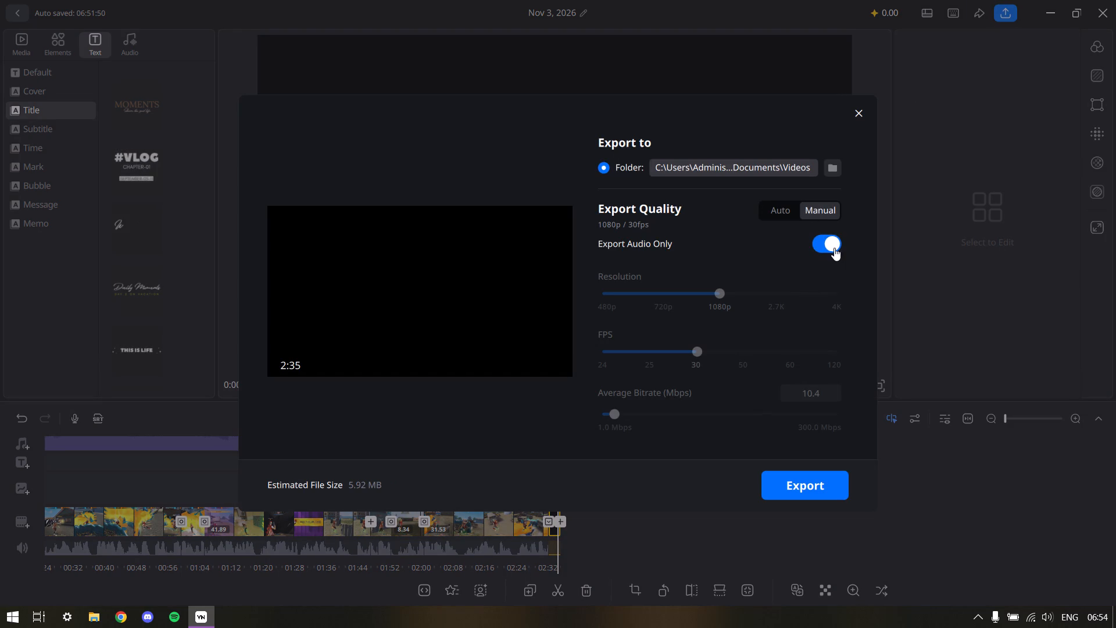
pyautogui.click(779, 298)
pyautogui.click(786, 358)
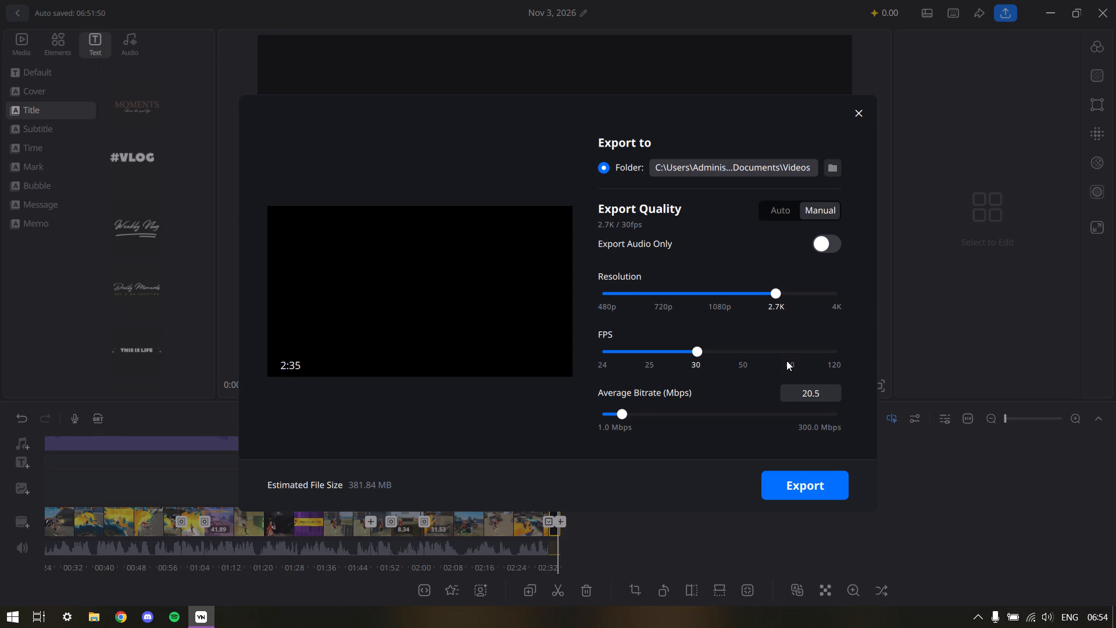
pyautogui.click(788, 352)
pyautogui.click(813, 487)
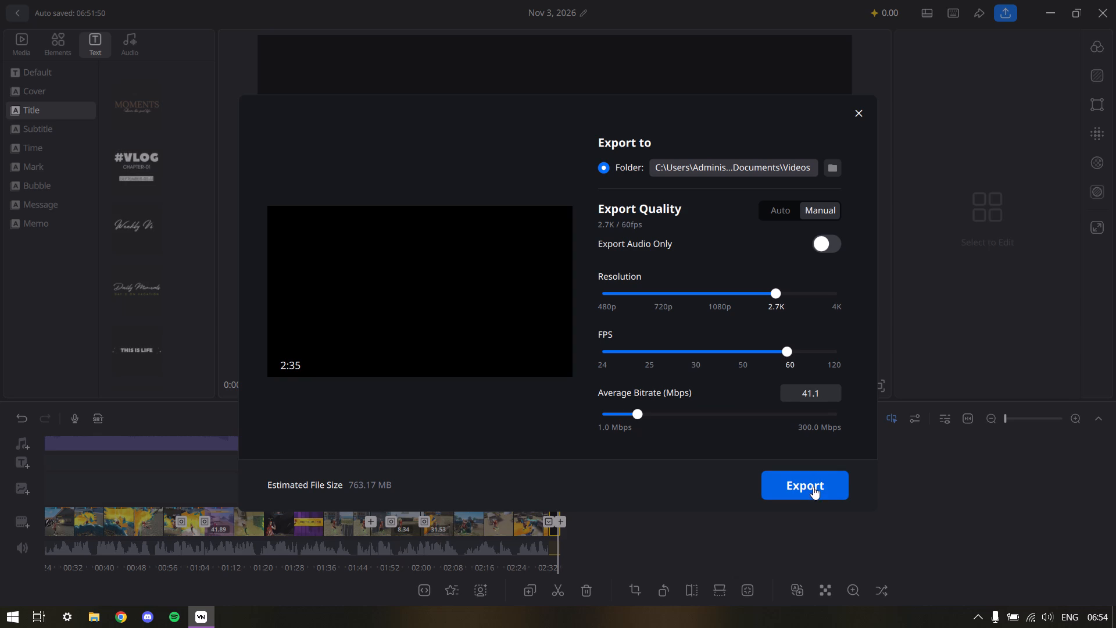
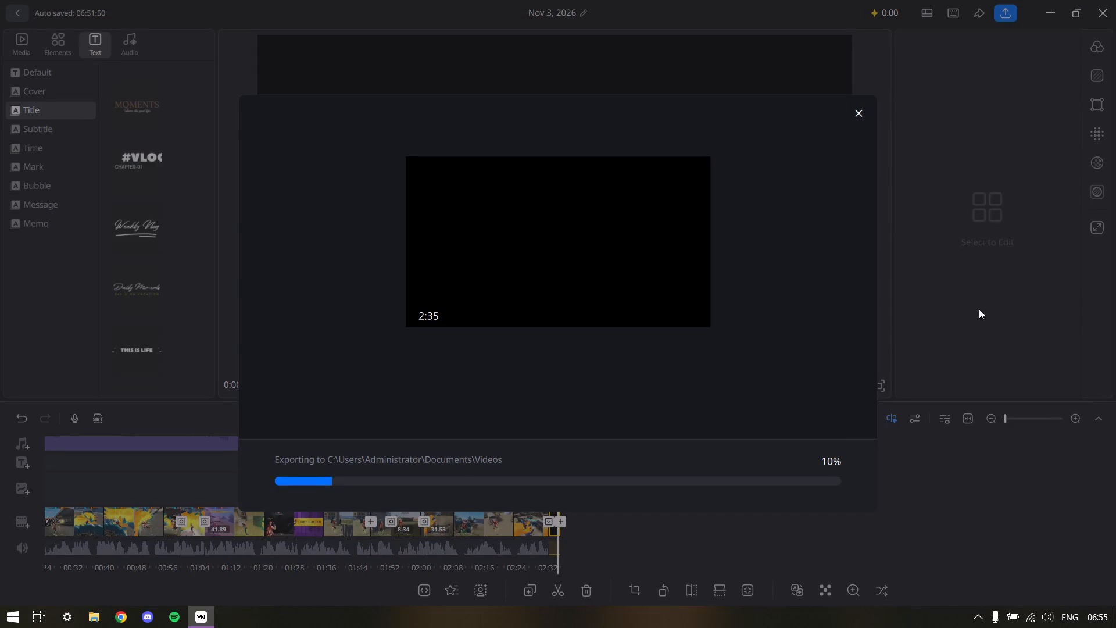
# Show the hidden system tray icons while the video export runs.
pyautogui.click(975, 622)
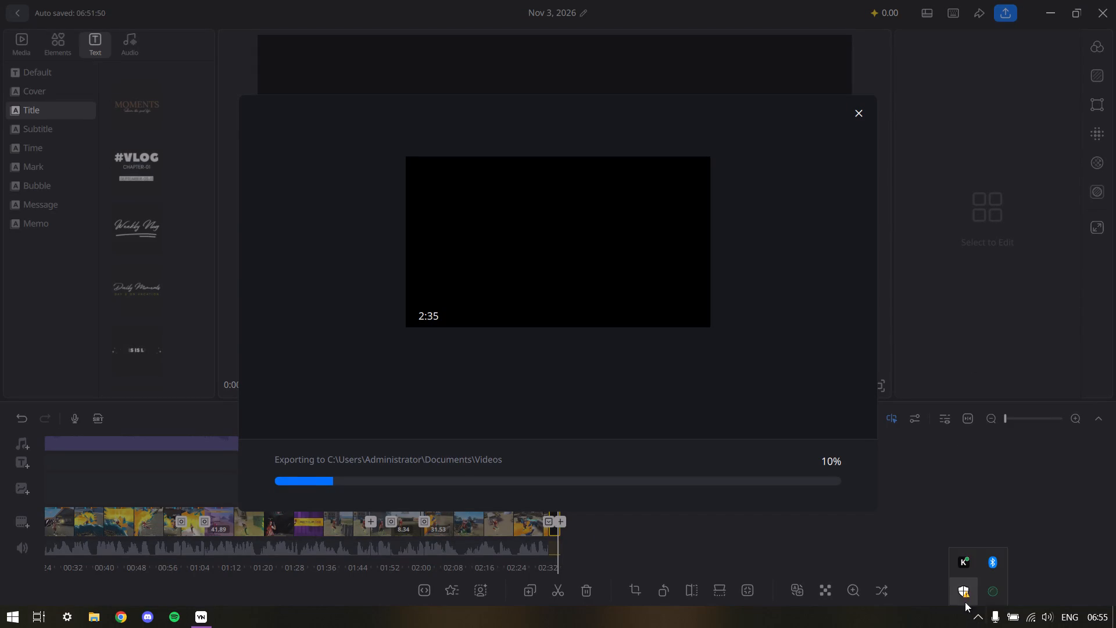
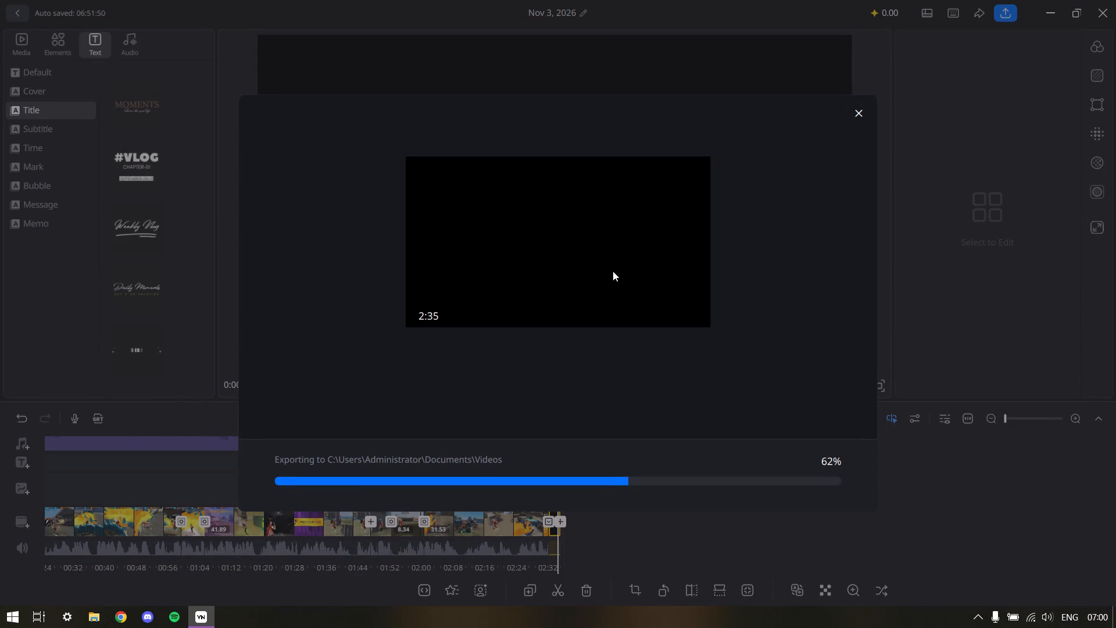
# Reopen the hidden system tray icons while the video export runs.
pyautogui.click(979, 626)
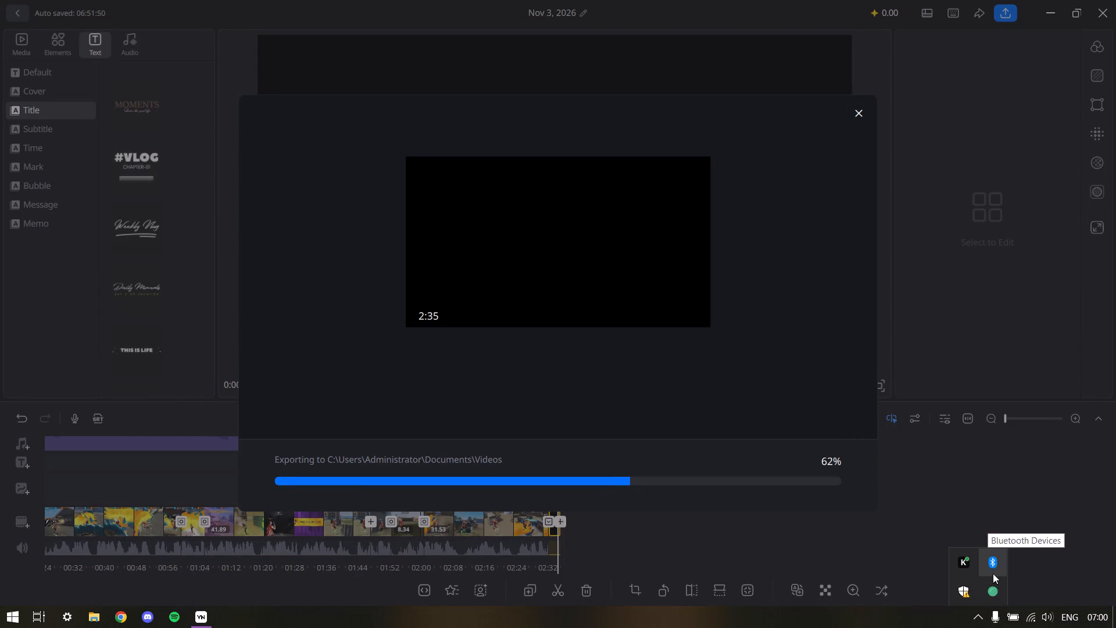